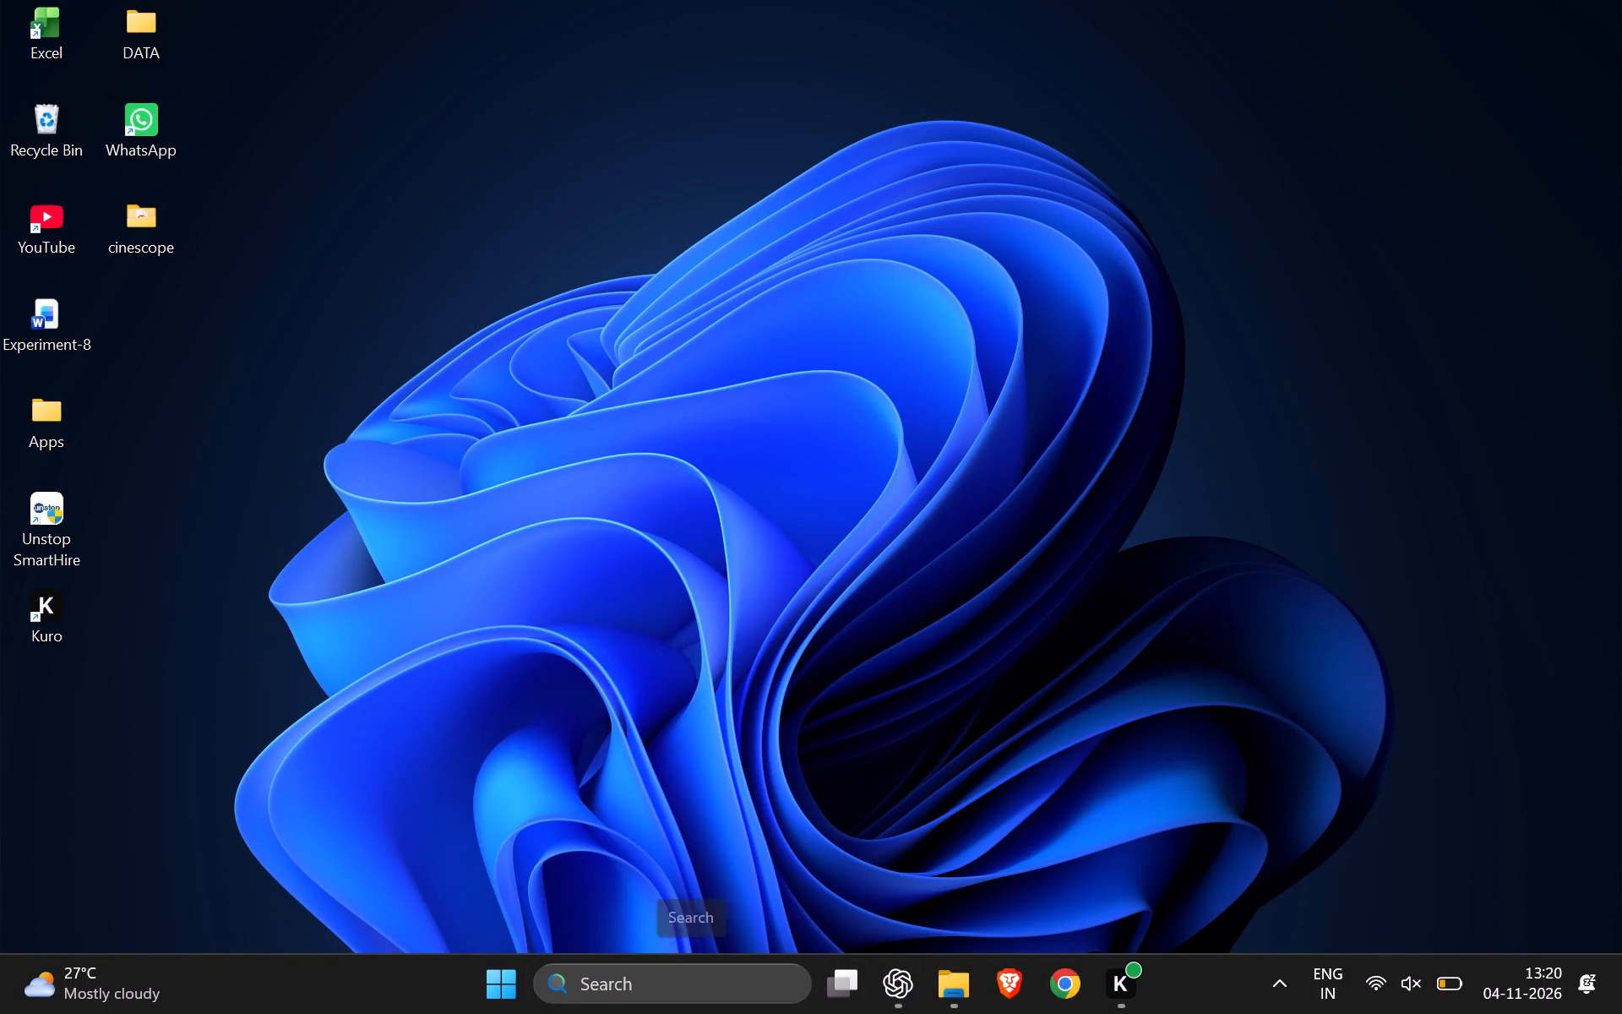
# Find Microsoft Excel through the system search and launch it.
pyautogui.click(669, 1002)
pyautogui.write('ex')
pyautogui.press('Return')
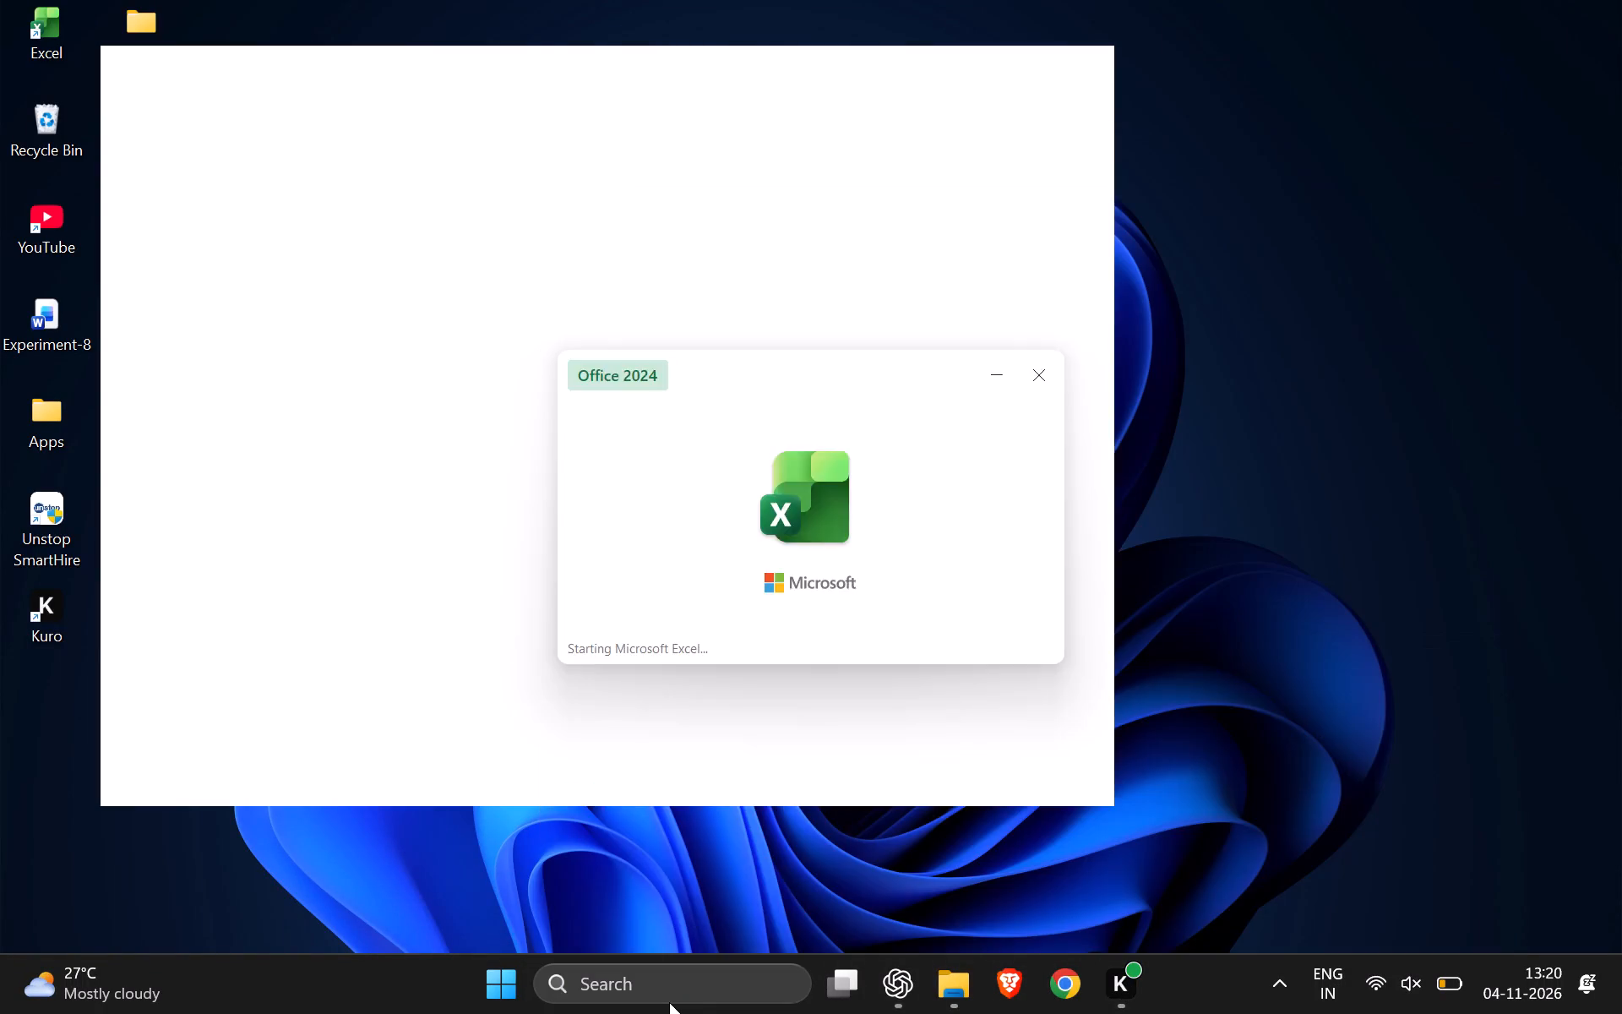
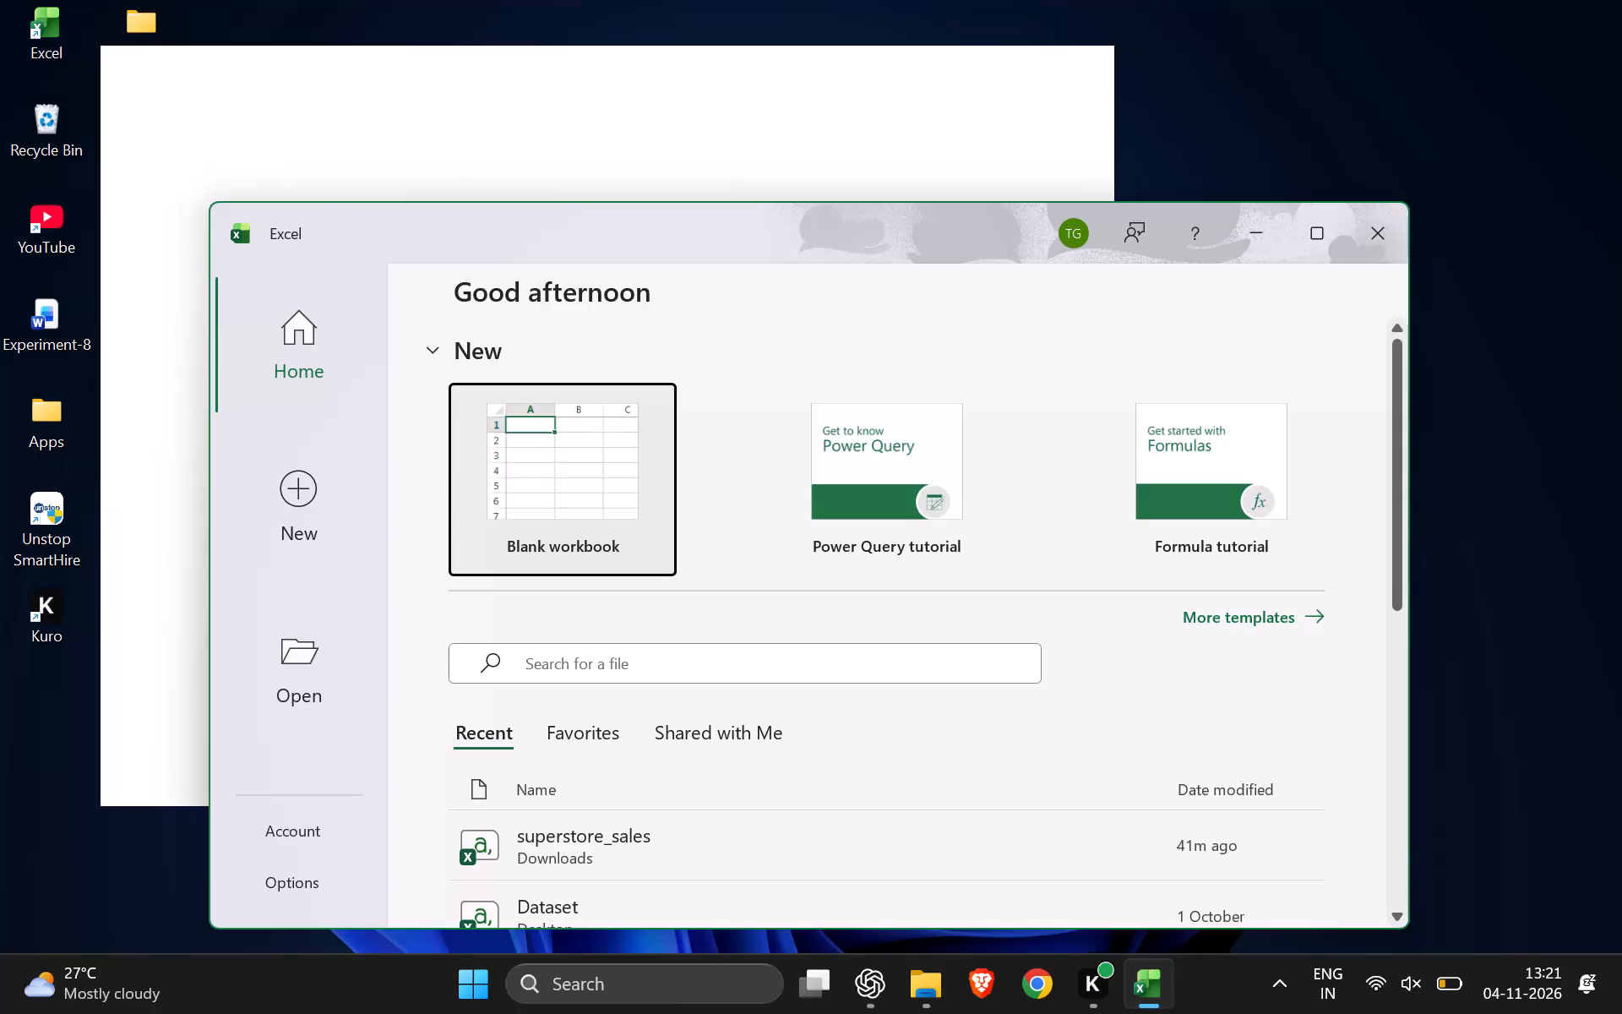
# Open the recent superstore_sales file, maximize its window and dismiss the data-loss notice.
pyautogui.click(762, 859)
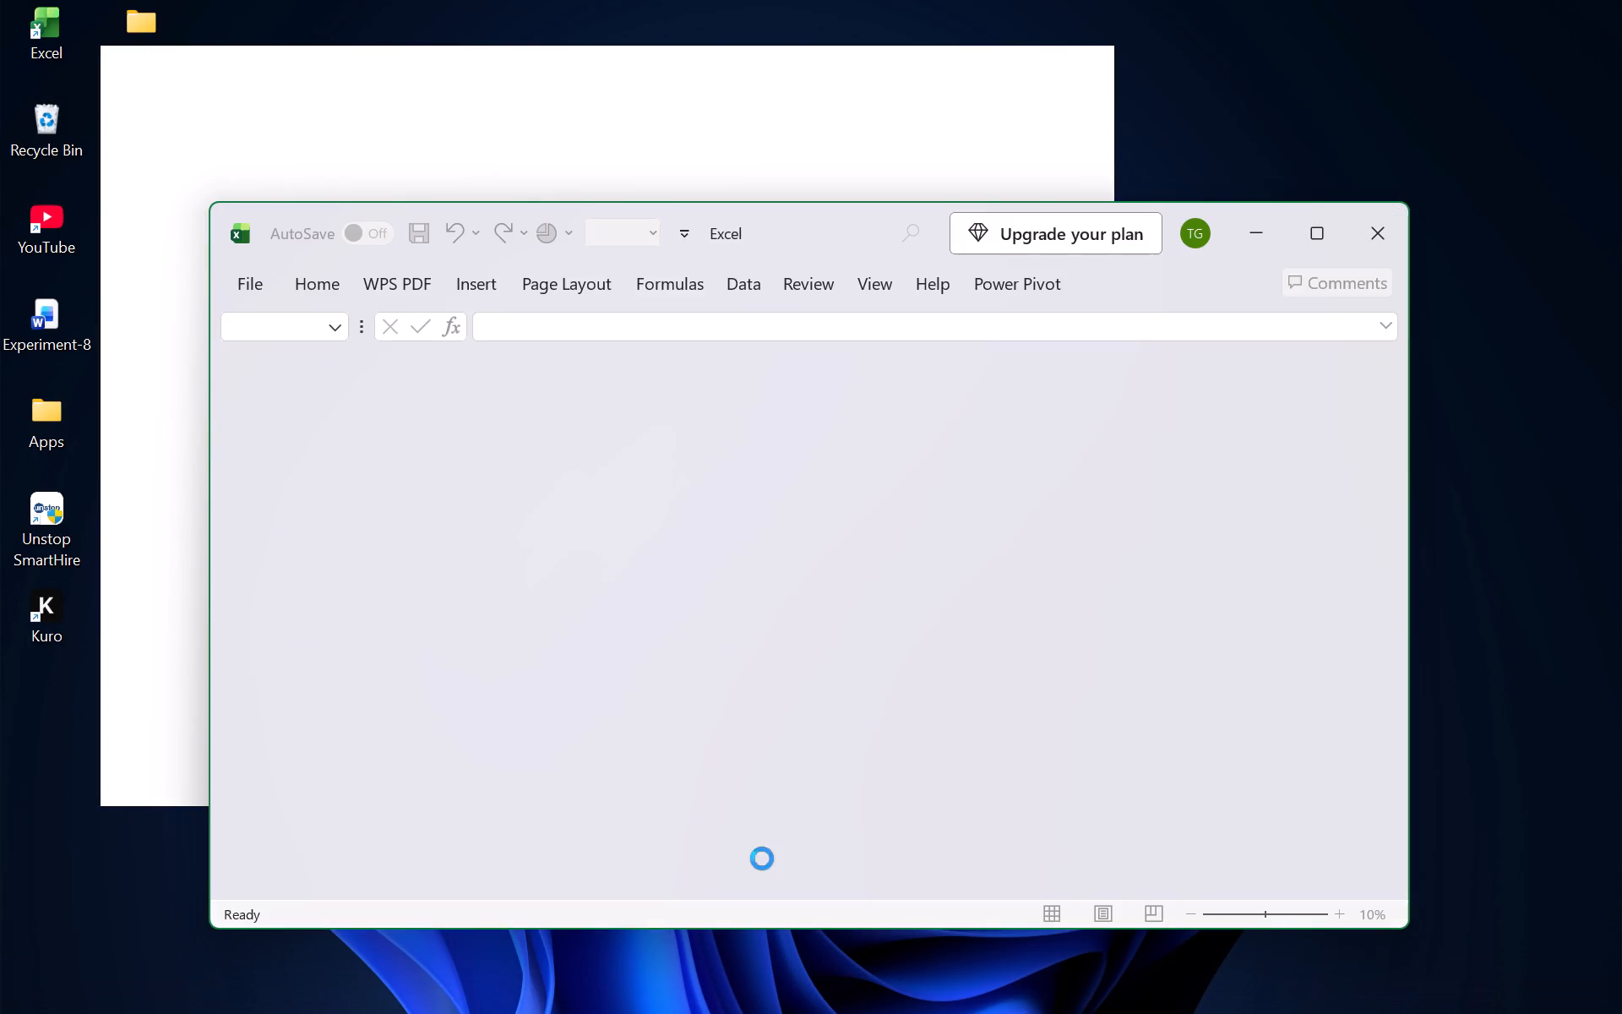
pyautogui.click(1309, 227)
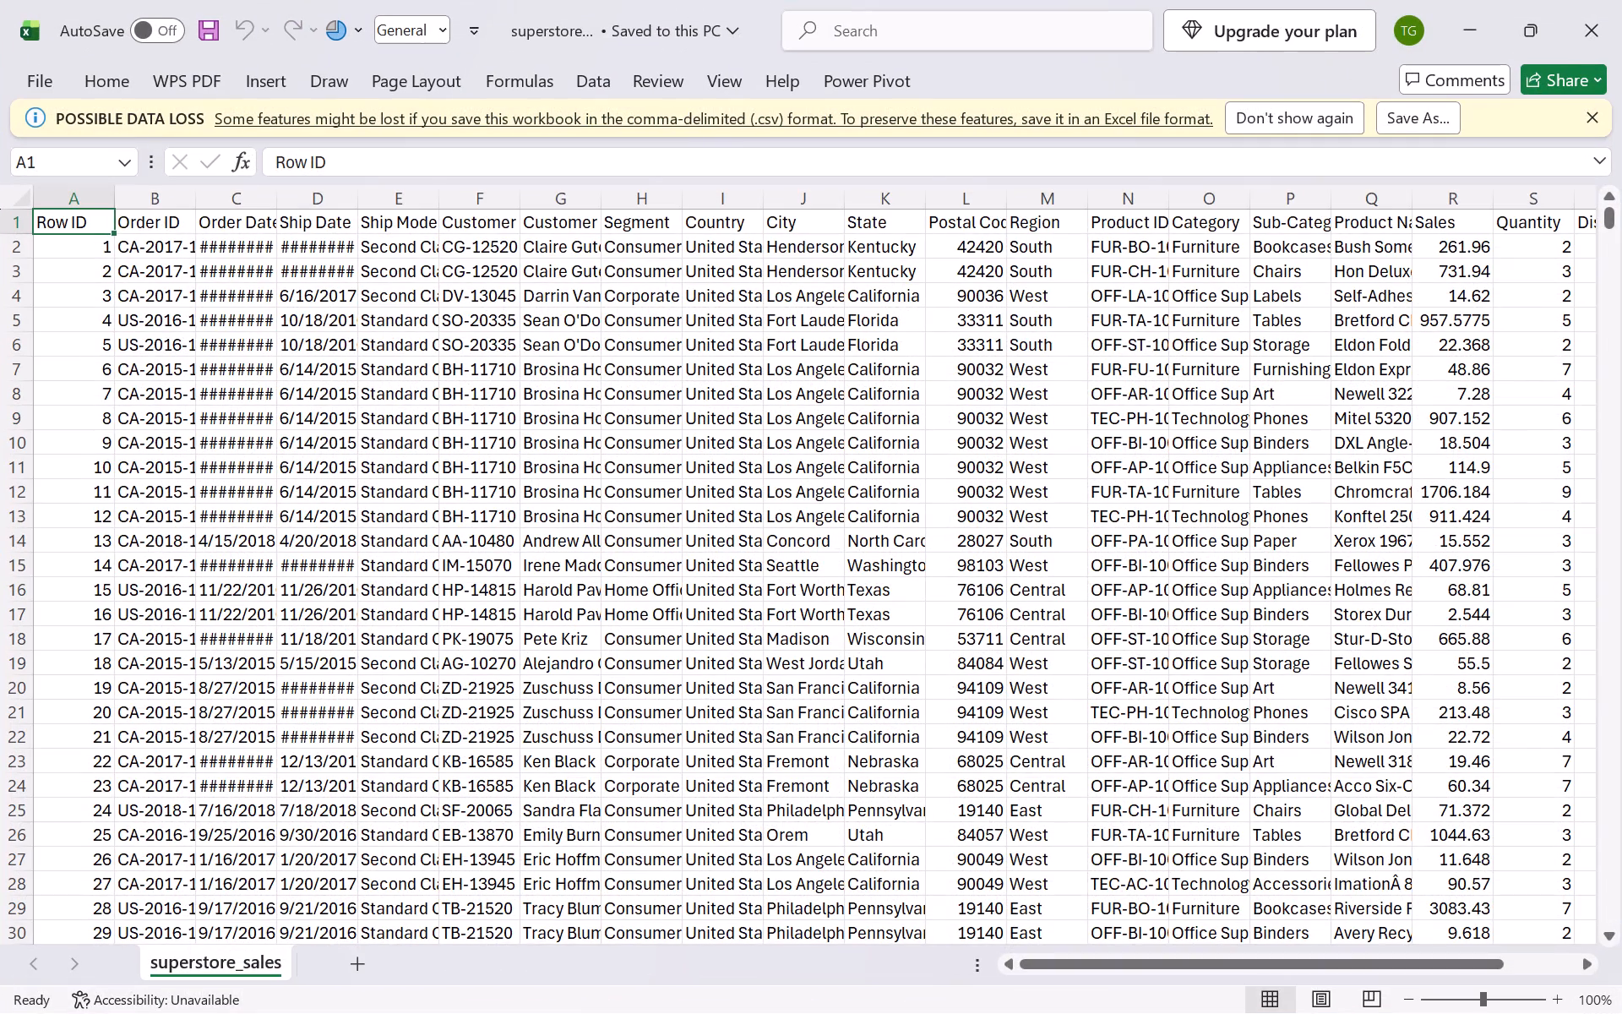
pyautogui.click(1574, 118)
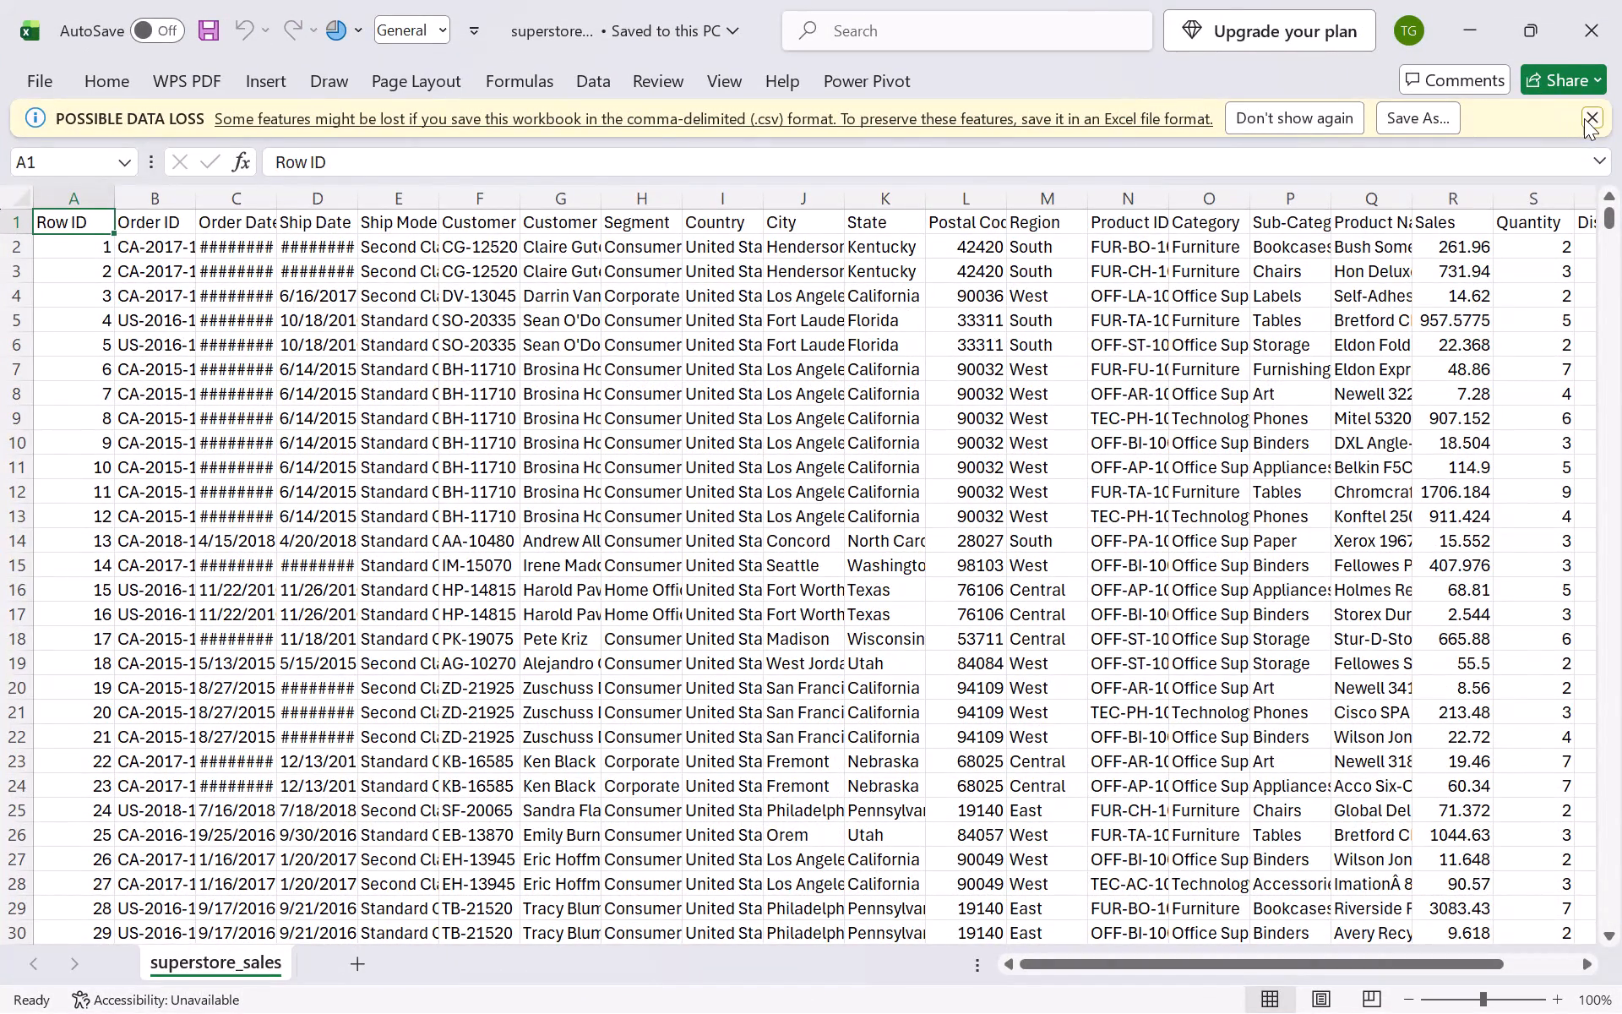
pyautogui.click(1584, 118)
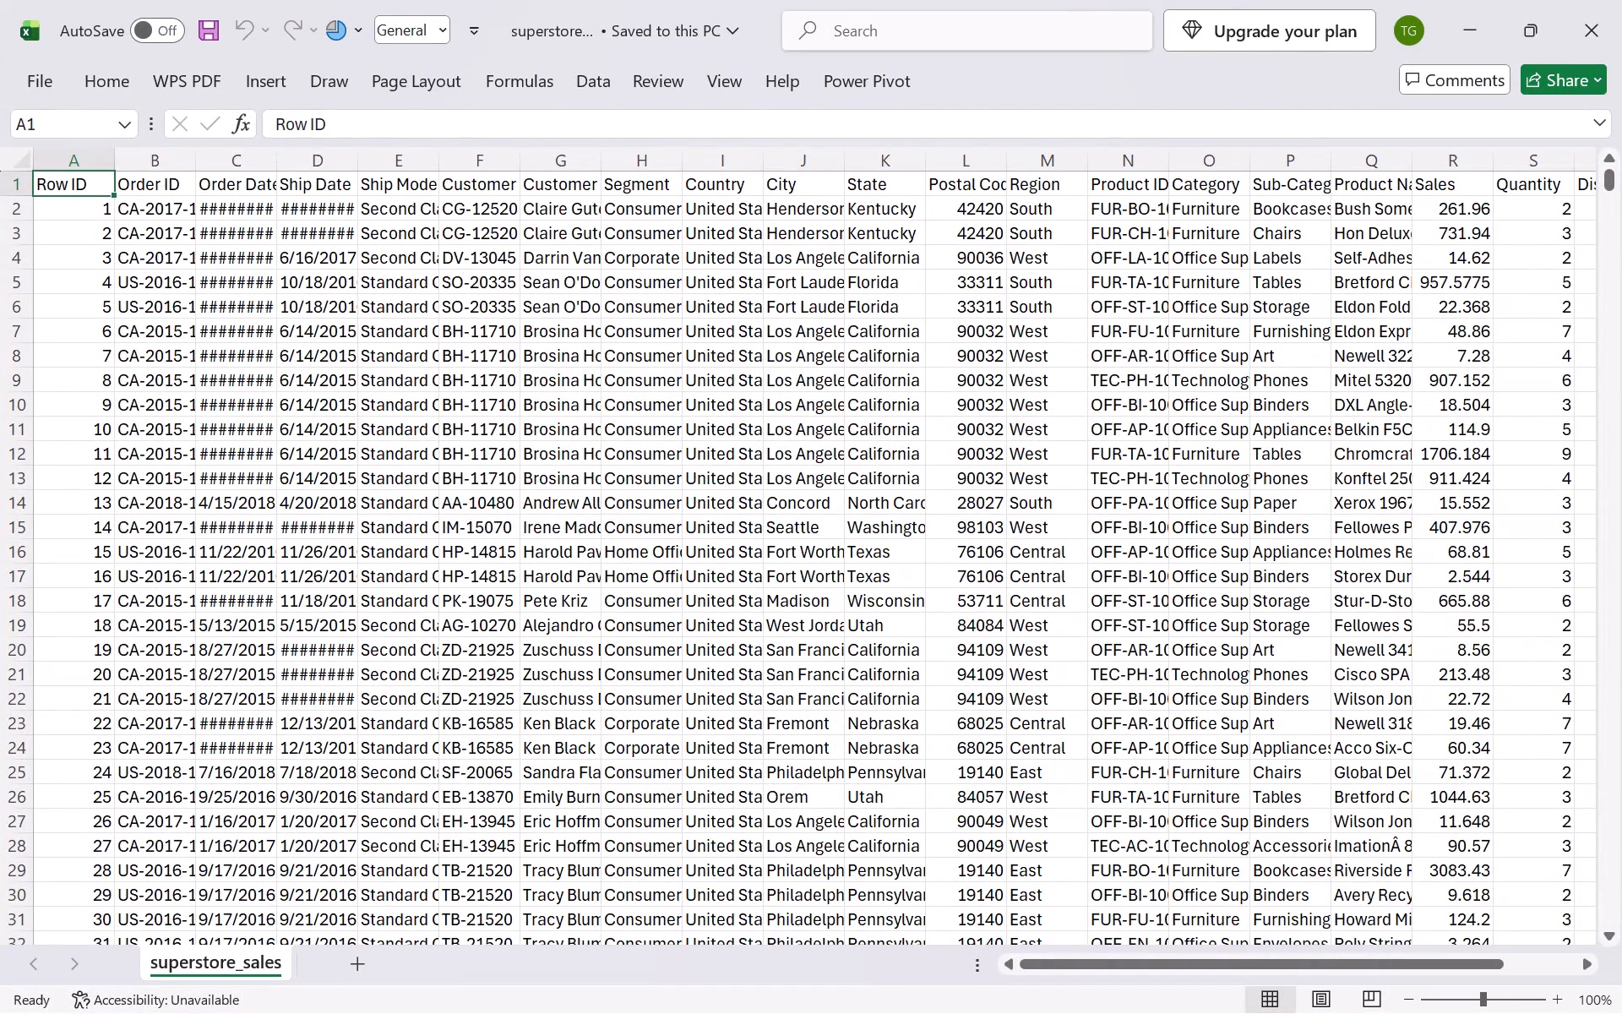
# AutoFit the widths of the Order Date and Ship Date columns so their dates fit.
pyautogui.doubleClick(278, 166)
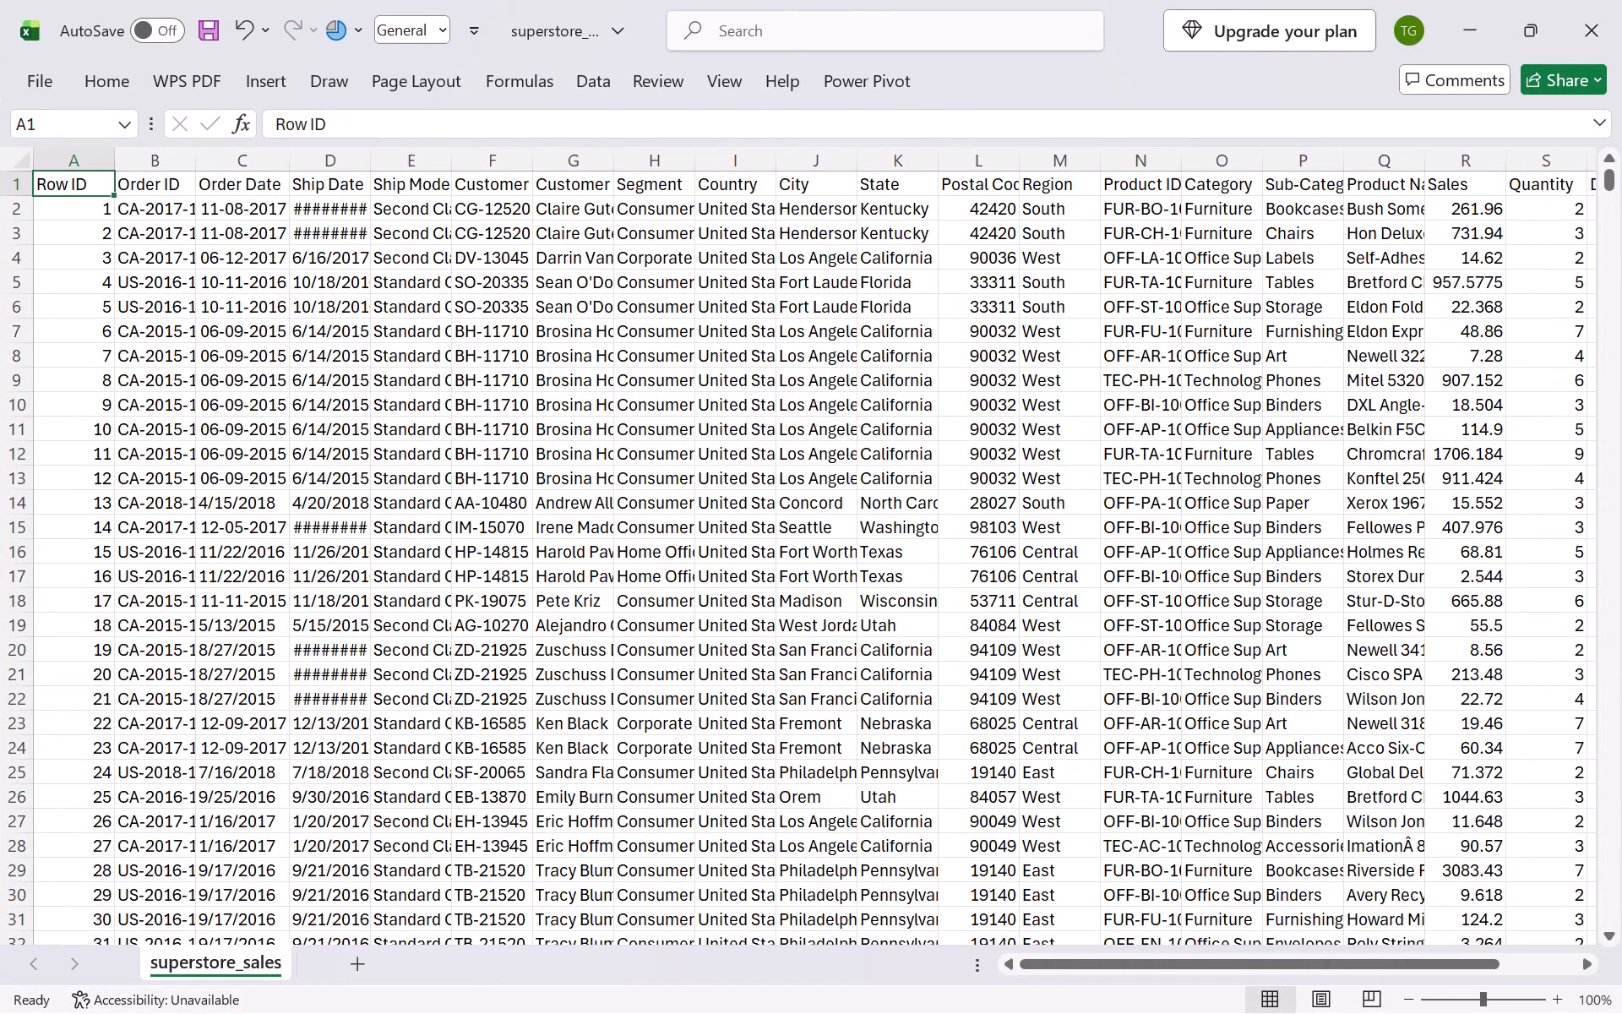
pyautogui.doubleClick(371, 164)
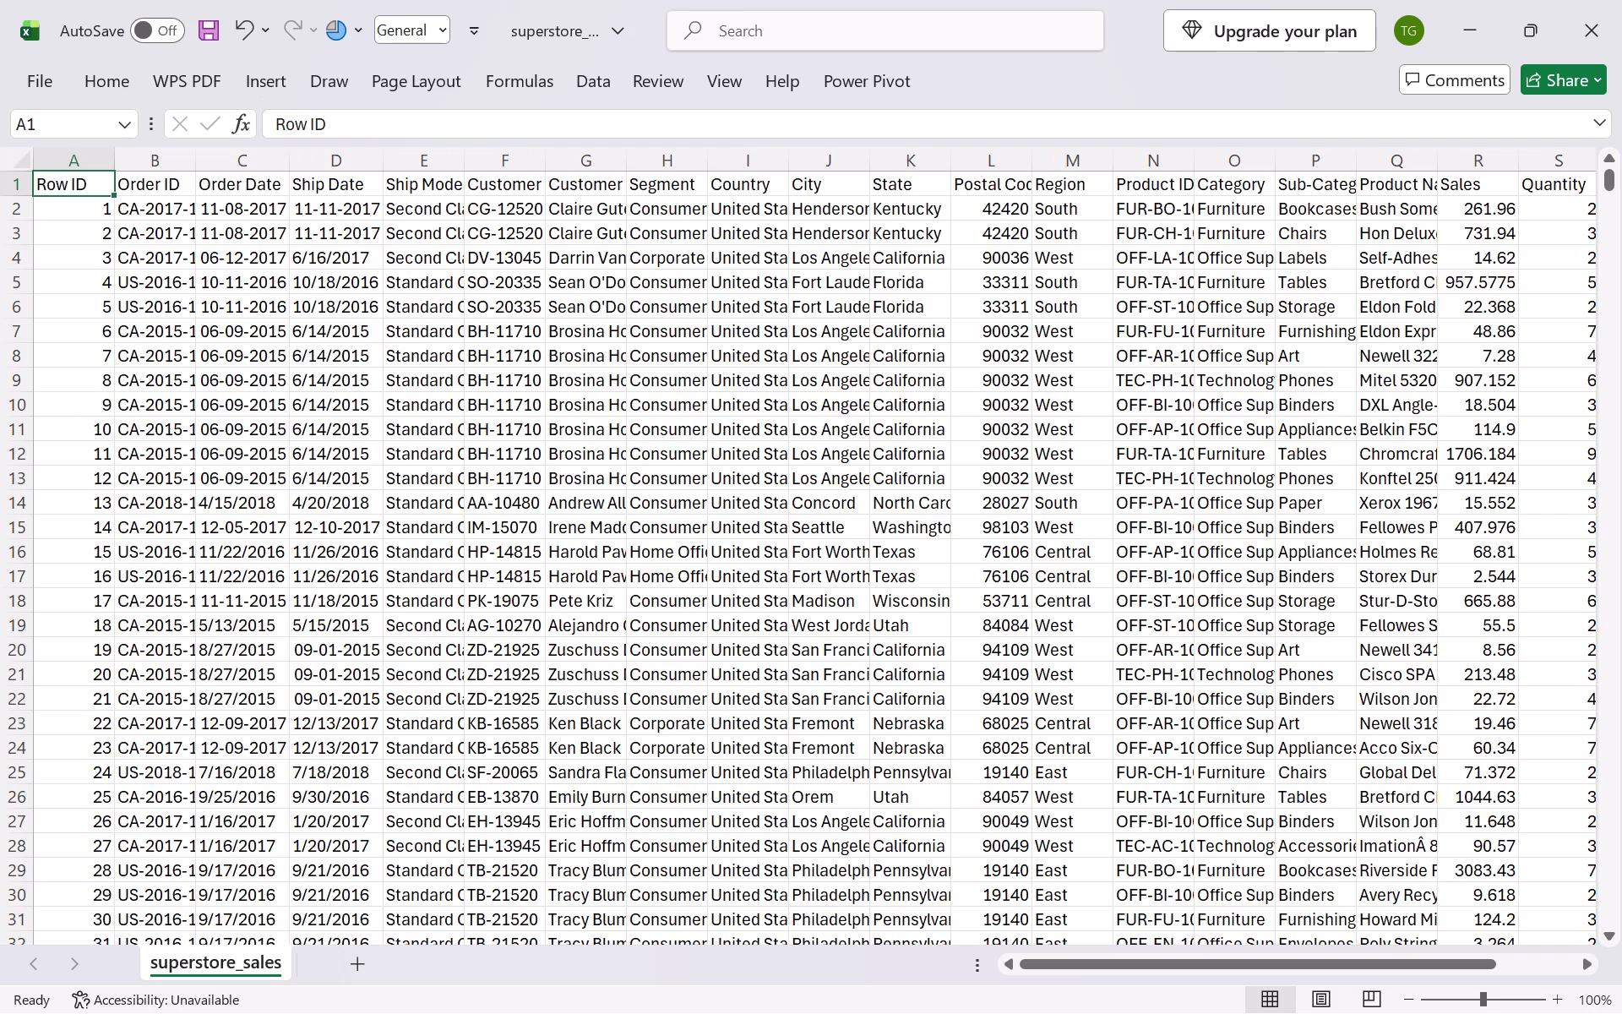
pyautogui.click(336, 169)
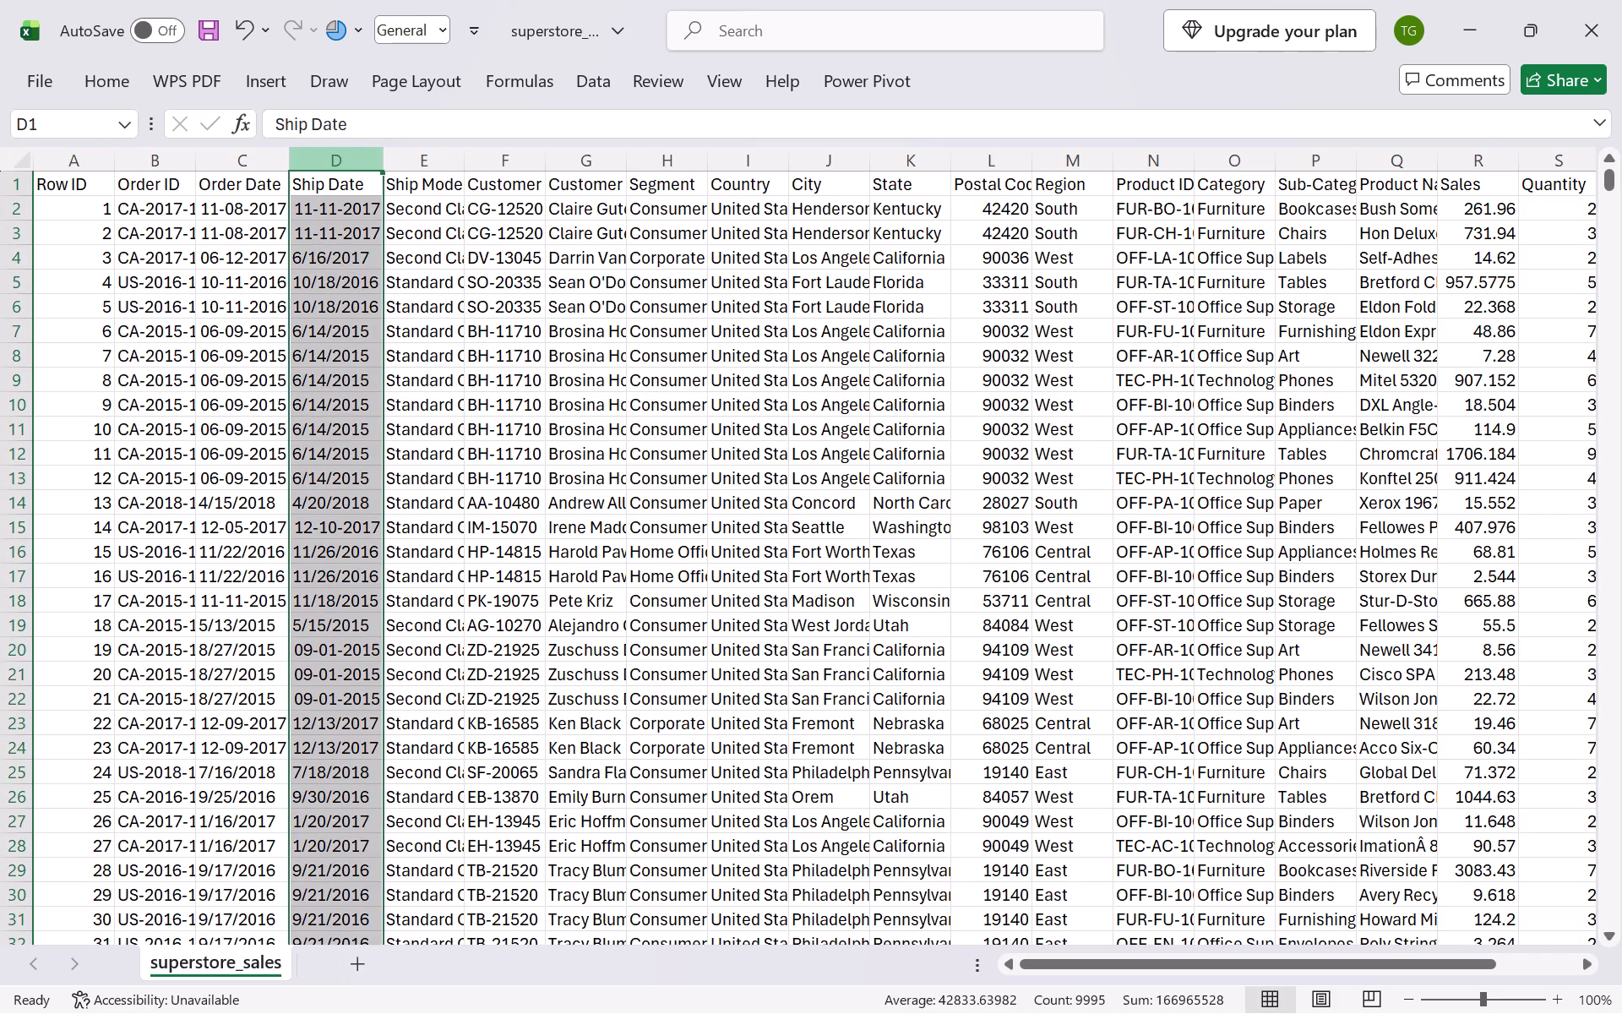
pyautogui.click(416, 270)
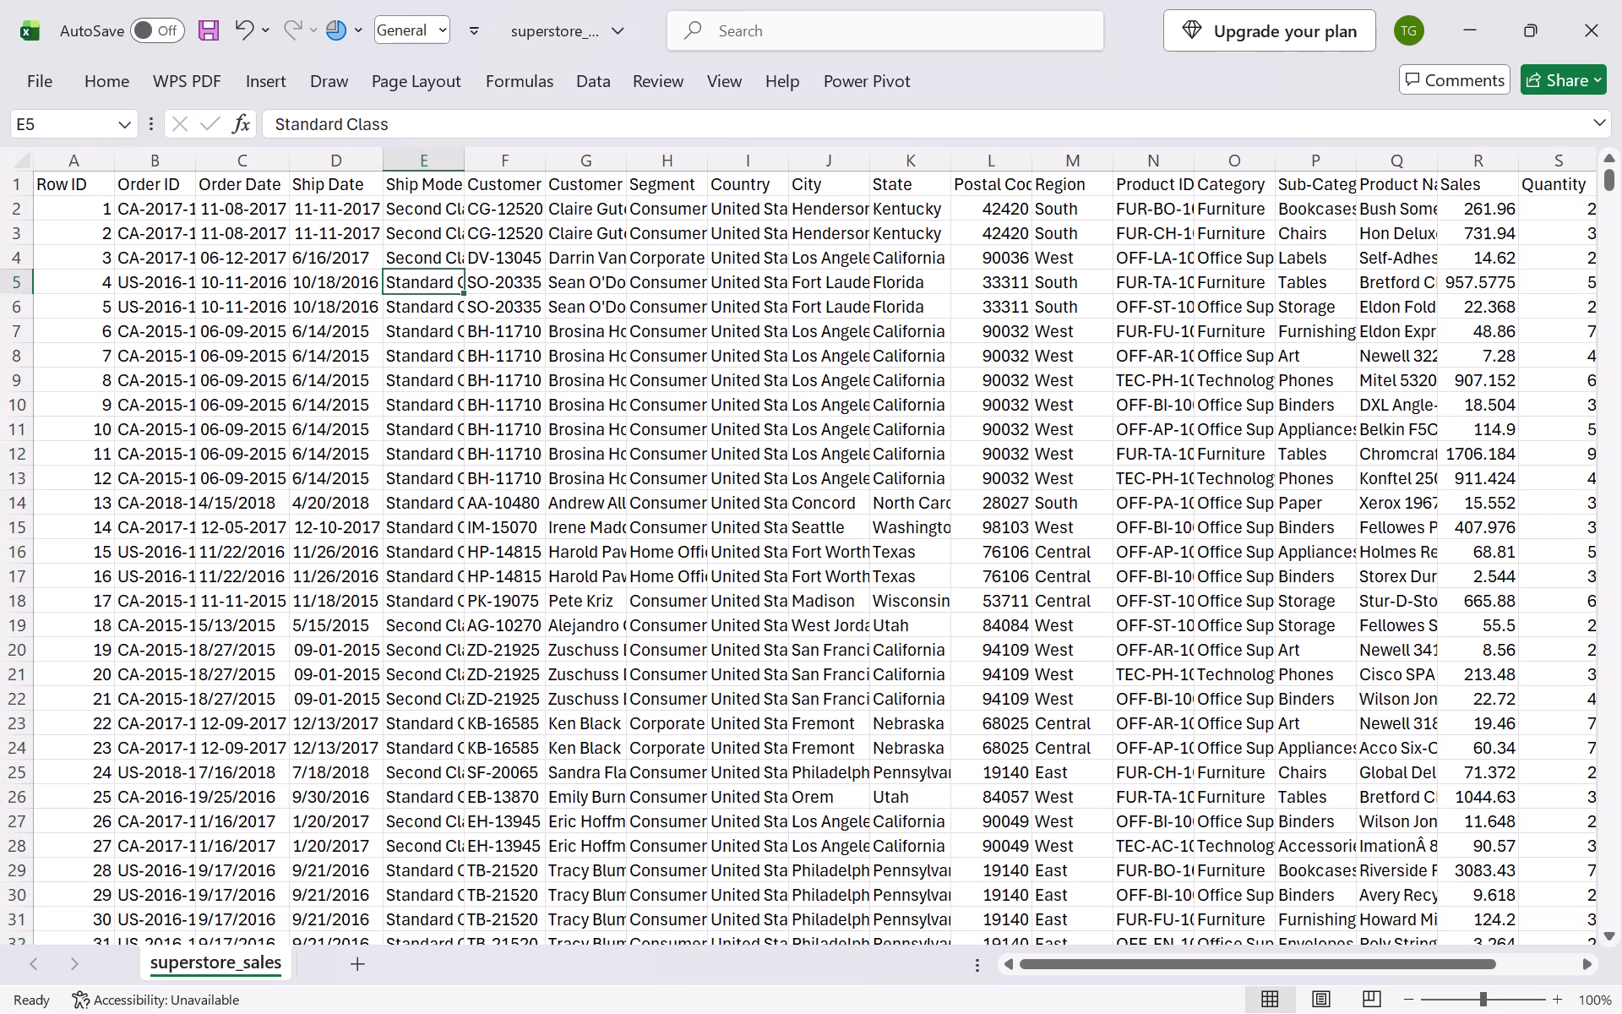
# Look through the superstore sales data, examining all columns from Row ID to Profit.
pyautogui.click(464, 555)
pyautogui.hscroll(-2, 464, 555)
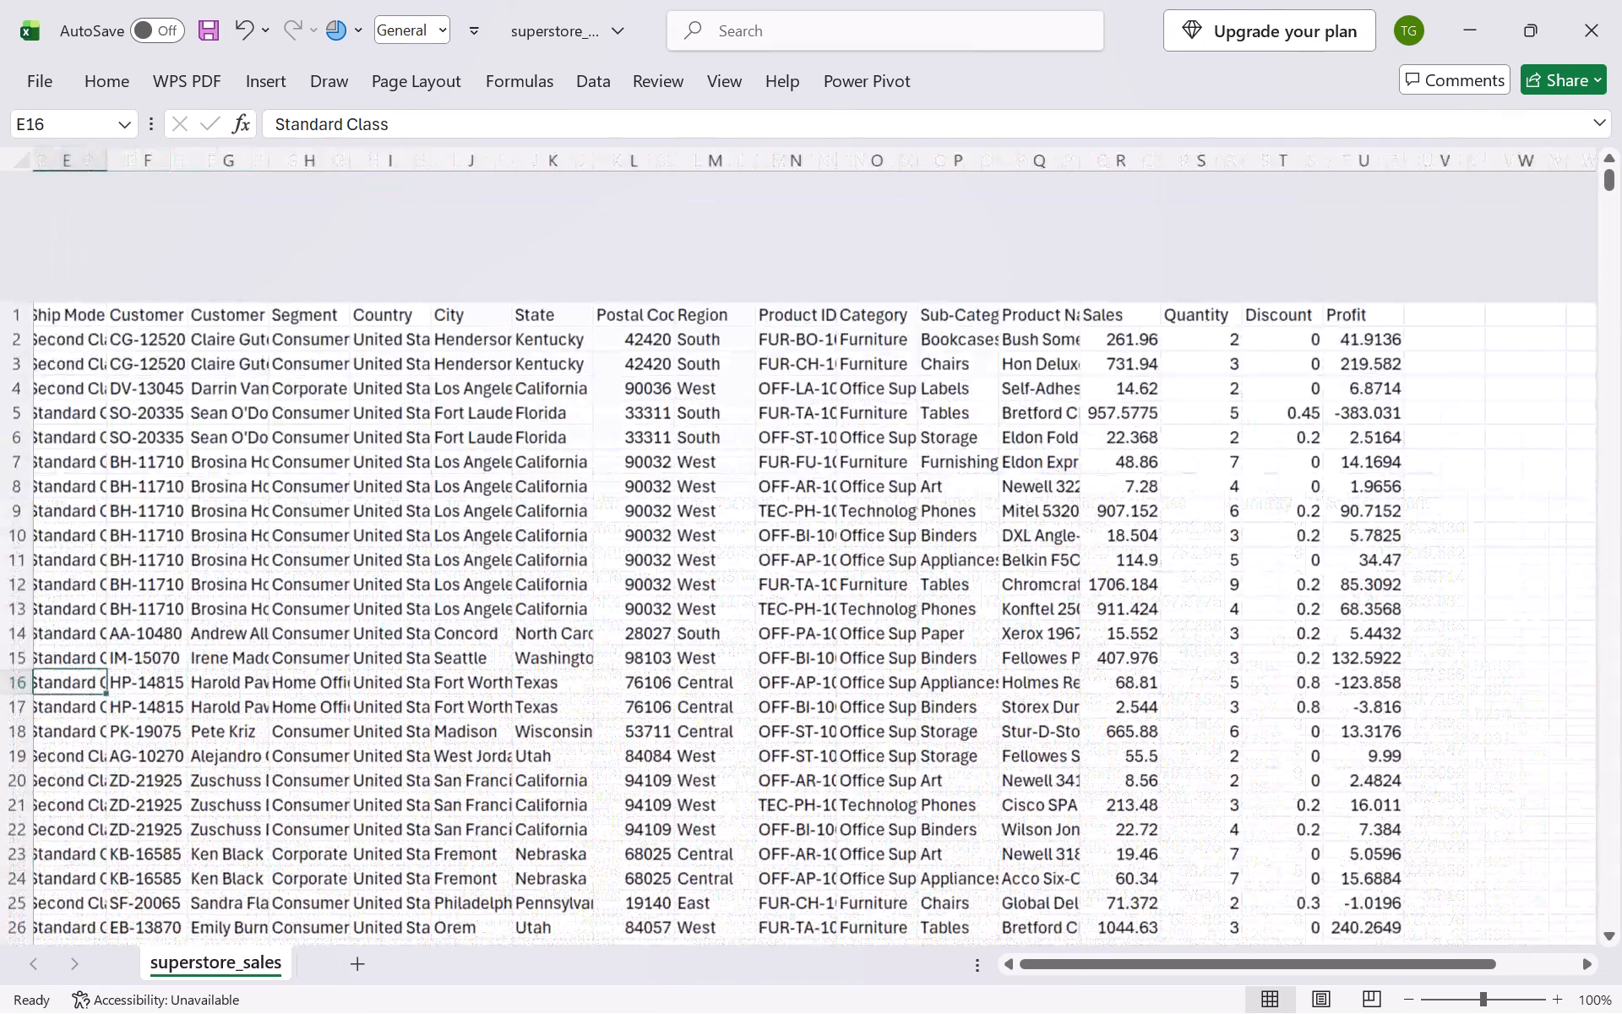
pyautogui.hscroll(5, 464, 555)
pyautogui.hscroll(-5, 464, 555)
pyautogui.hscroll(2, 464, 555)
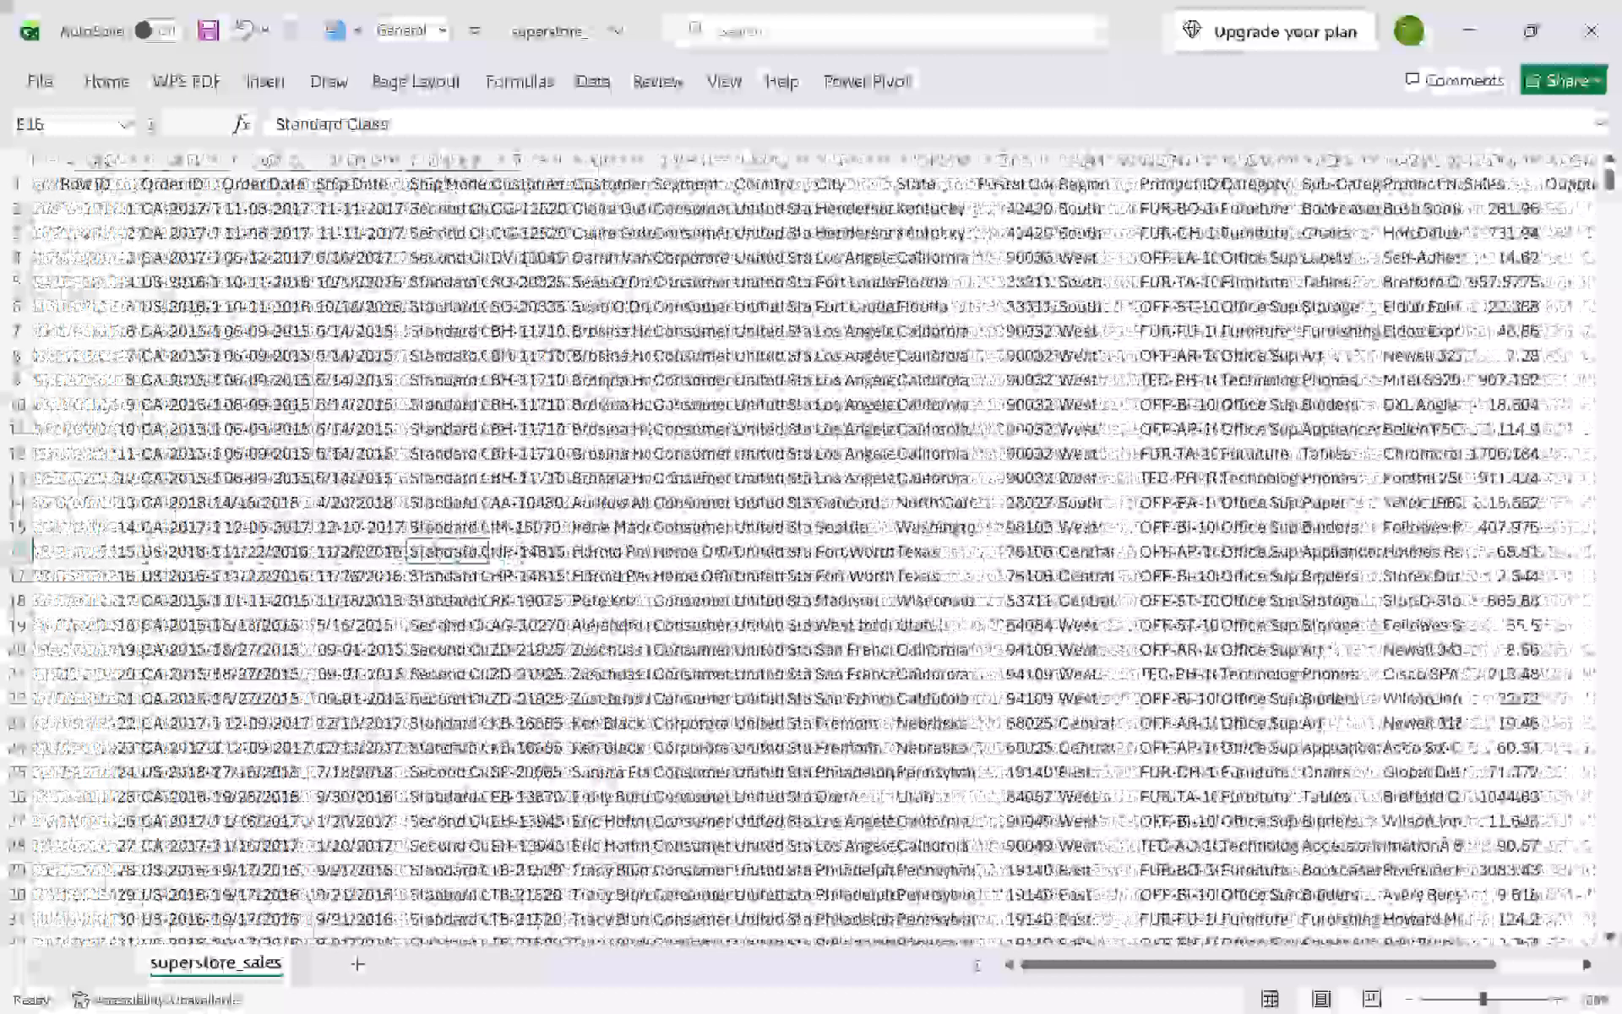
pyautogui.scroll(-1, 464, 555)
pyautogui.hscroll(-1, 785, 542)
pyautogui.scroll(2, 785, 542)
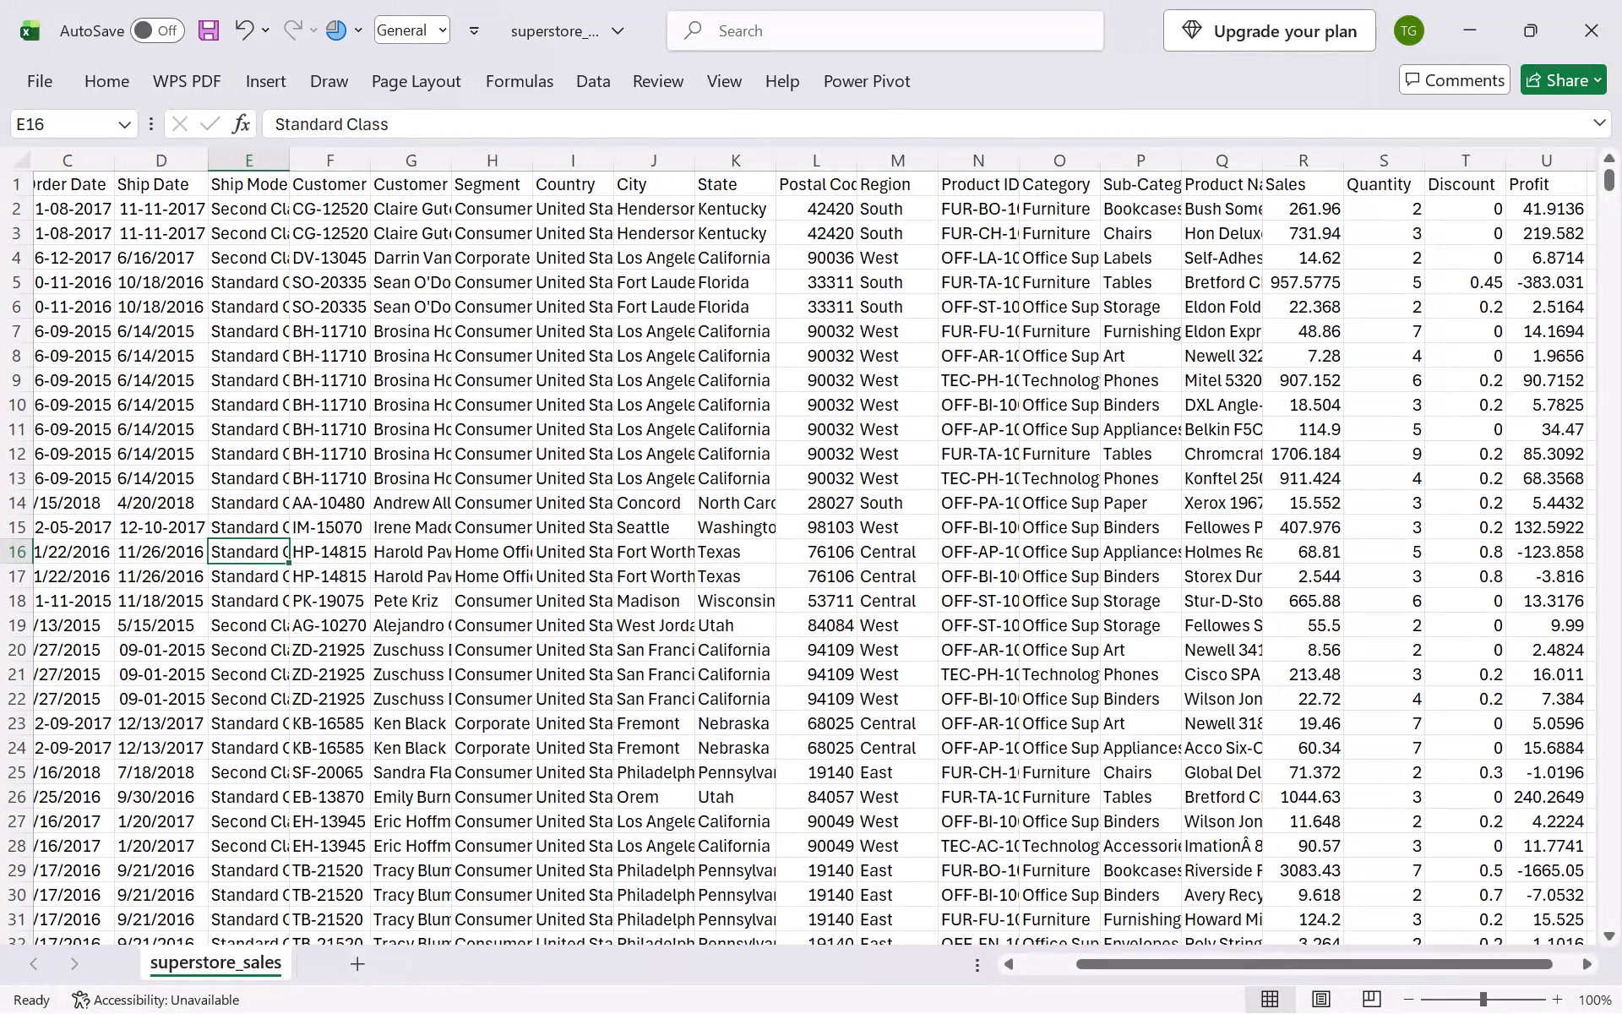
pyautogui.scroll(2, 1018, 238)
pyautogui.hscroll(2, 1018, 238)
pyautogui.scroll(1, 1018, 238)
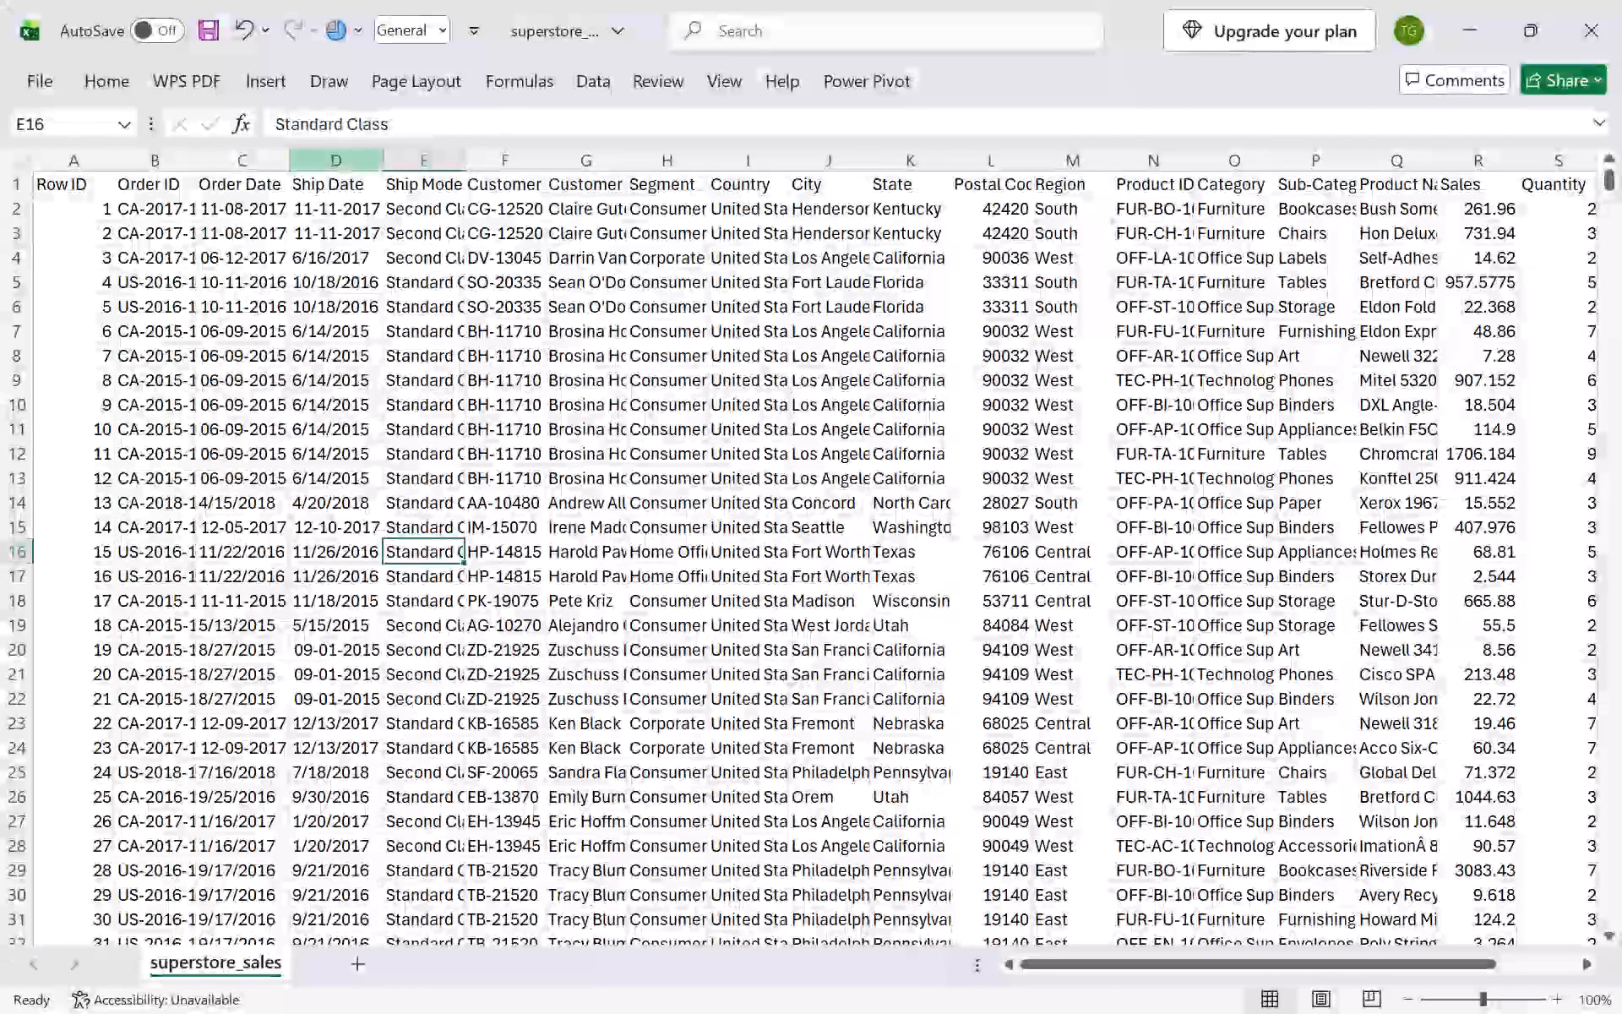
# Apply the Short Date number format to the entire Ship Date column.
pyautogui.click(347, 170)
pyautogui.click(108, 80)
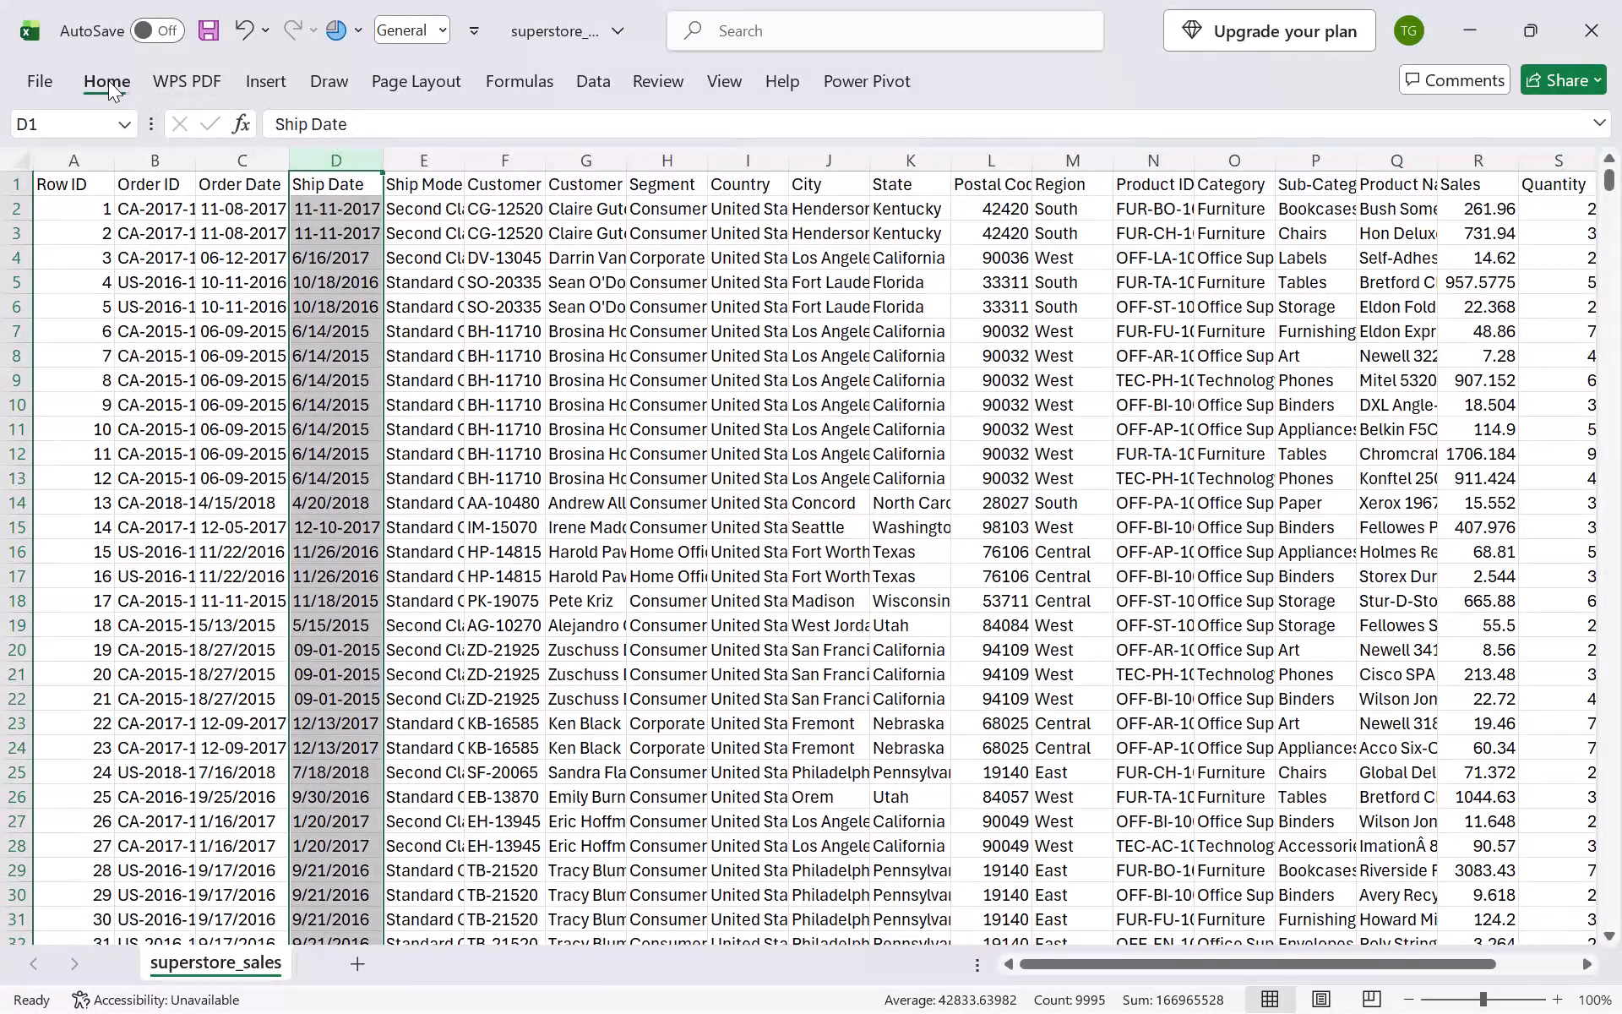
pyautogui.moveTo(806, 134); pyautogui.dragTo(812, 126)
pyautogui.click(812, 126)
pyautogui.click(821, 123)
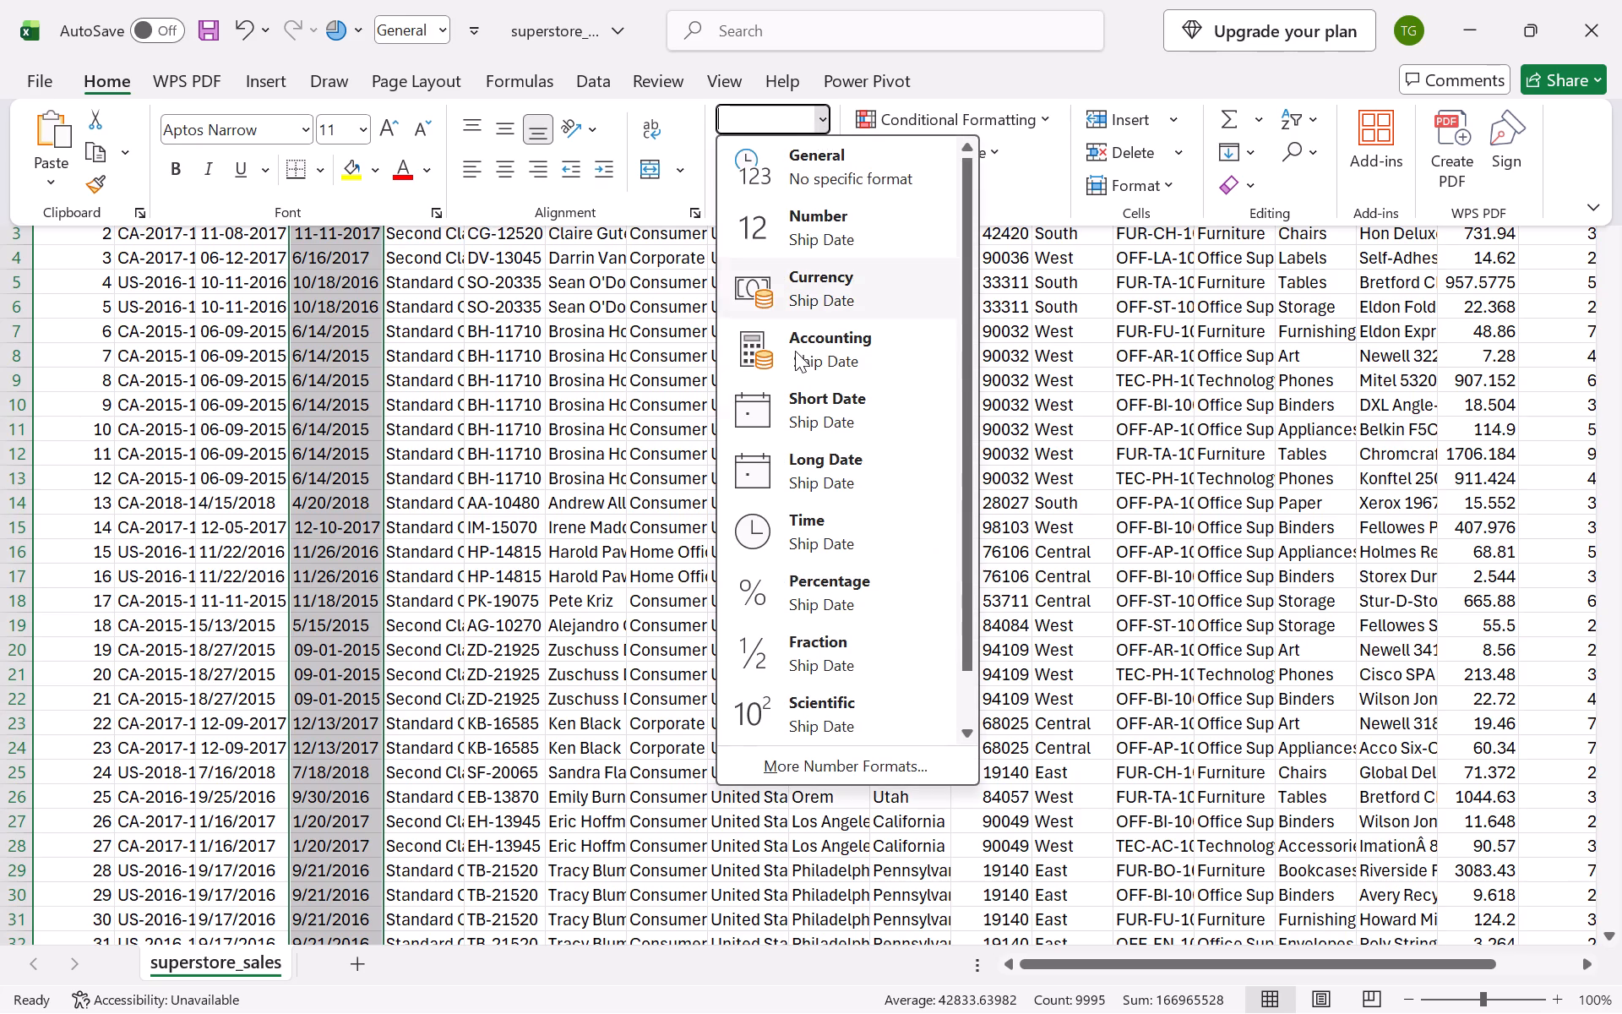
pyautogui.click(836, 408)
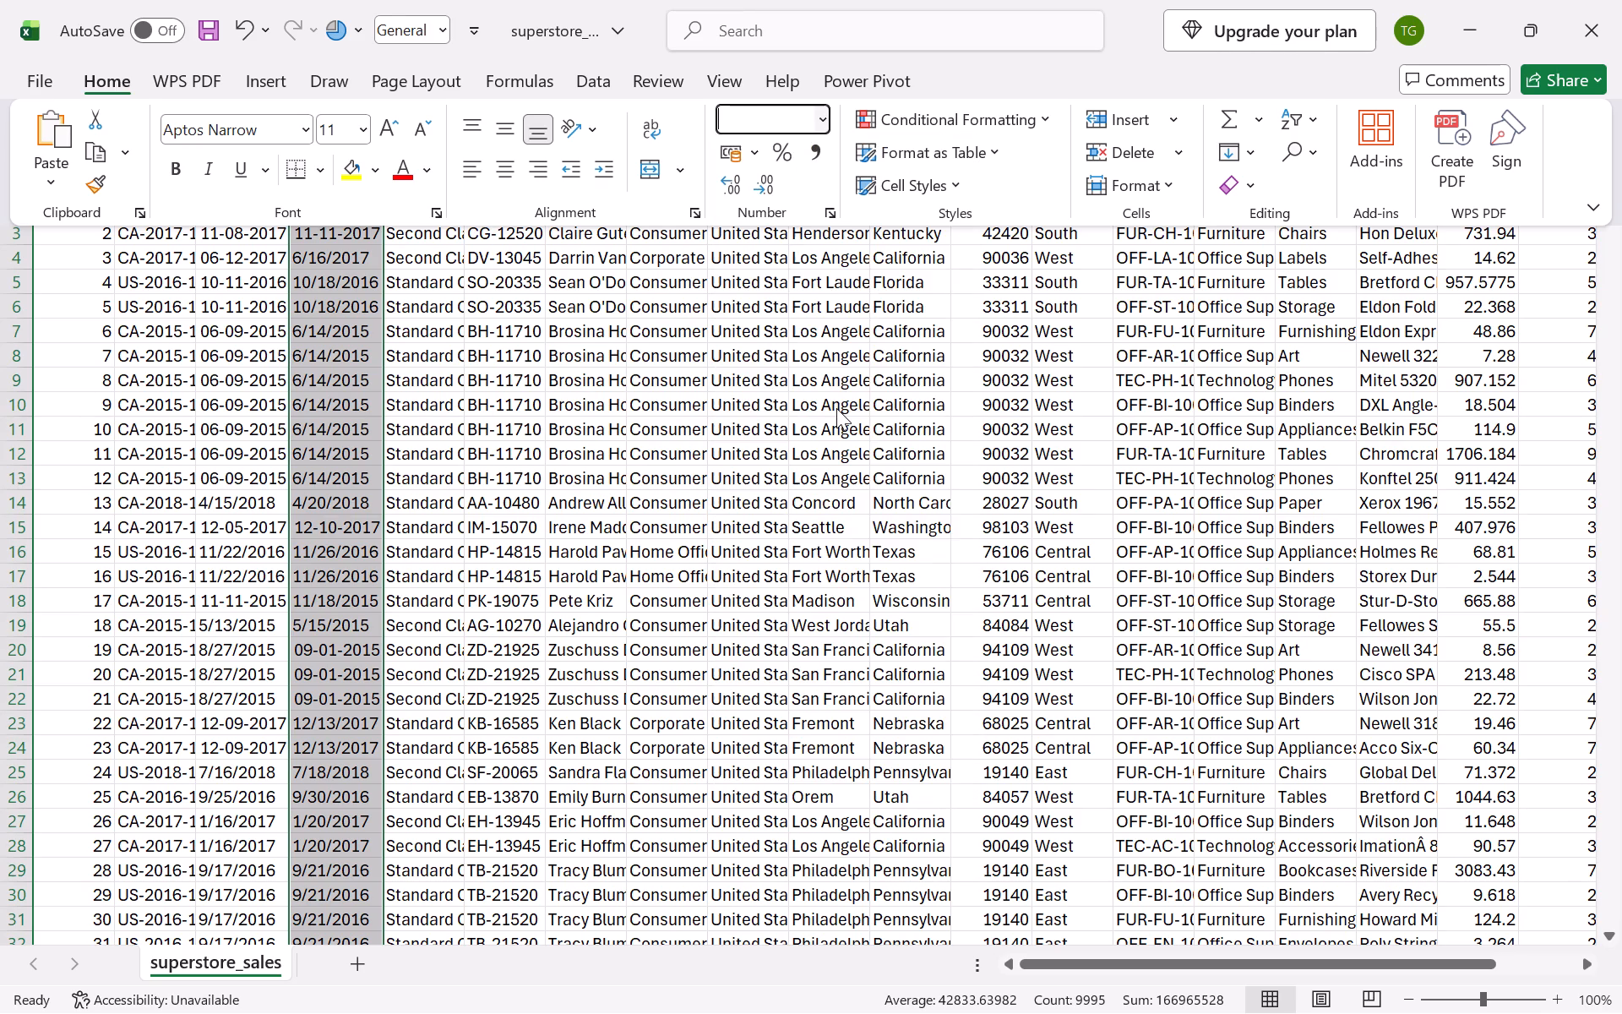
pyautogui.click(371, 415)
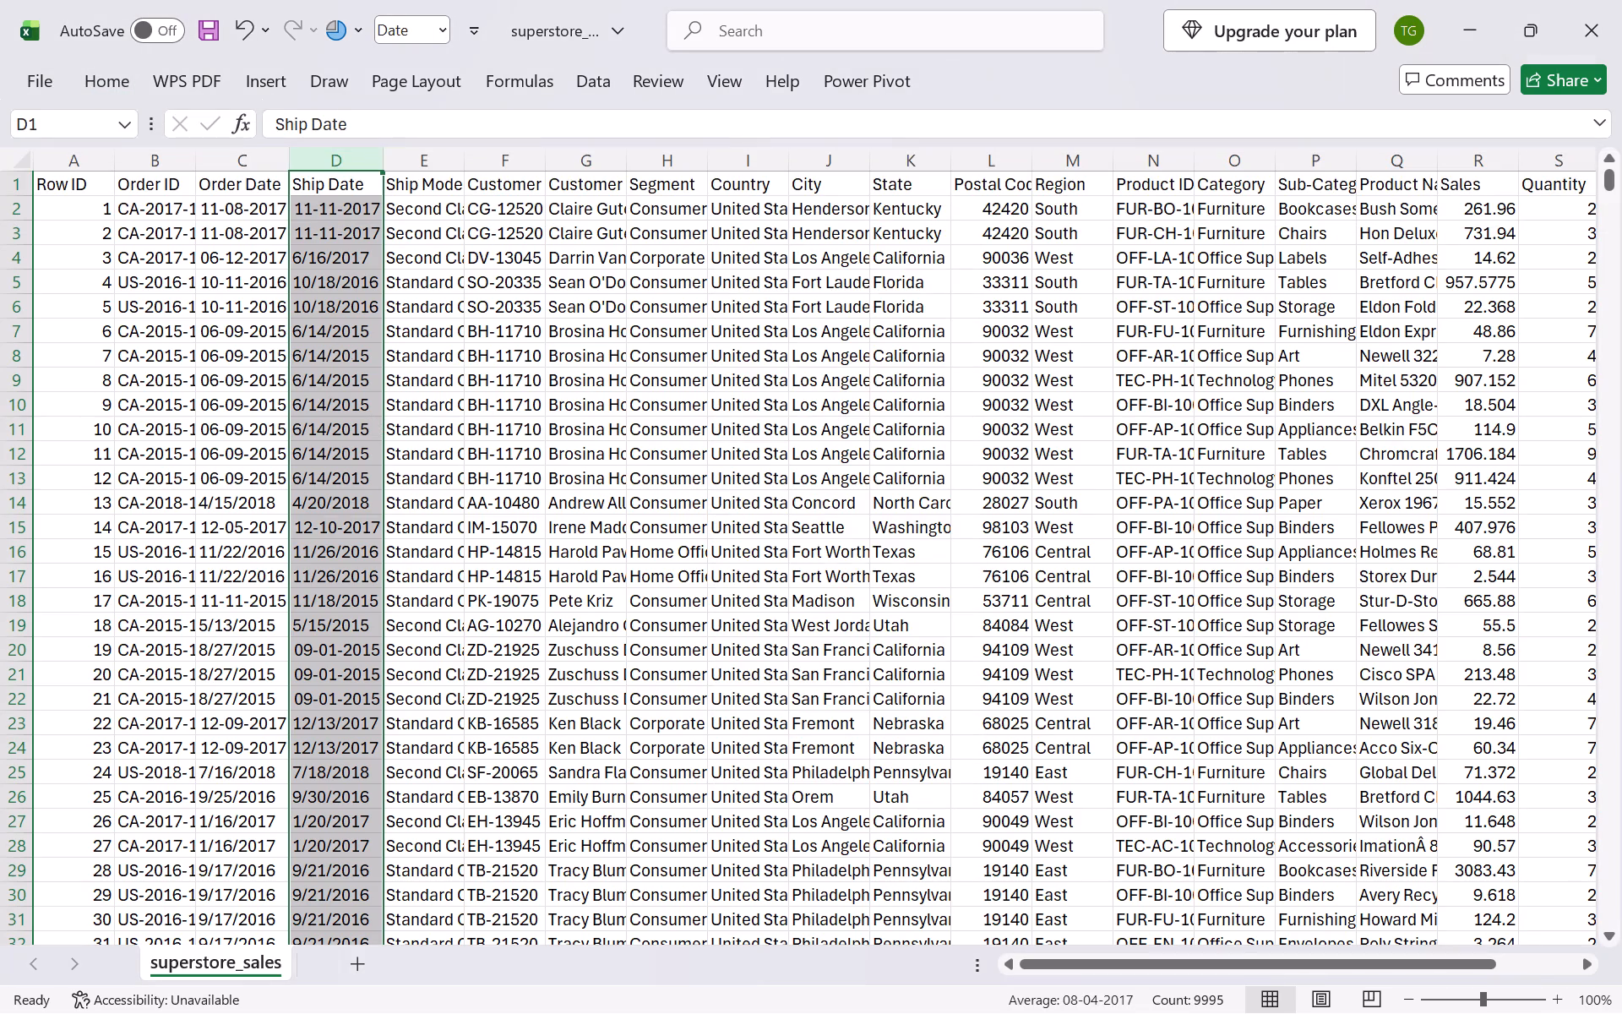
# Apply the Short Date format to the Ship Date values from D2 down to the last record, leaving out the header.
pyautogui.click(334, 208)
pyautogui.hotkey('ctrl', 'shift', 'Down')
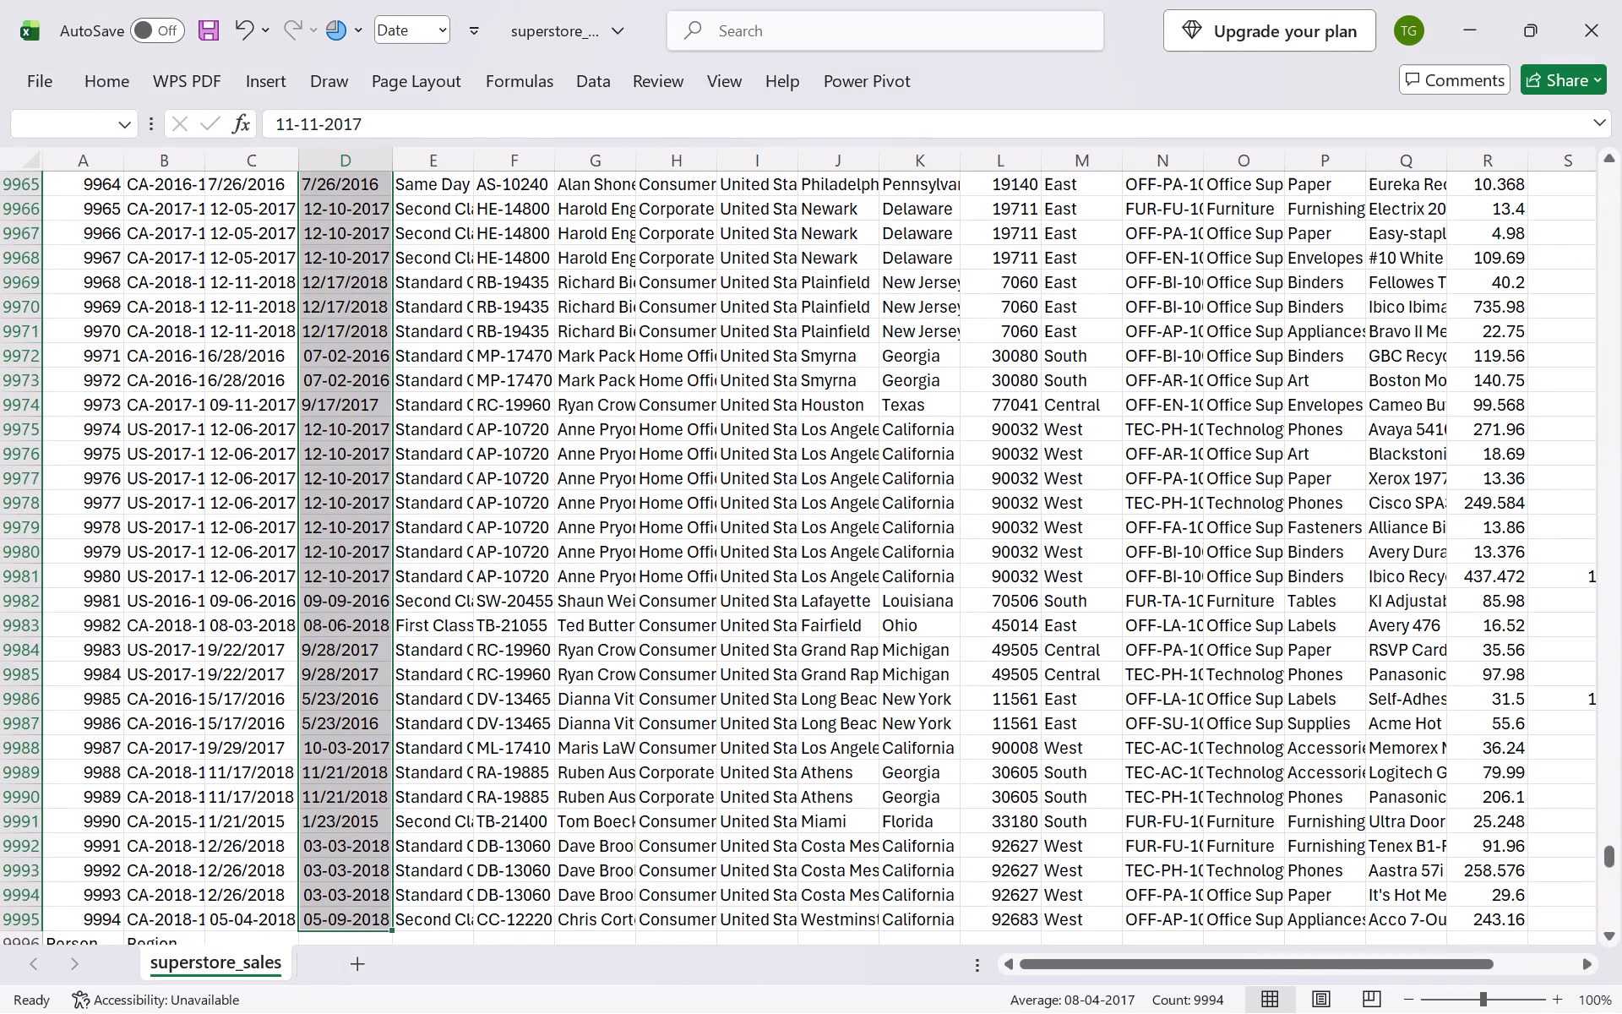
pyautogui.click(117, 85)
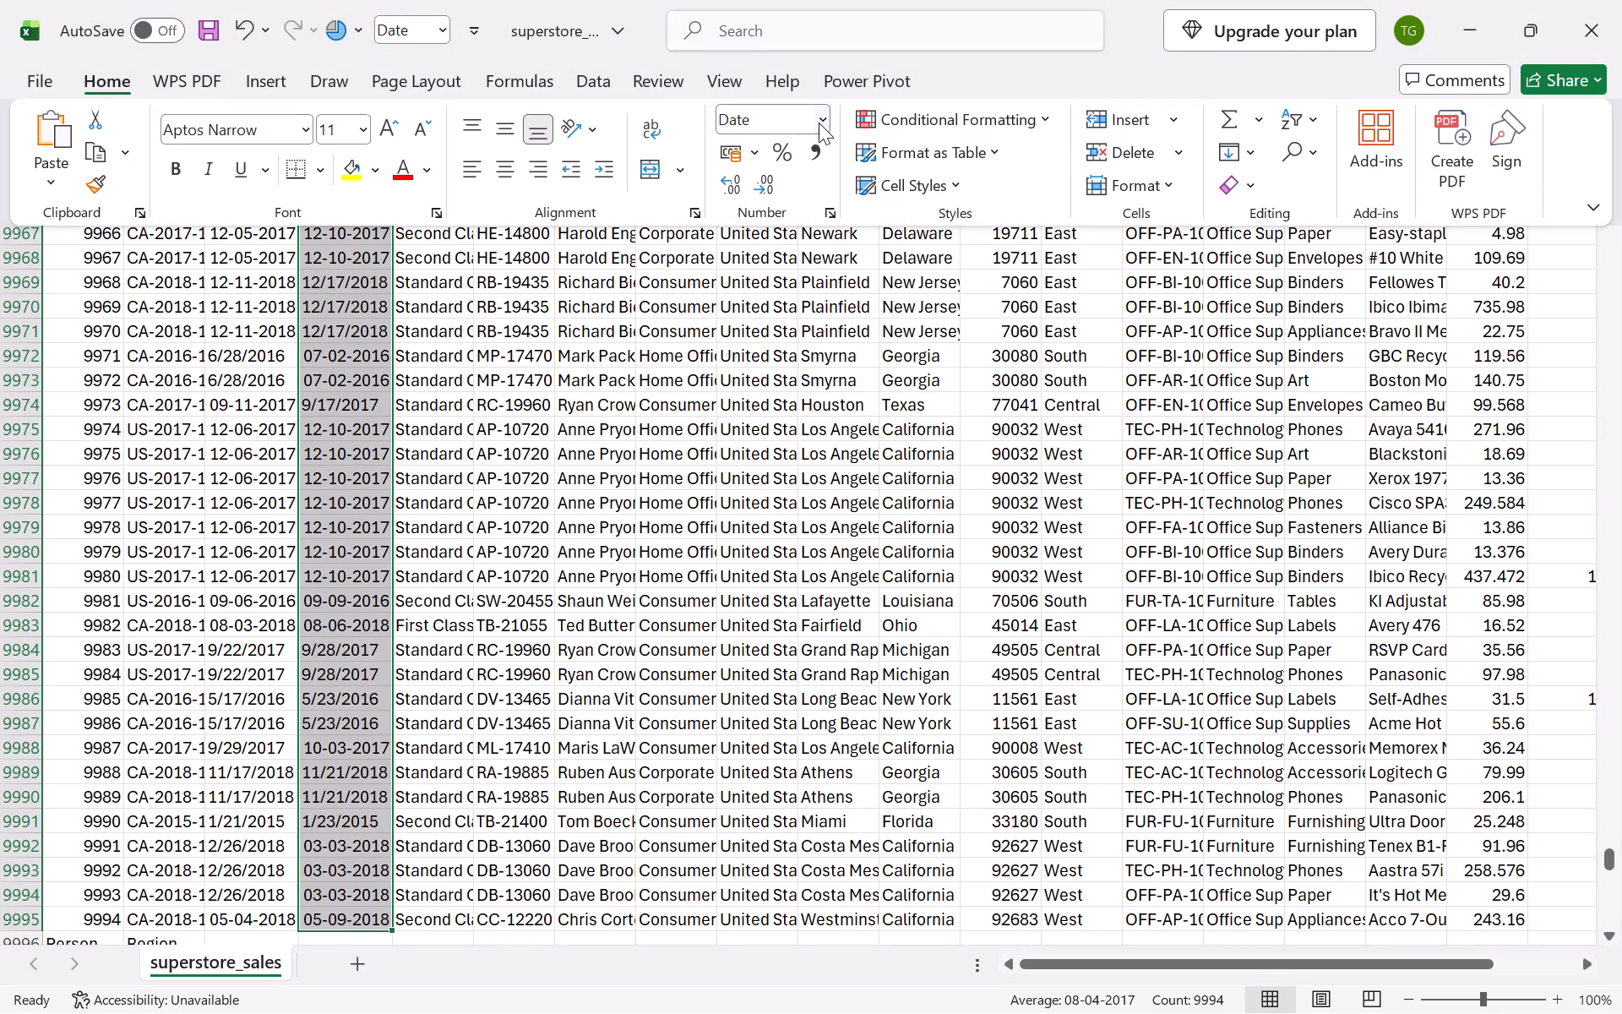
pyautogui.click(819, 123)
pyautogui.click(815, 429)
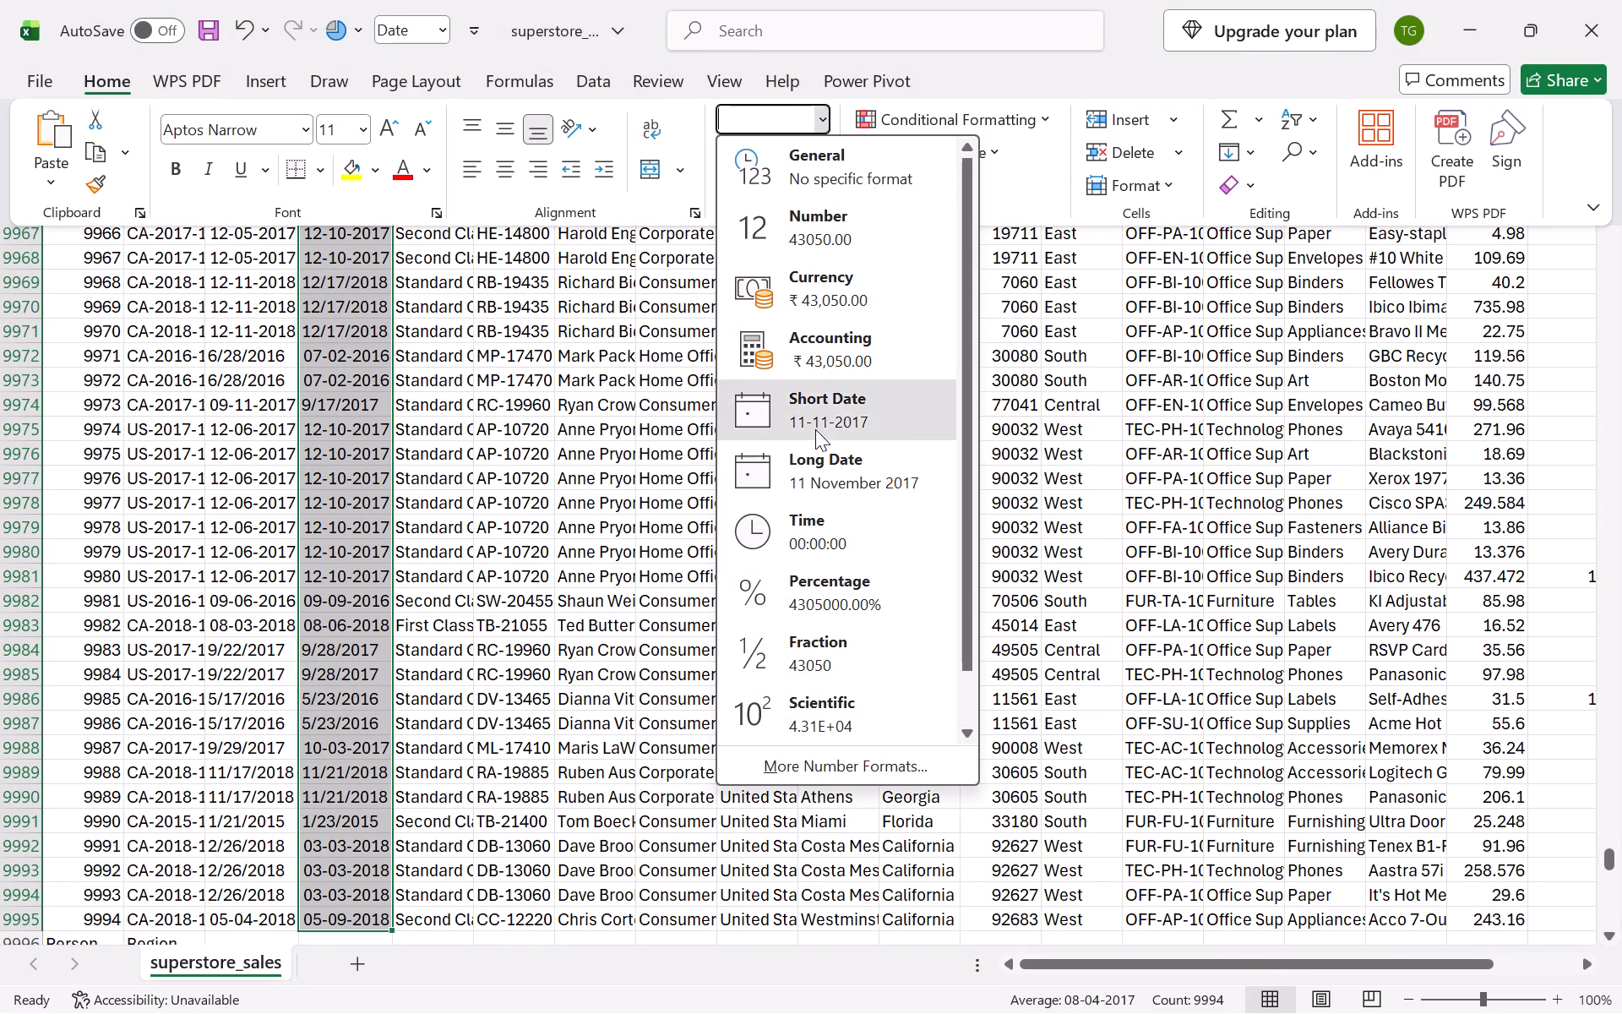
pyautogui.click(449, 483)
pyautogui.click(346, 344)
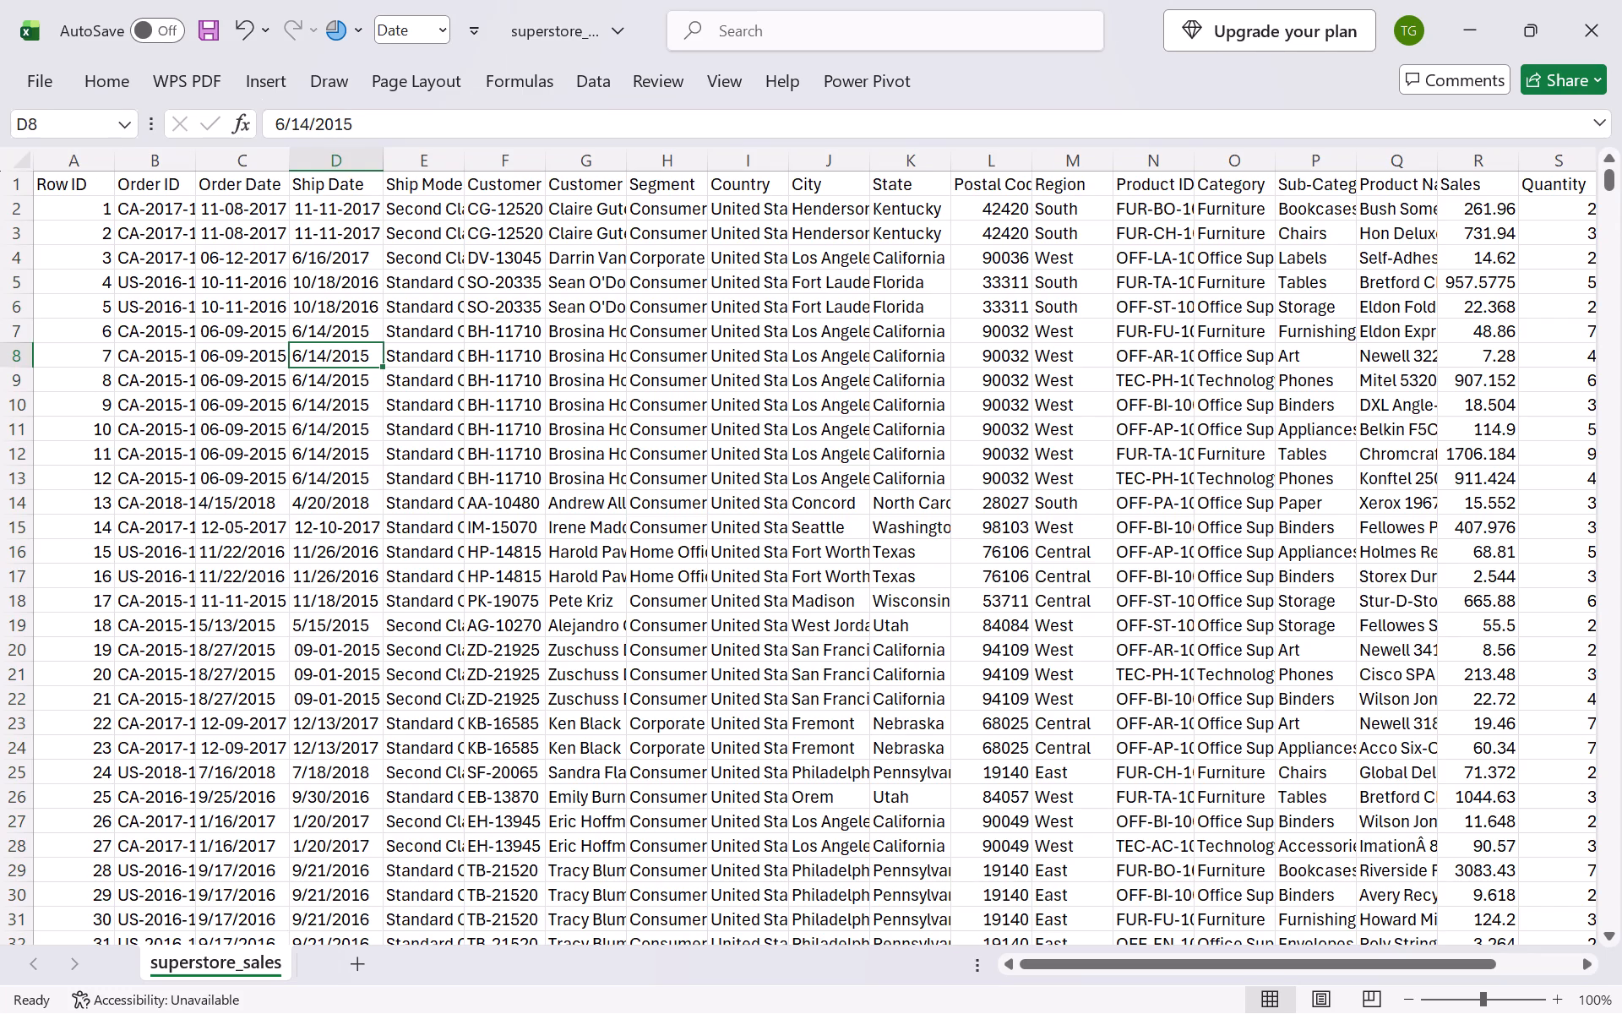
# Apply the Short Date format to just the first two Ship Date cells, D2:D3.
pyautogui.moveTo(324, 216); pyautogui.dragTo(326, 253)
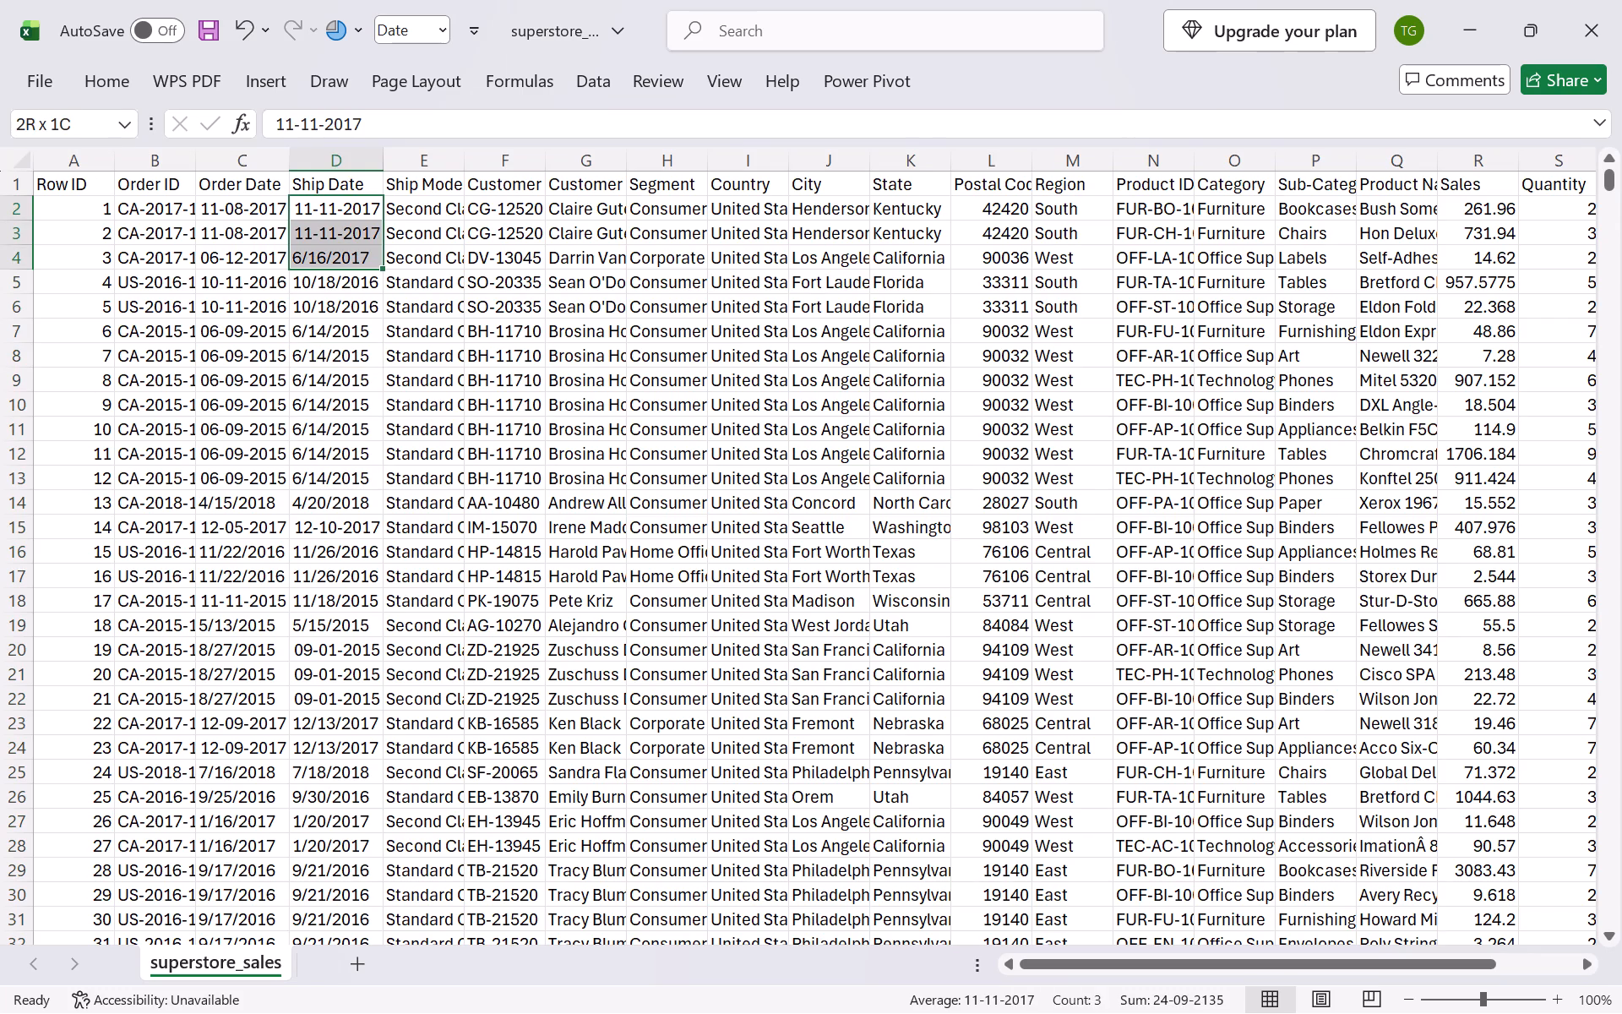
pyautogui.moveTo(326, 253); pyautogui.dragTo(335, 259)
pyautogui.moveTo(345, 209); pyautogui.dragTo(355, 228)
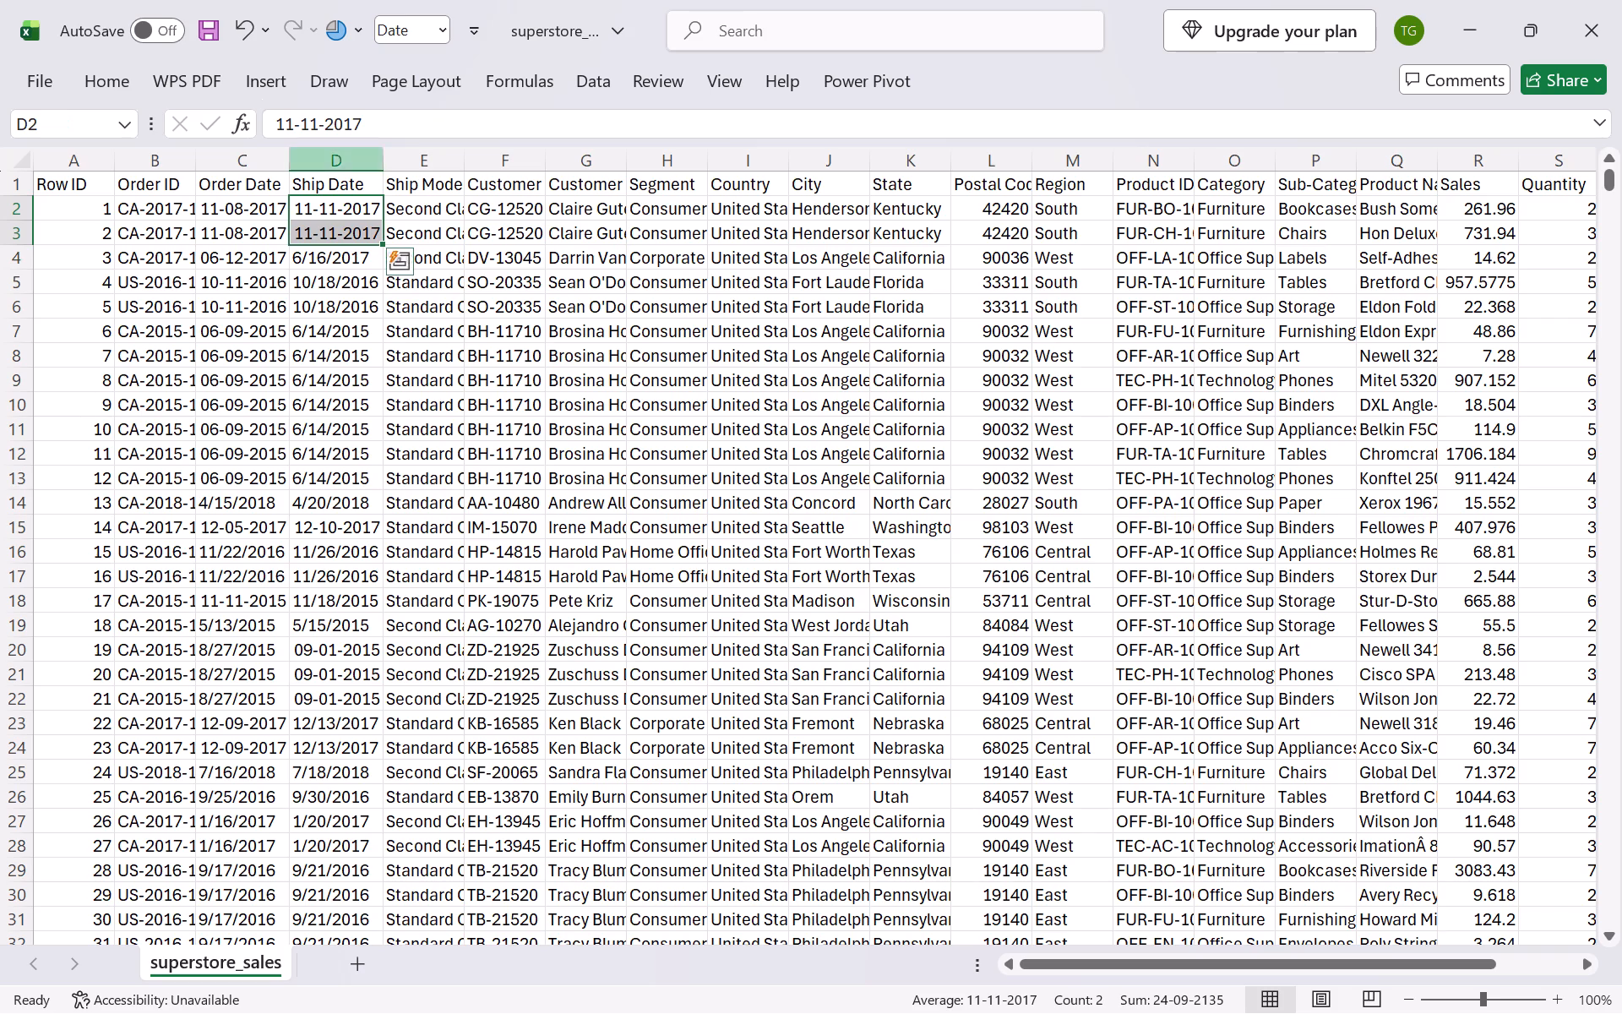
pyautogui.click(138, 84)
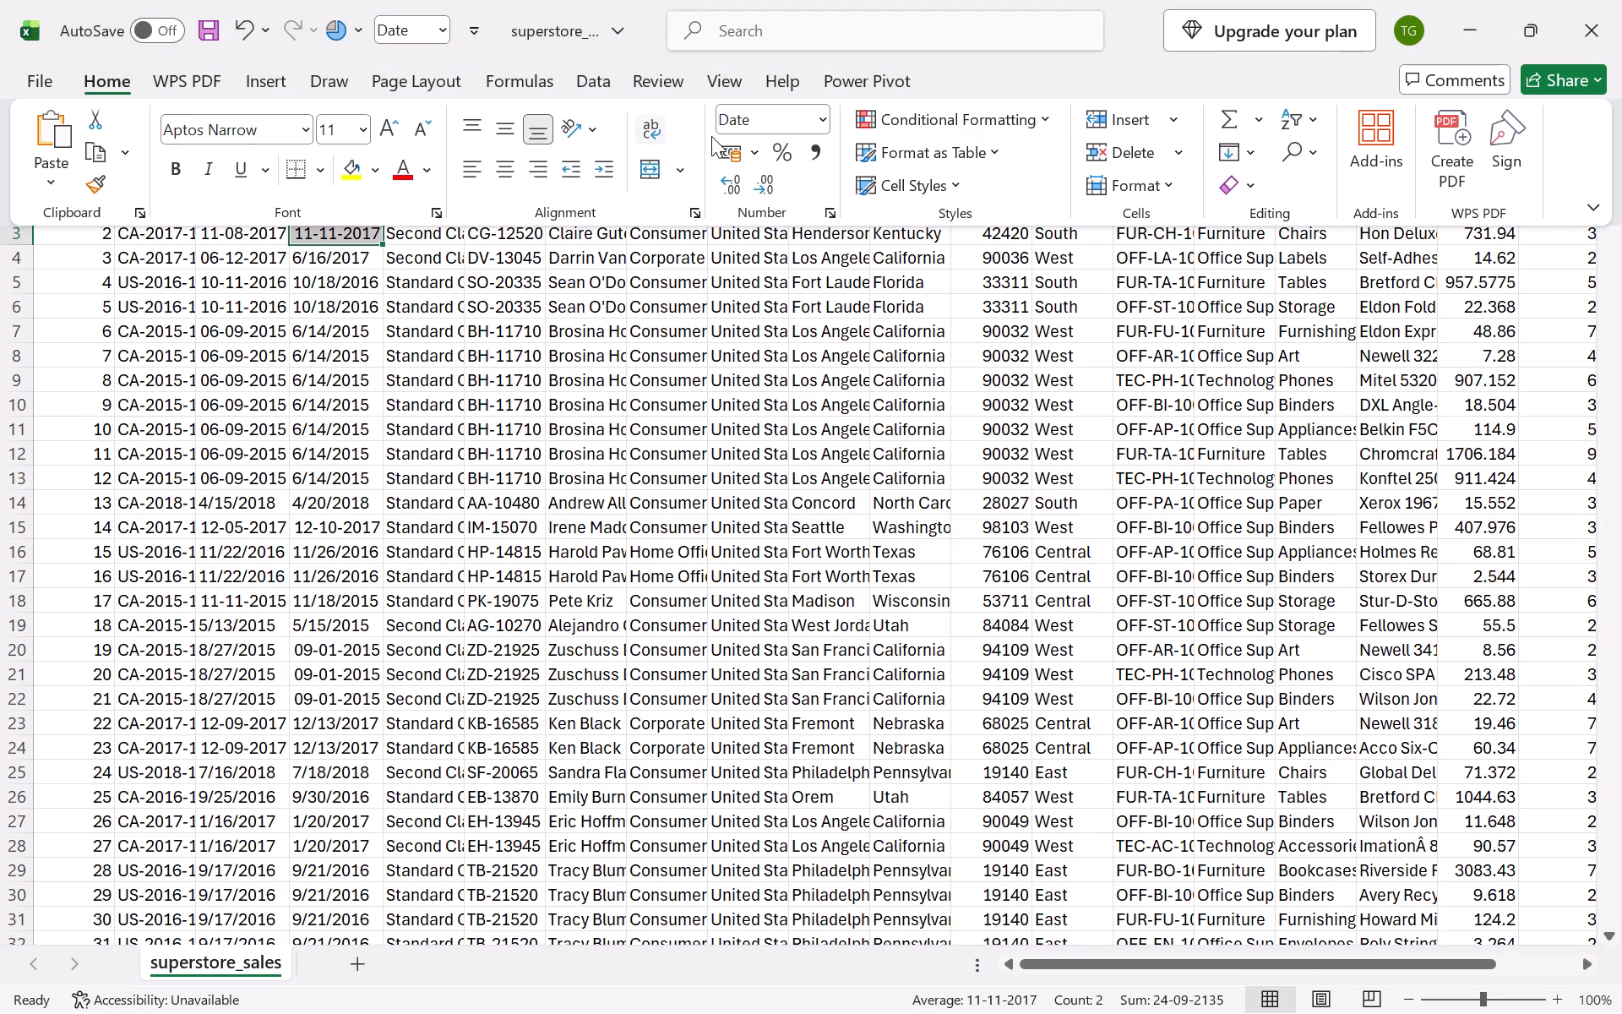
pyautogui.click(817, 116)
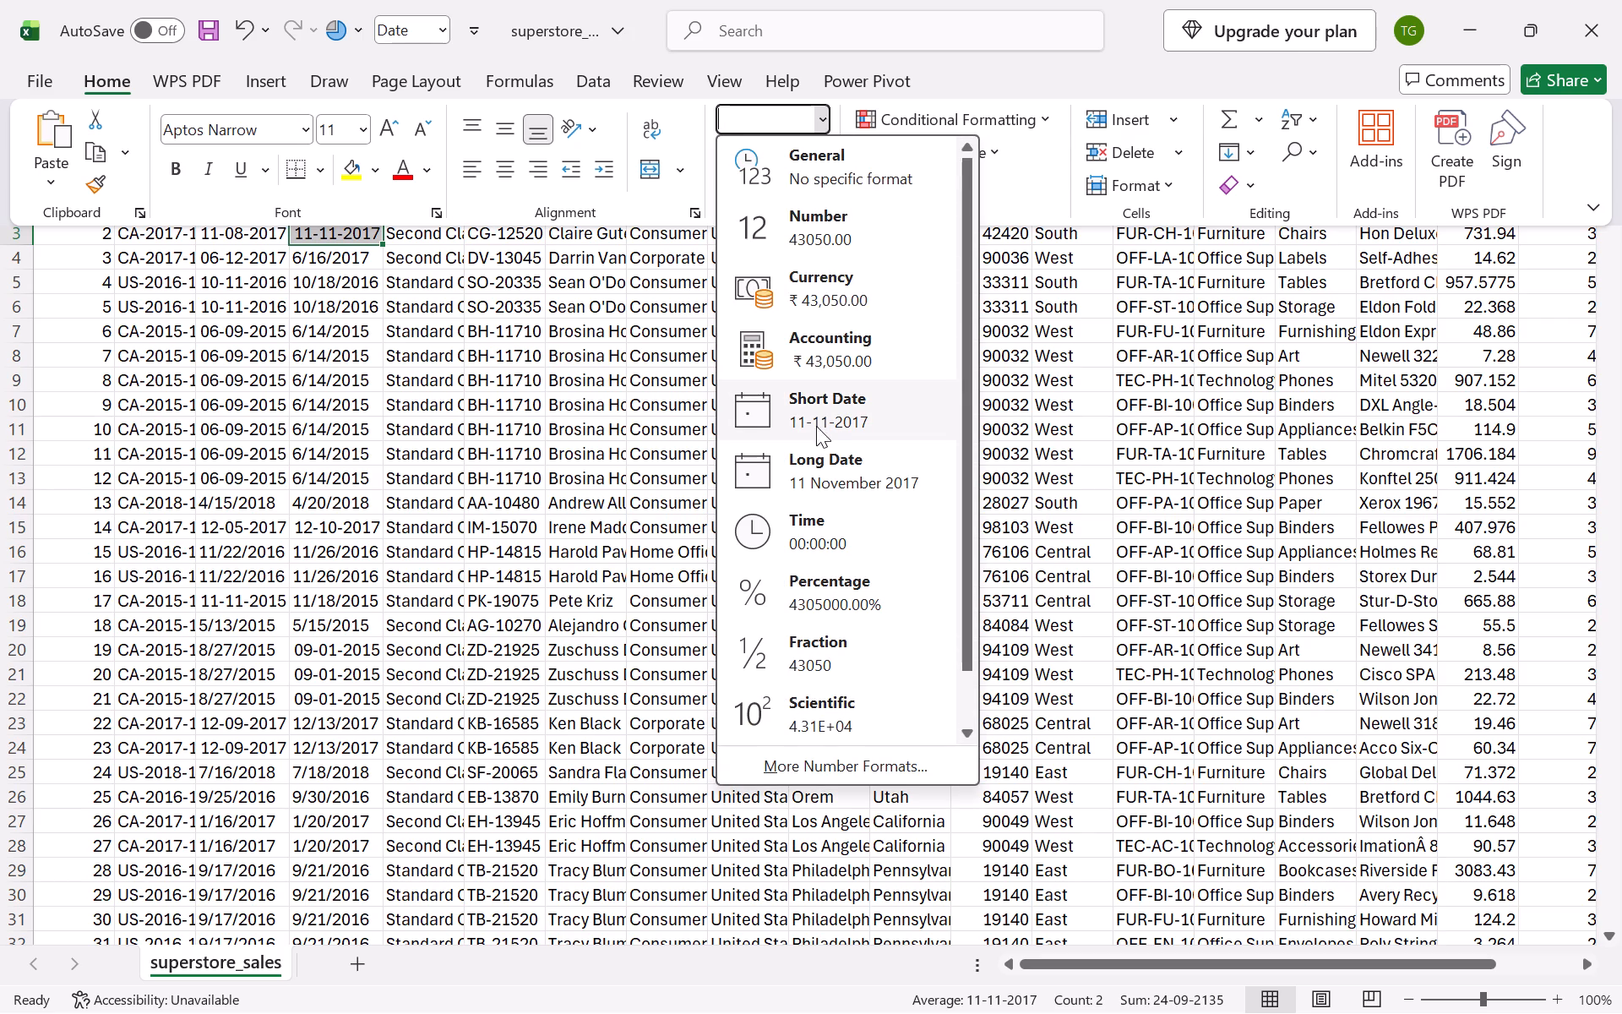
pyautogui.click(810, 416)
pyautogui.click(372, 445)
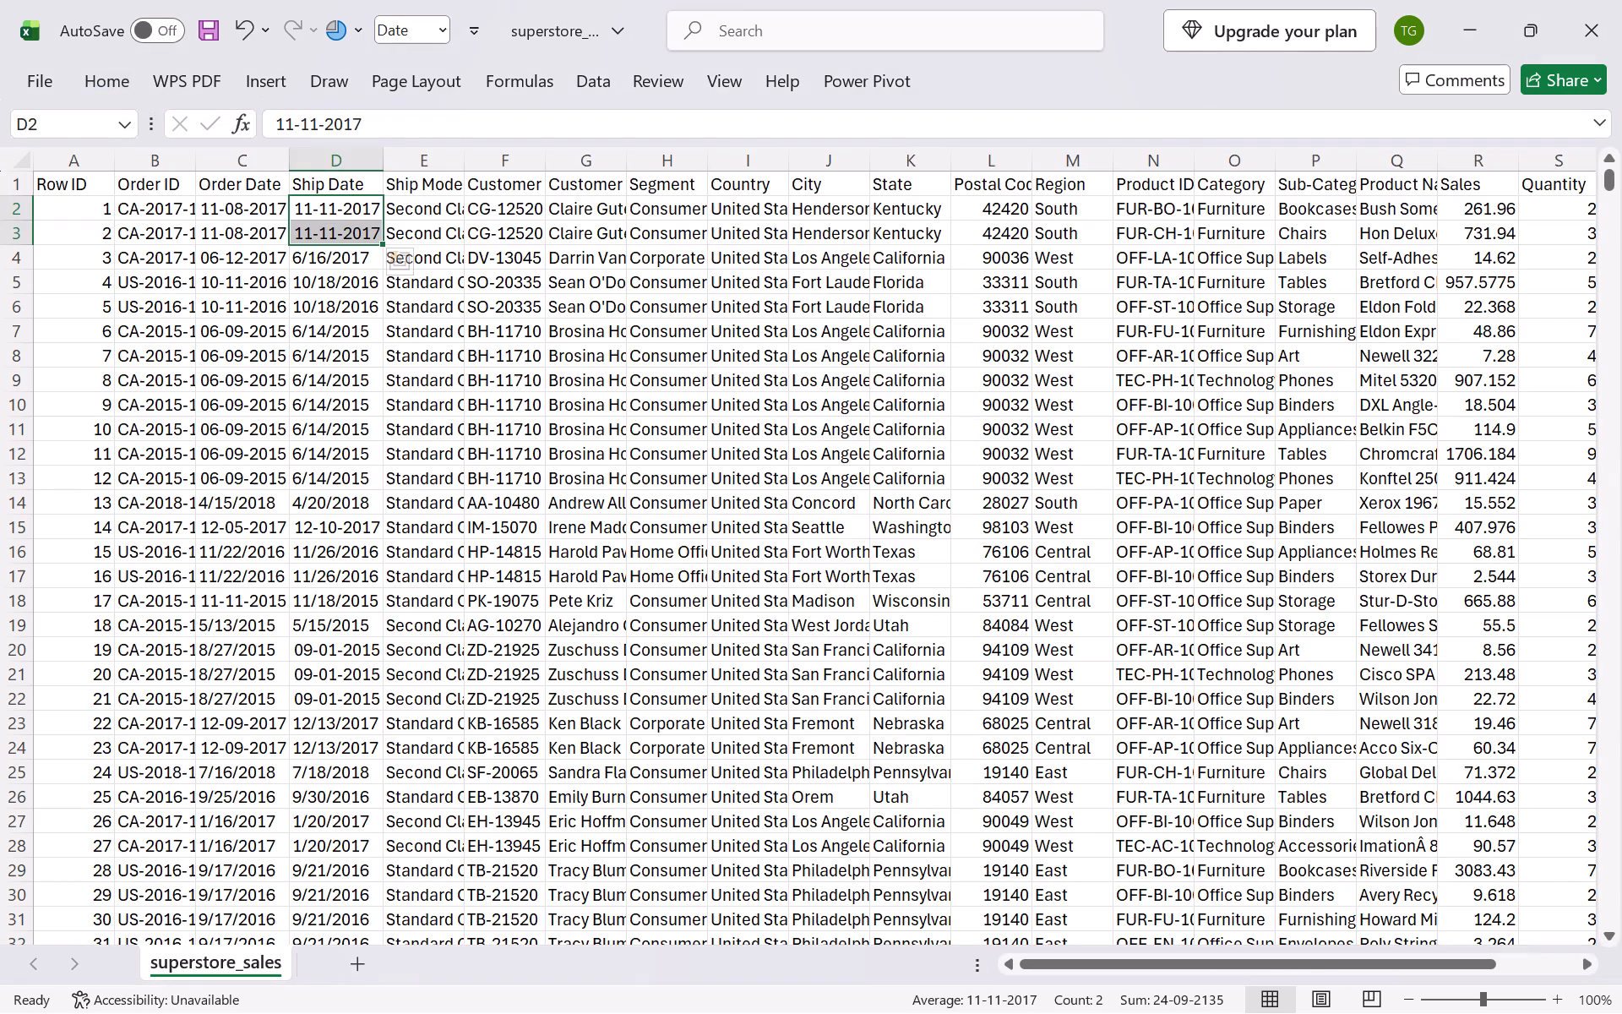
pyautogui.click(327, 401)
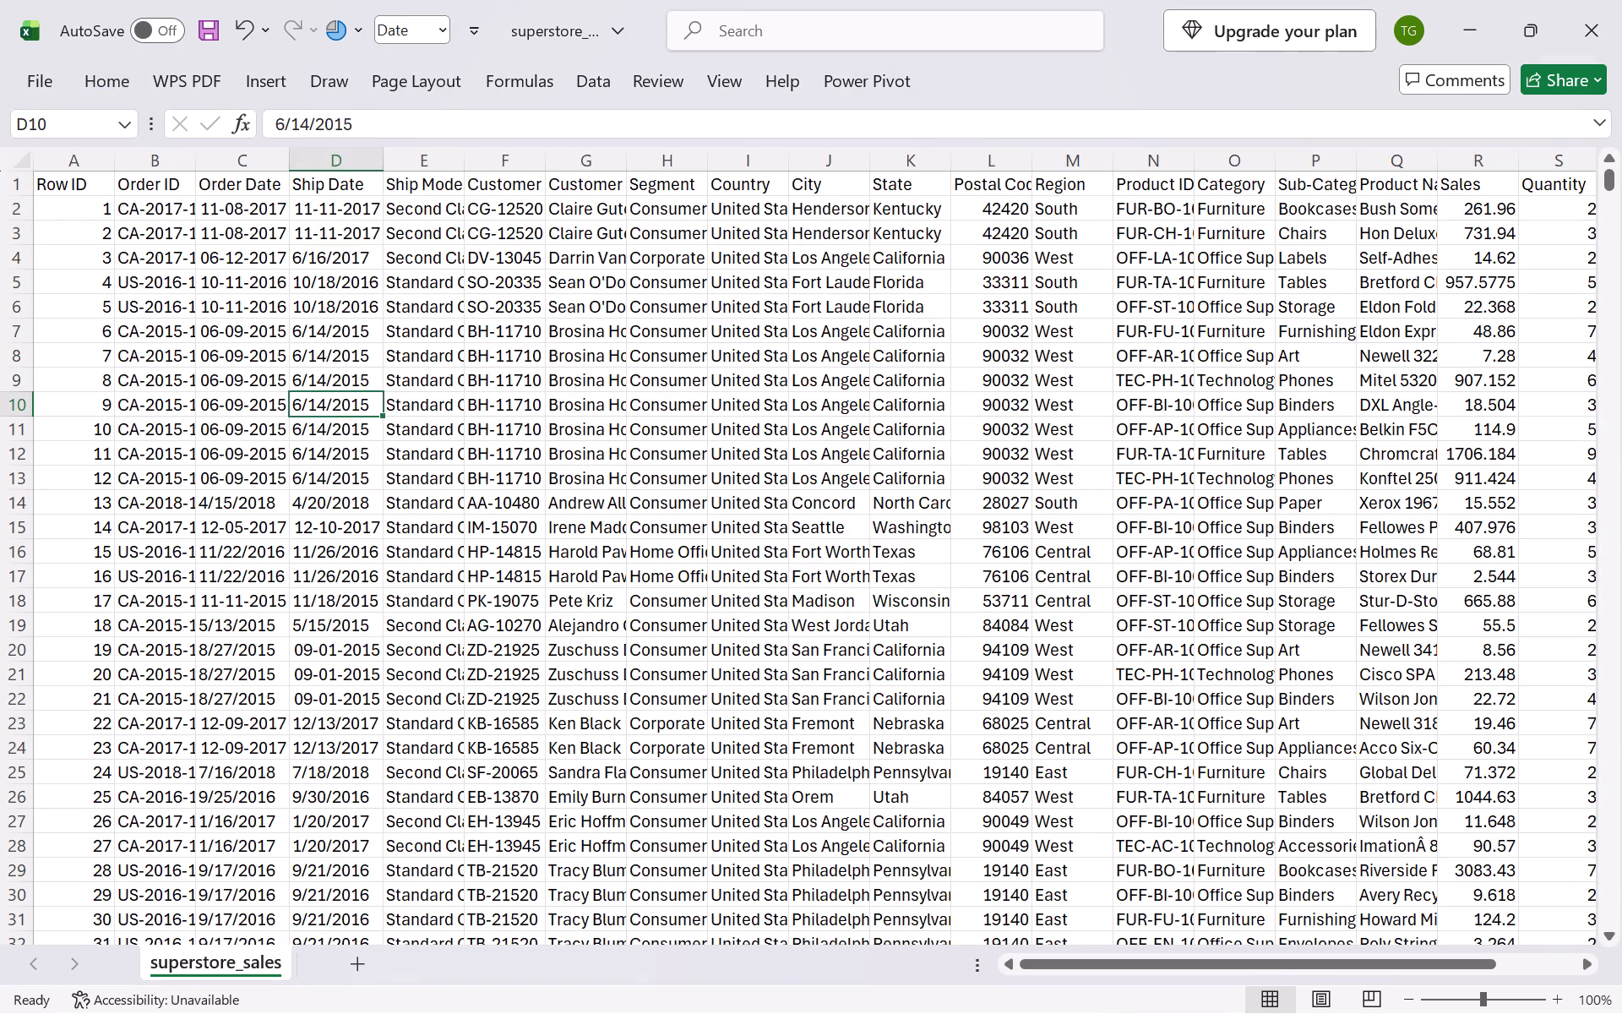
pyautogui.click(411, 286)
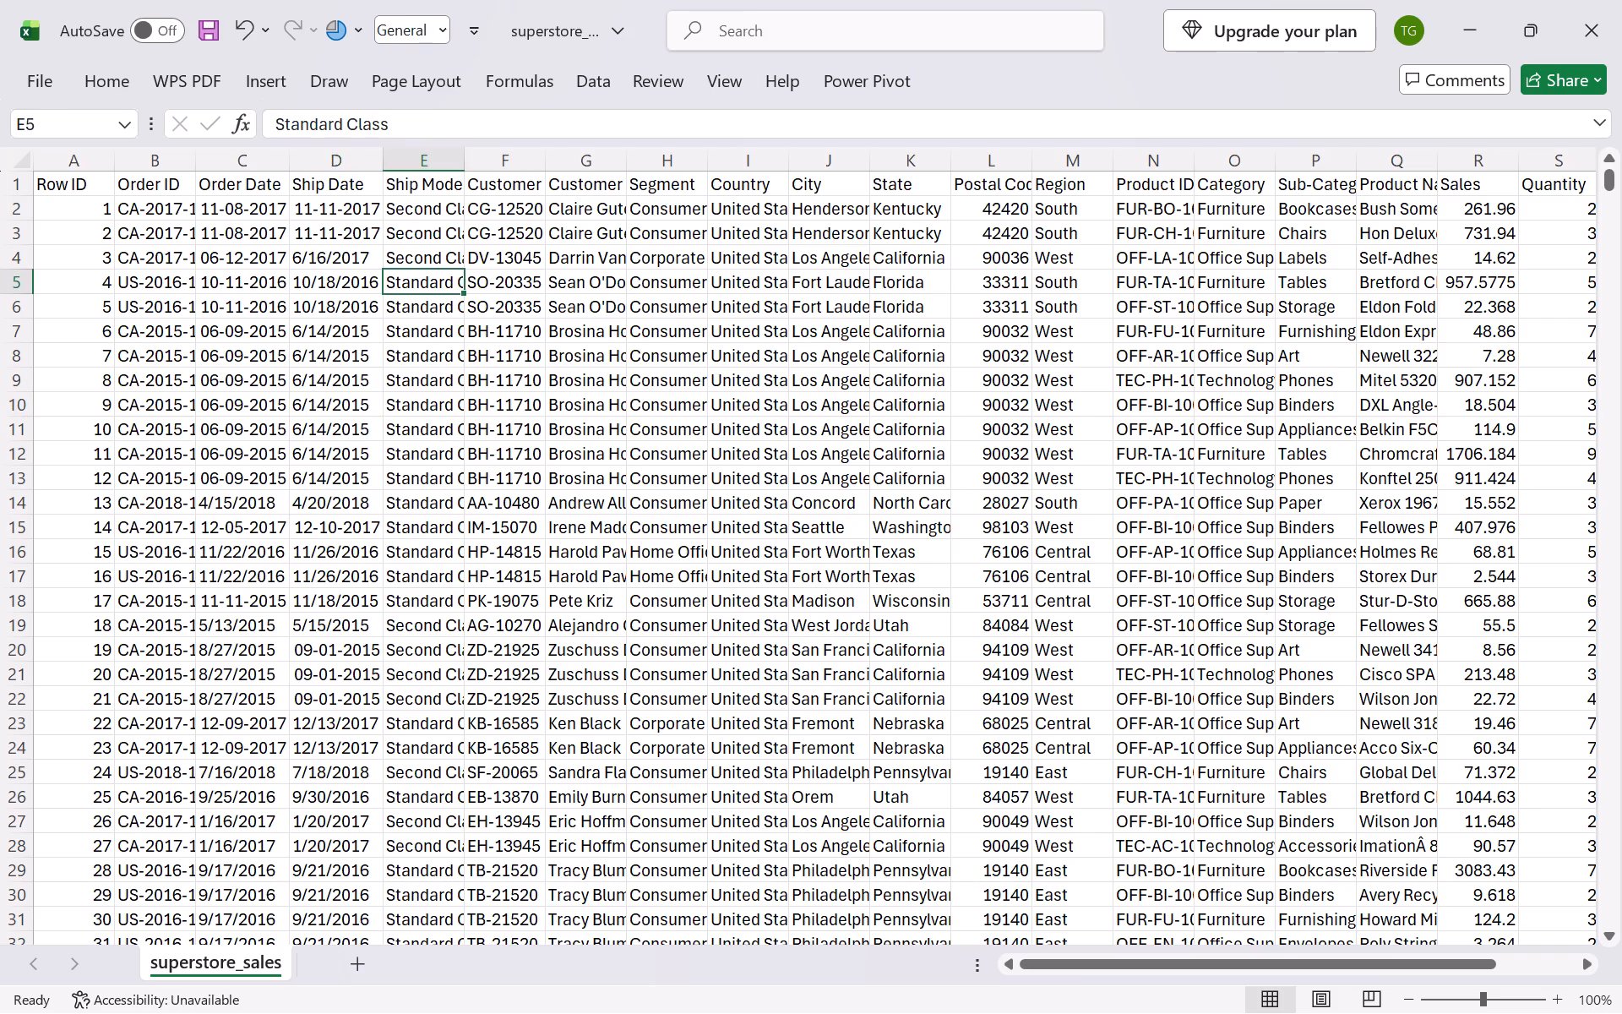
# AutoFit the Product Name column so the full product names fit.
pyautogui.hscroll(-4, 319, 357)
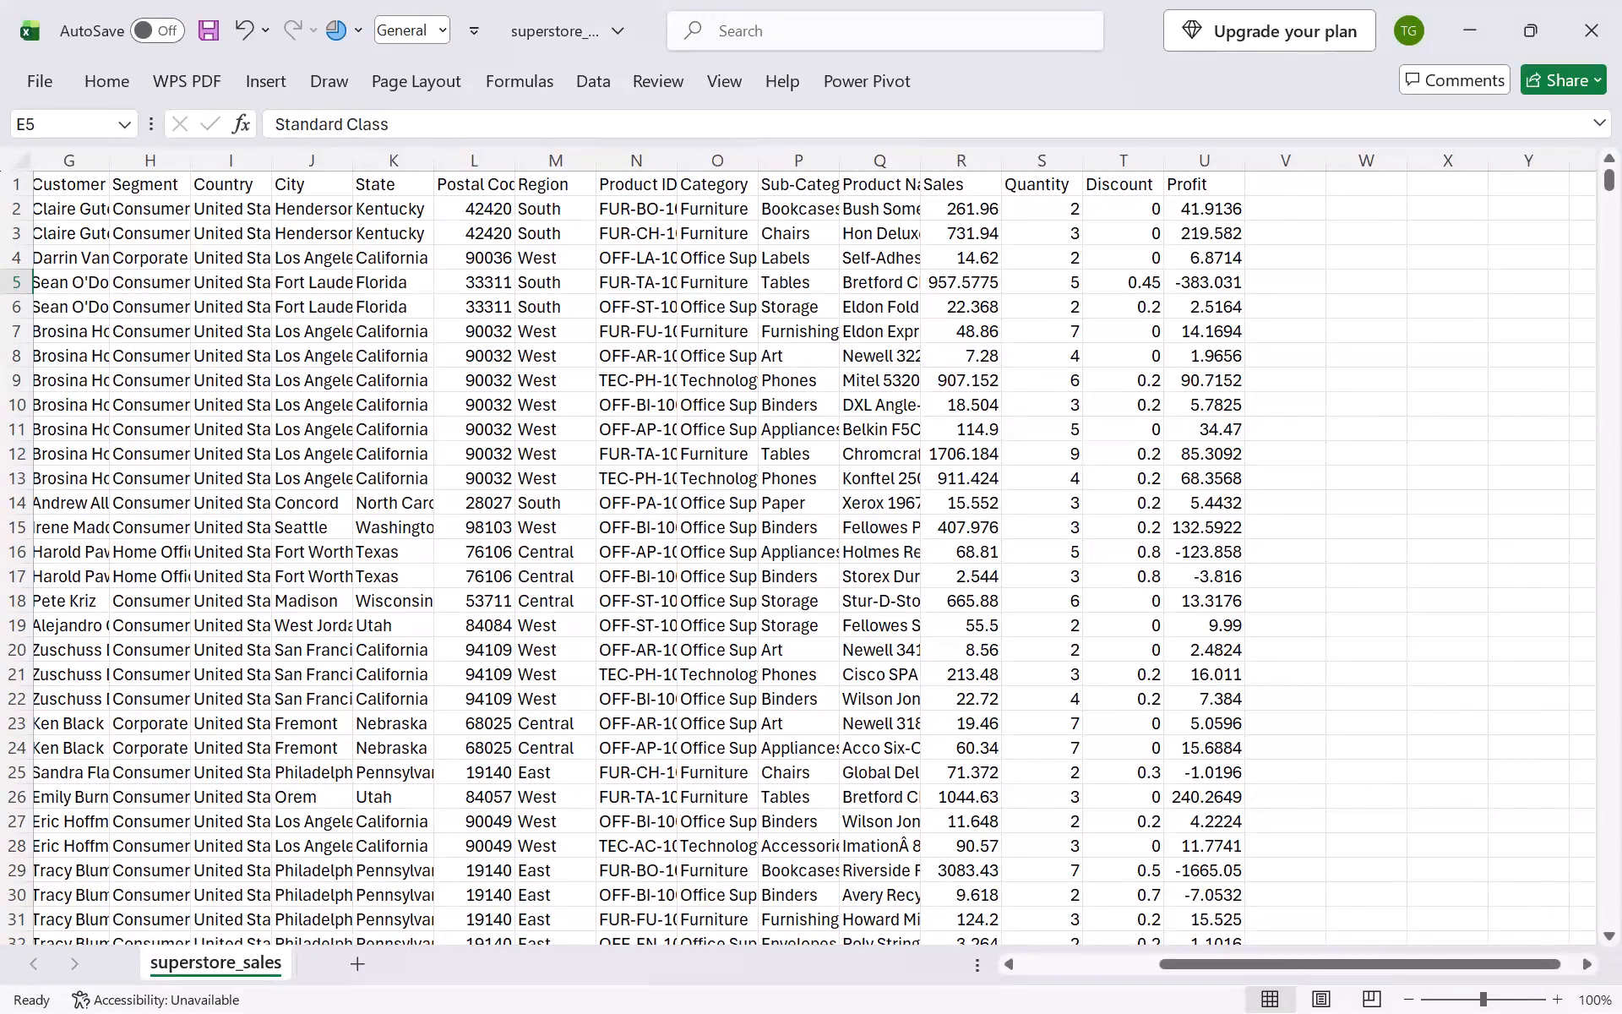
pyautogui.hscroll(1, 1047, 321)
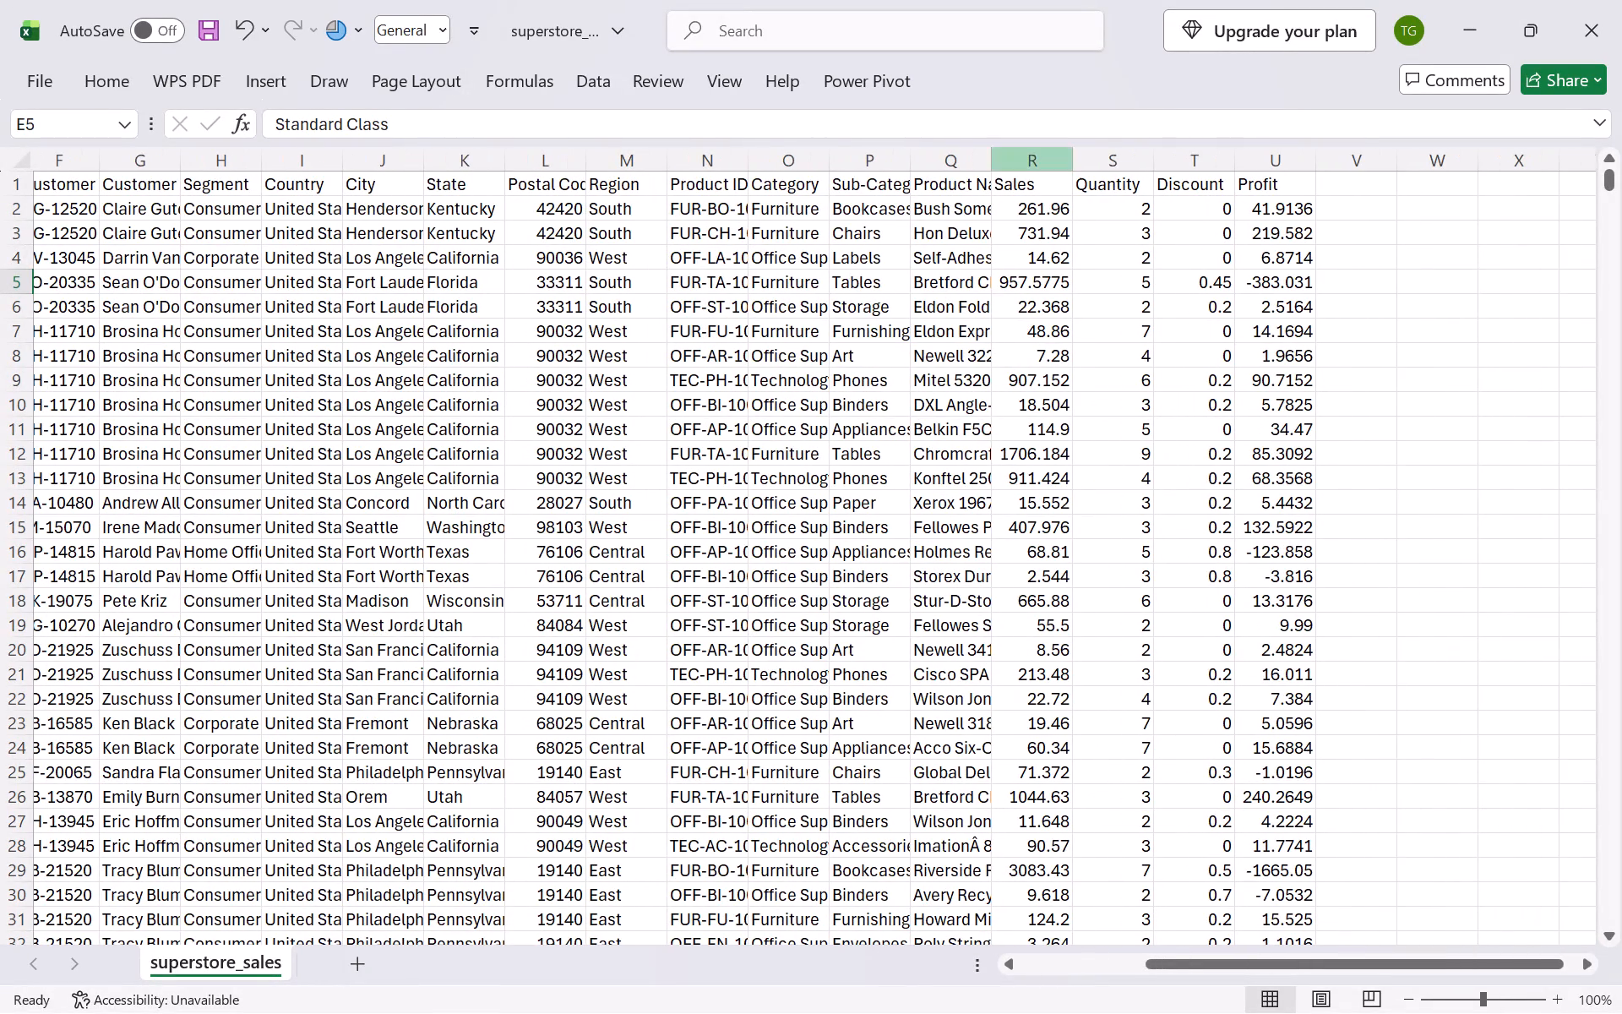
pyautogui.doubleClick(993, 163)
pyautogui.hscroll(1, 759, 276)
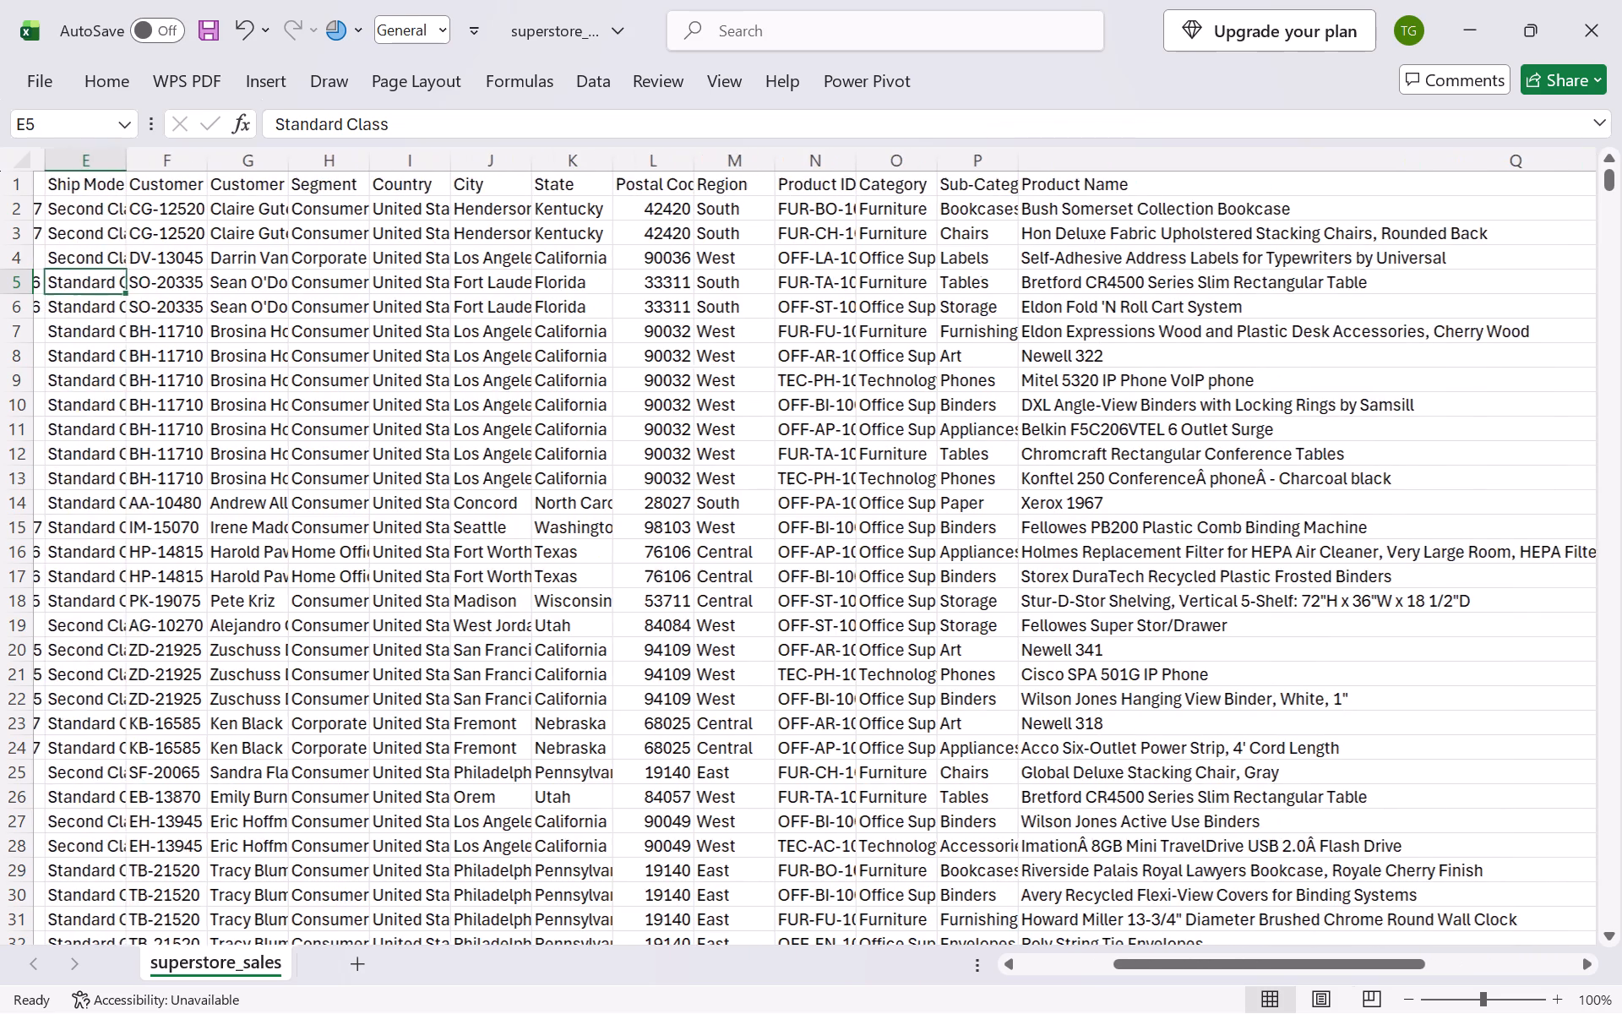
pyautogui.hscroll(5, 759, 276)
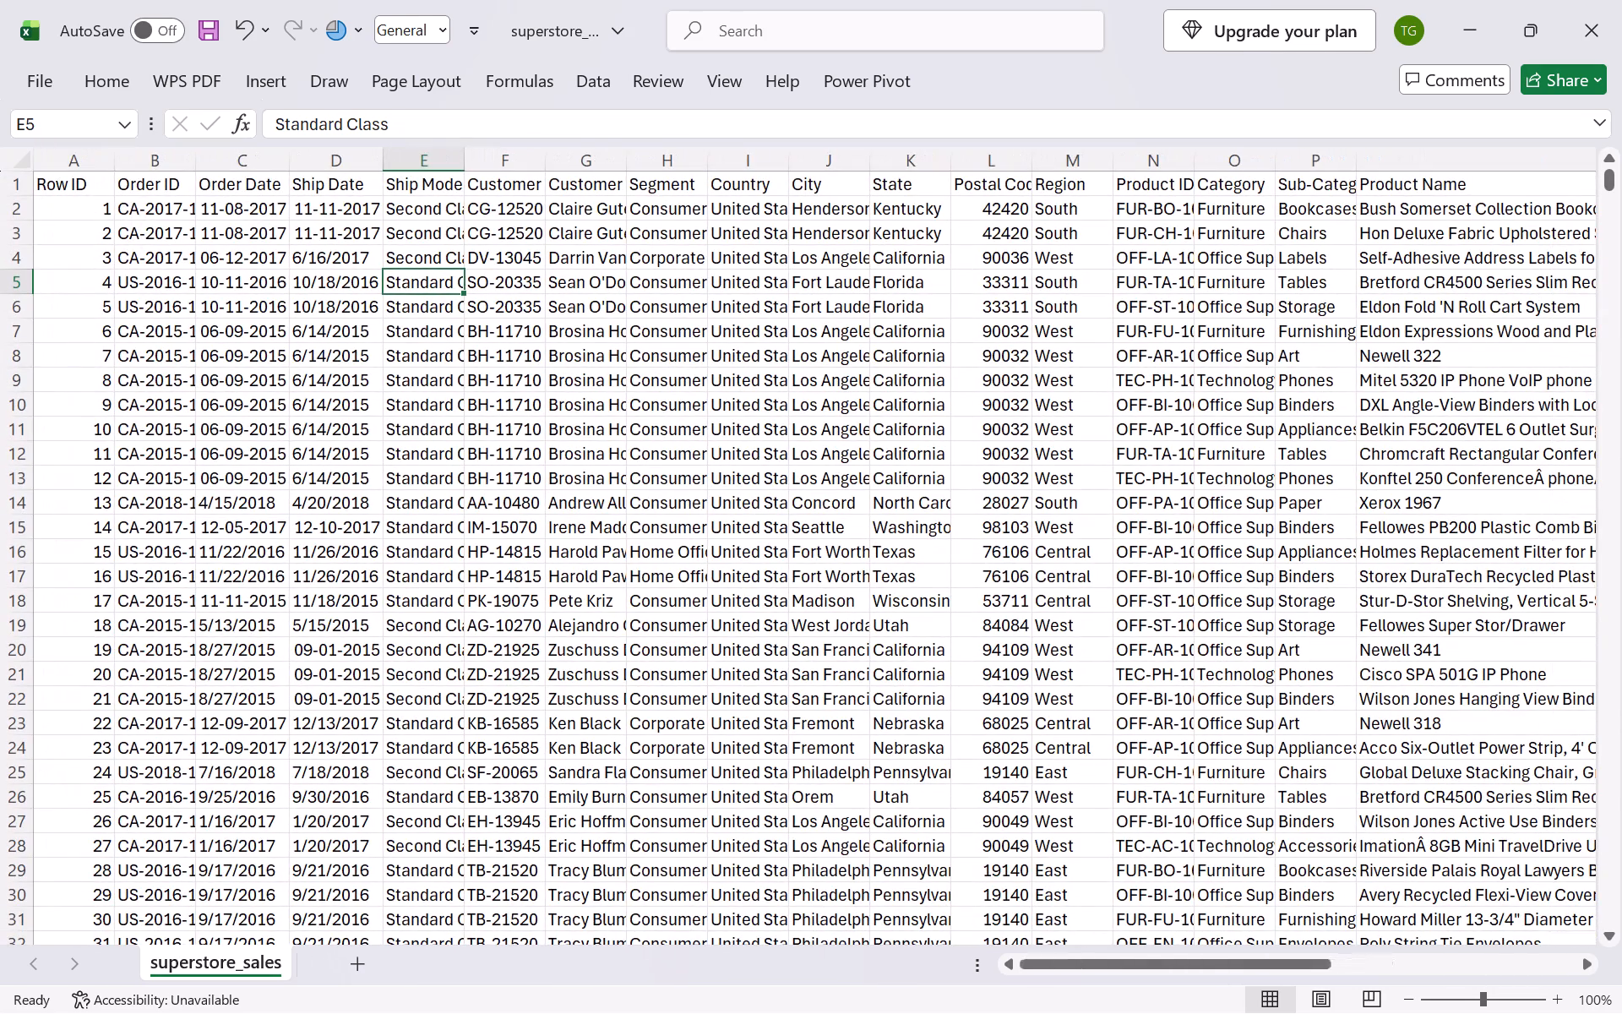
# Add a new worksheet and name it pivot.
pyautogui.click(355, 963)
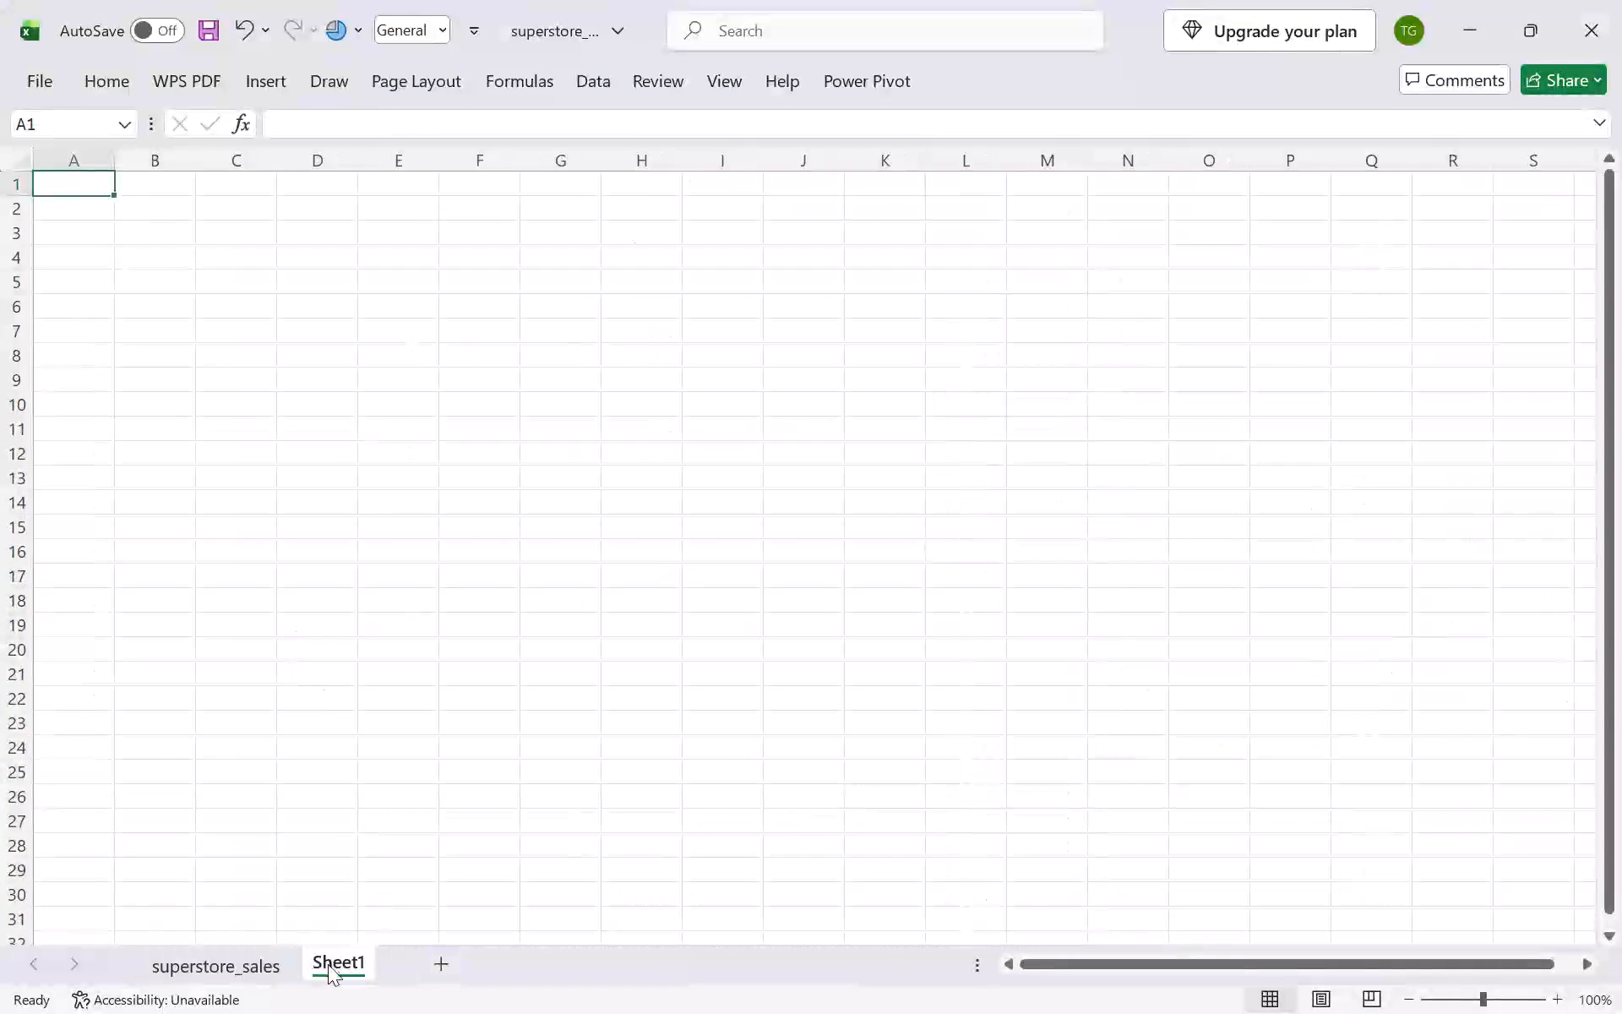
pyautogui.doubleClick(328, 964)
pyautogui.press('BackSpace')
pyautogui.write('pivot')
pyautogui.press('Return')
pyautogui.click(231, 416)
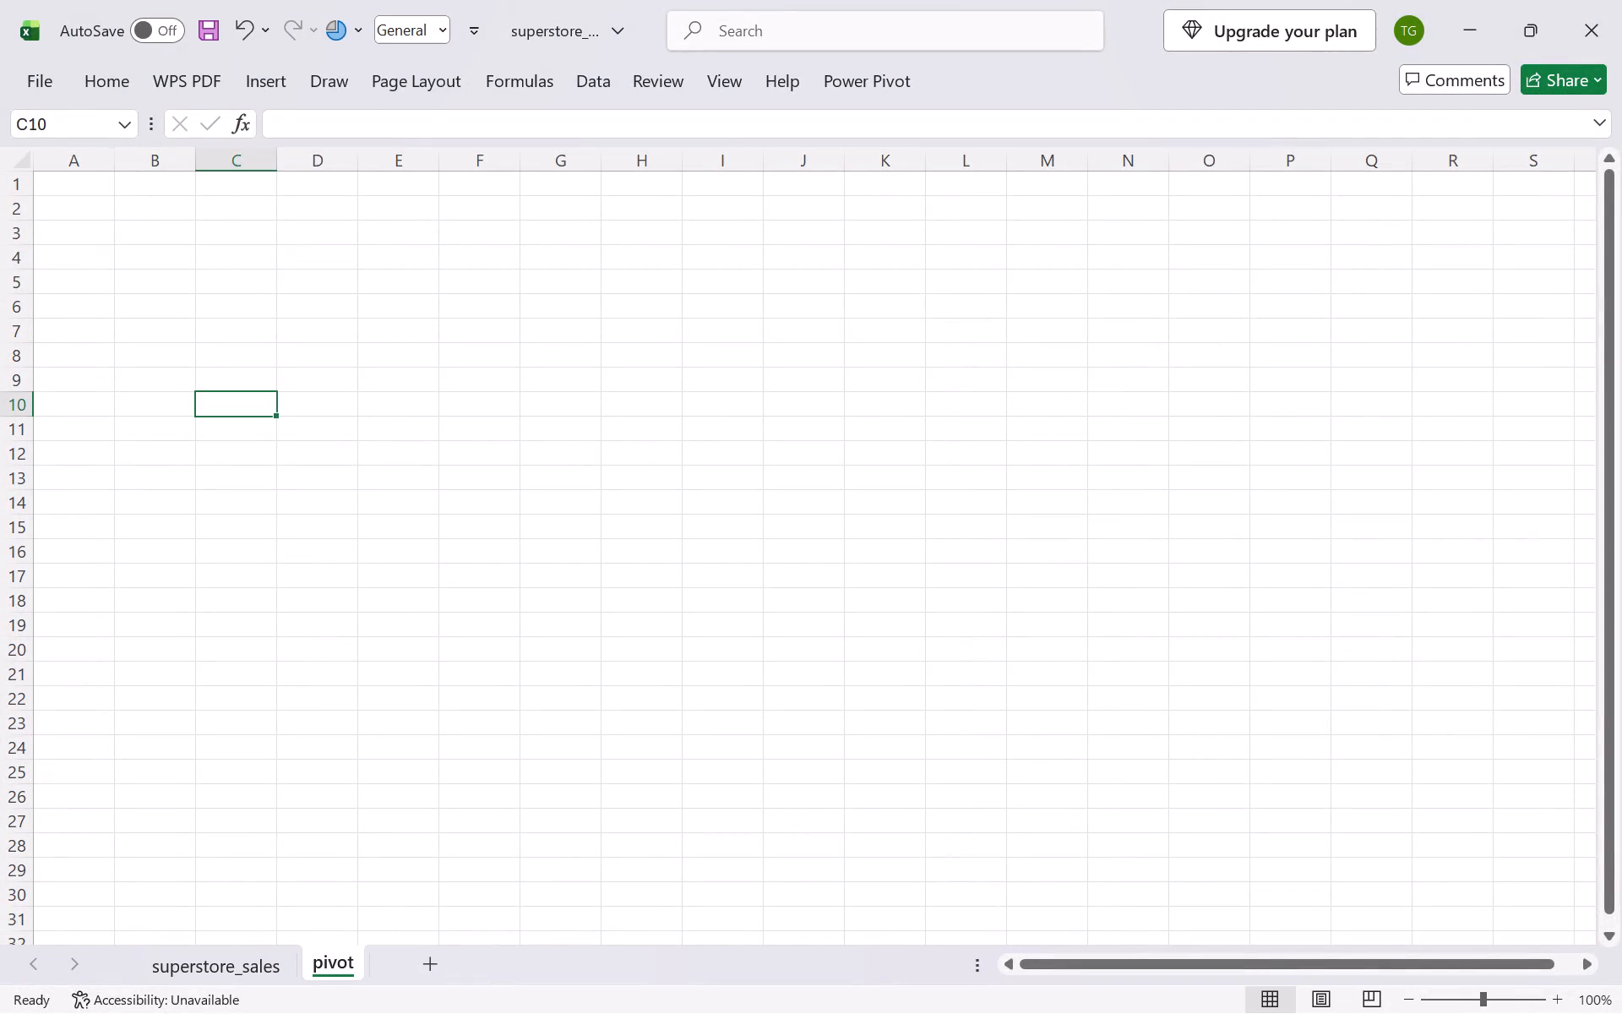
# Return to the superstore_sales sheet and select the whole data range from the Row ID header in A1 to the last used row and column.
pyautogui.click(196, 968)
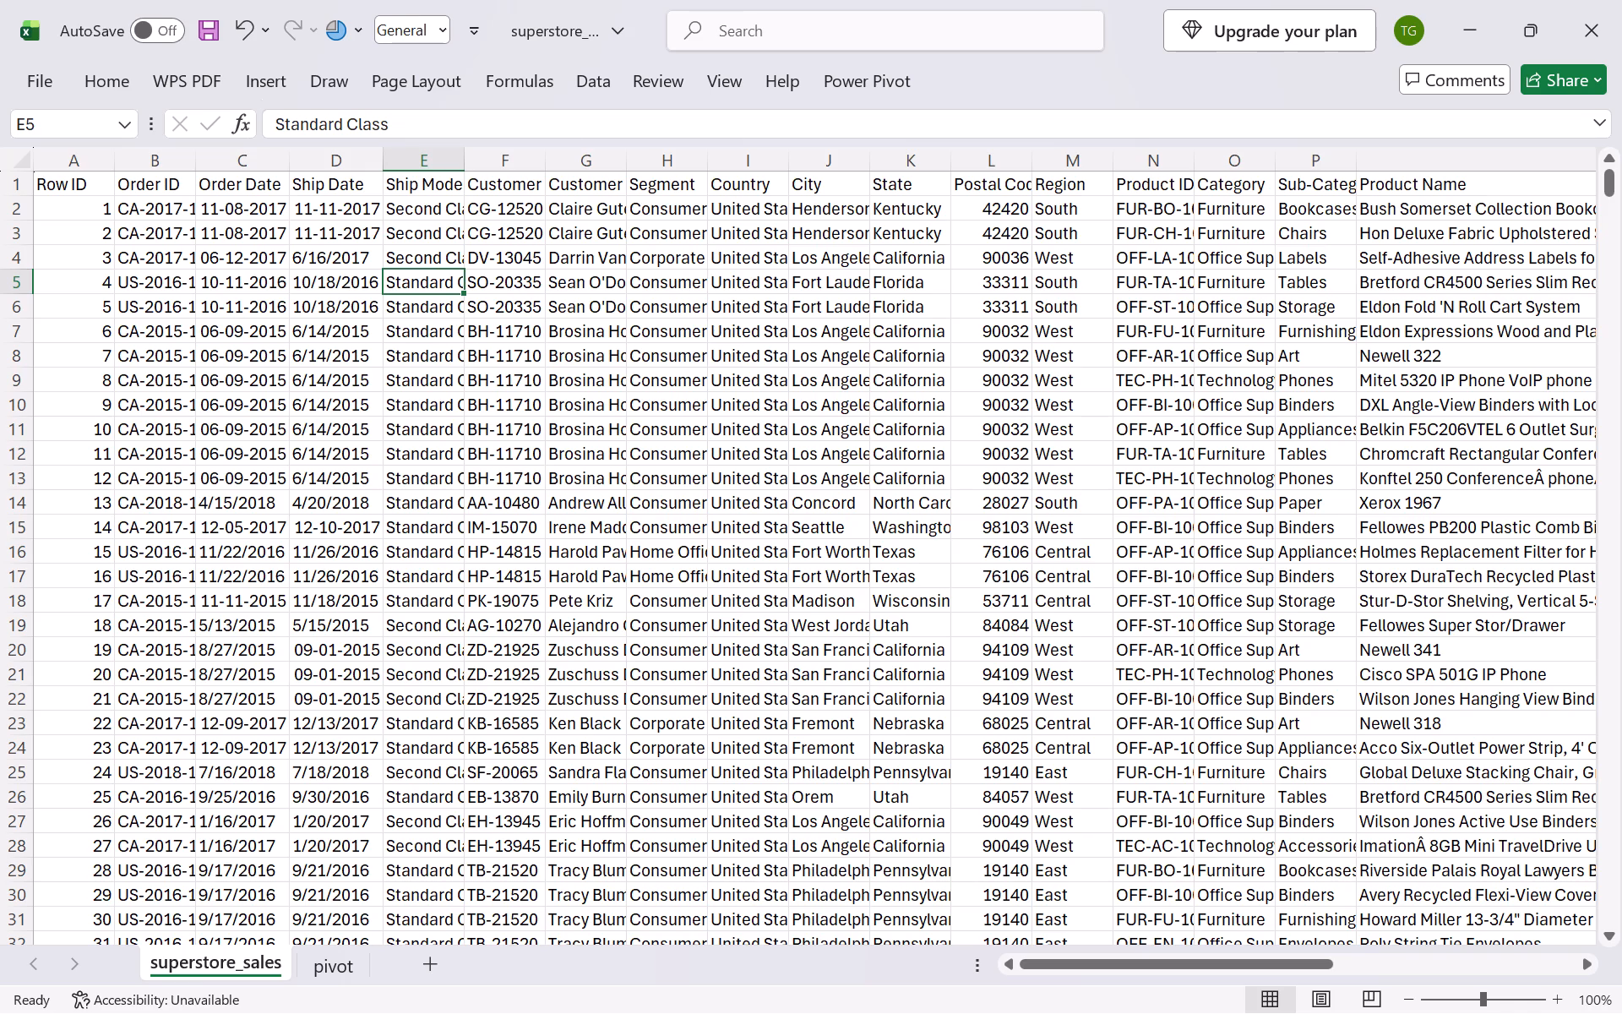
pyautogui.click(318, 960)
pyautogui.click(186, 966)
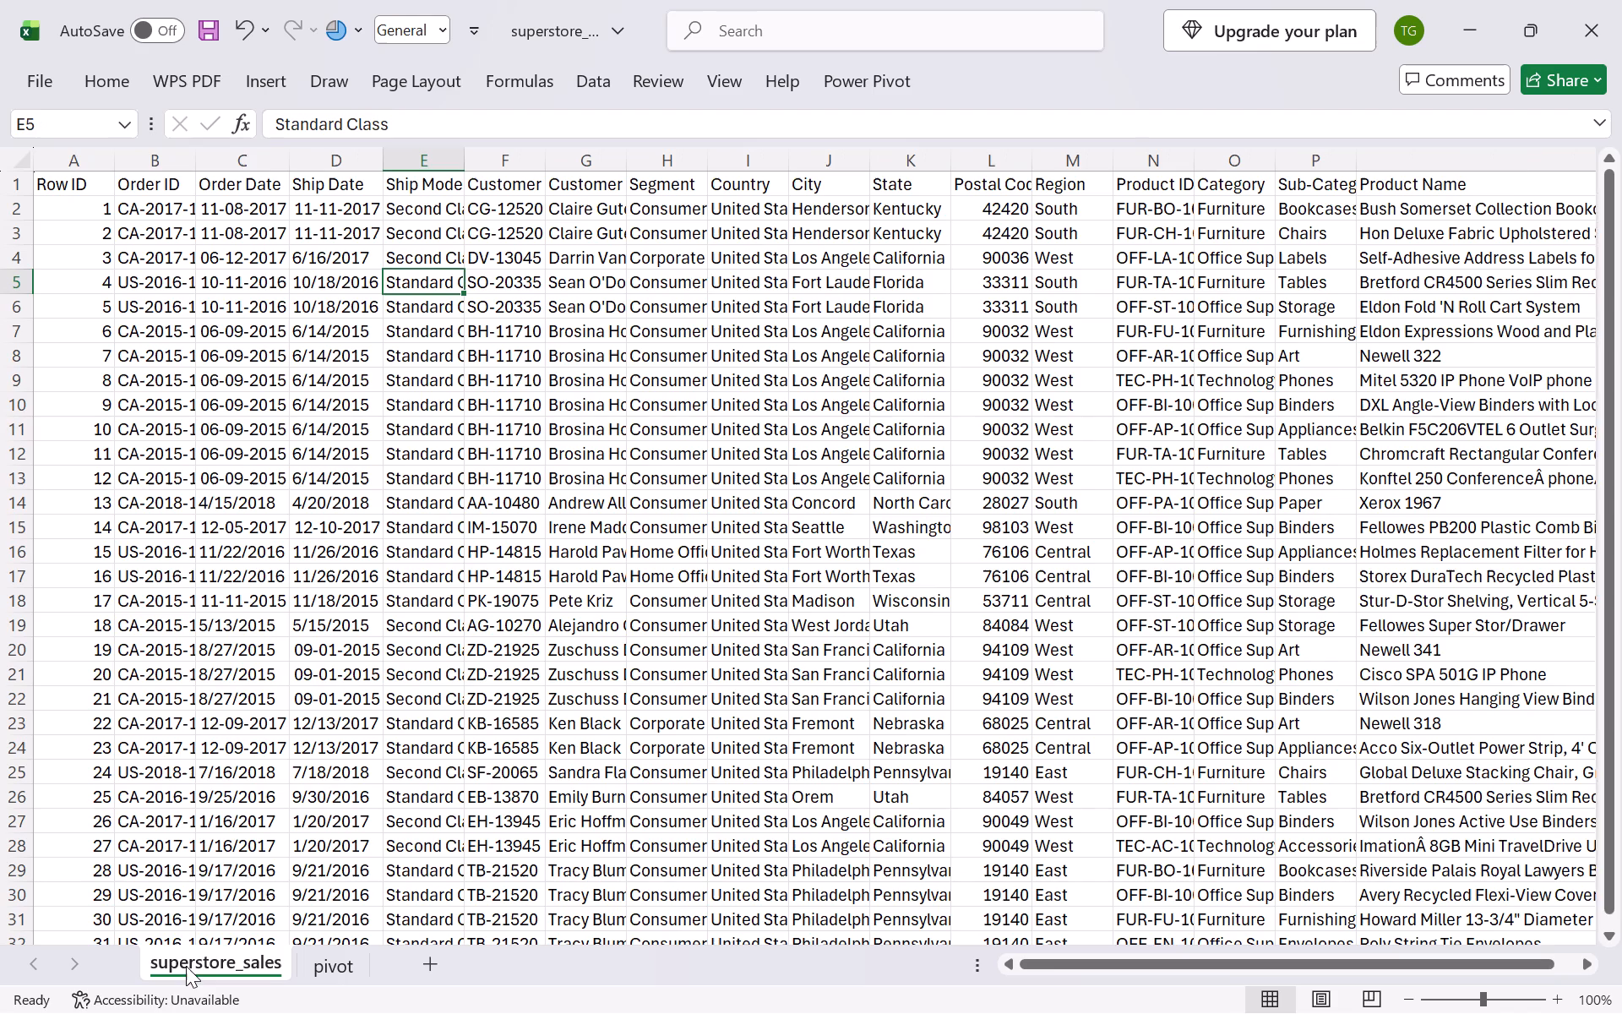
pyautogui.click(270, 465)
pyautogui.rightClick(270, 465)
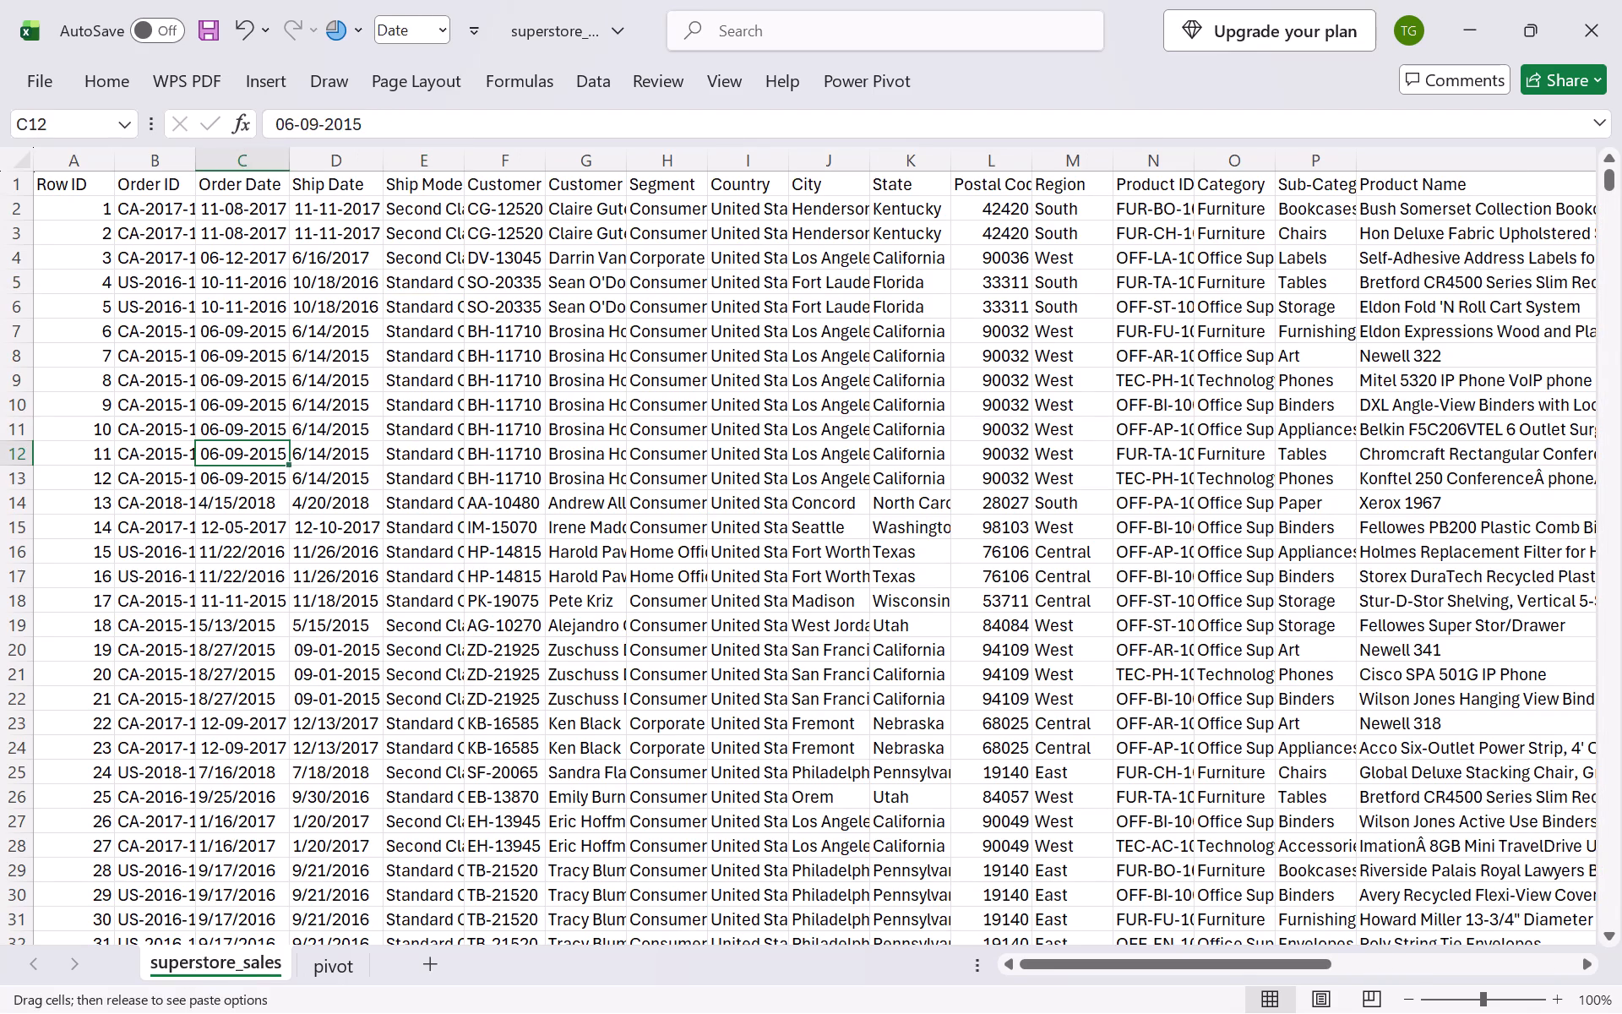
pyautogui.click(95, 190)
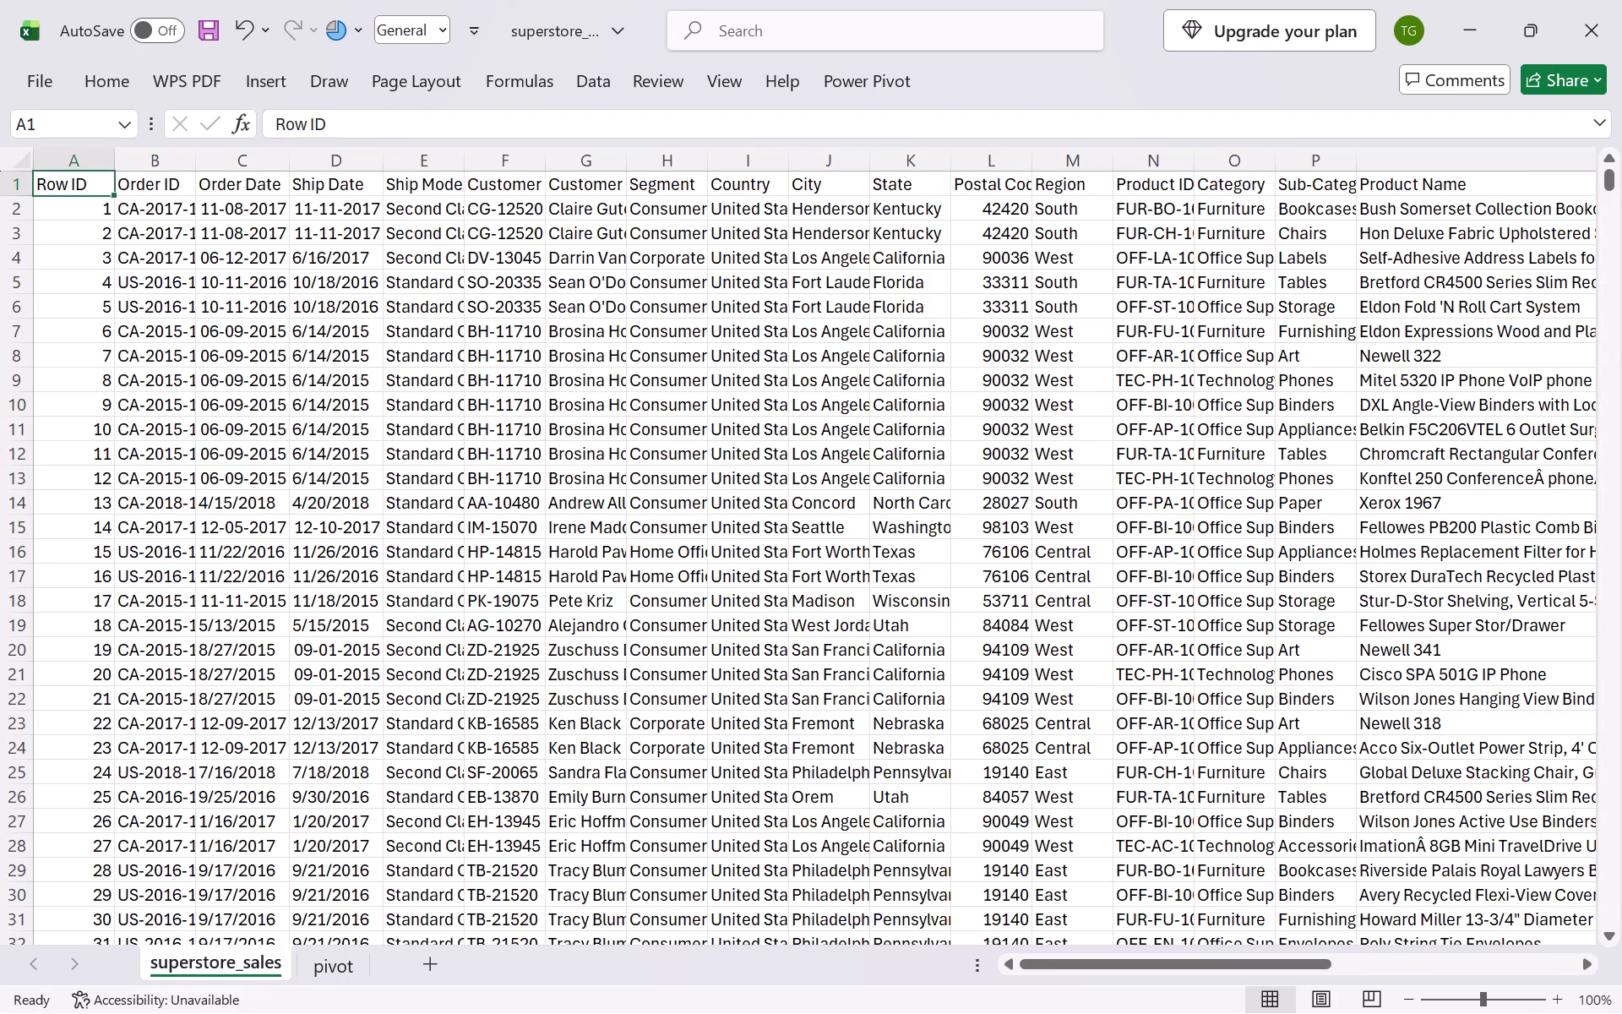
pyautogui.hotkey('ctrl', 'shift', 'Right')
pyautogui.hotkey('ctrl', 'shift', 'Down')
pyautogui.hscroll(4, 95, 190)
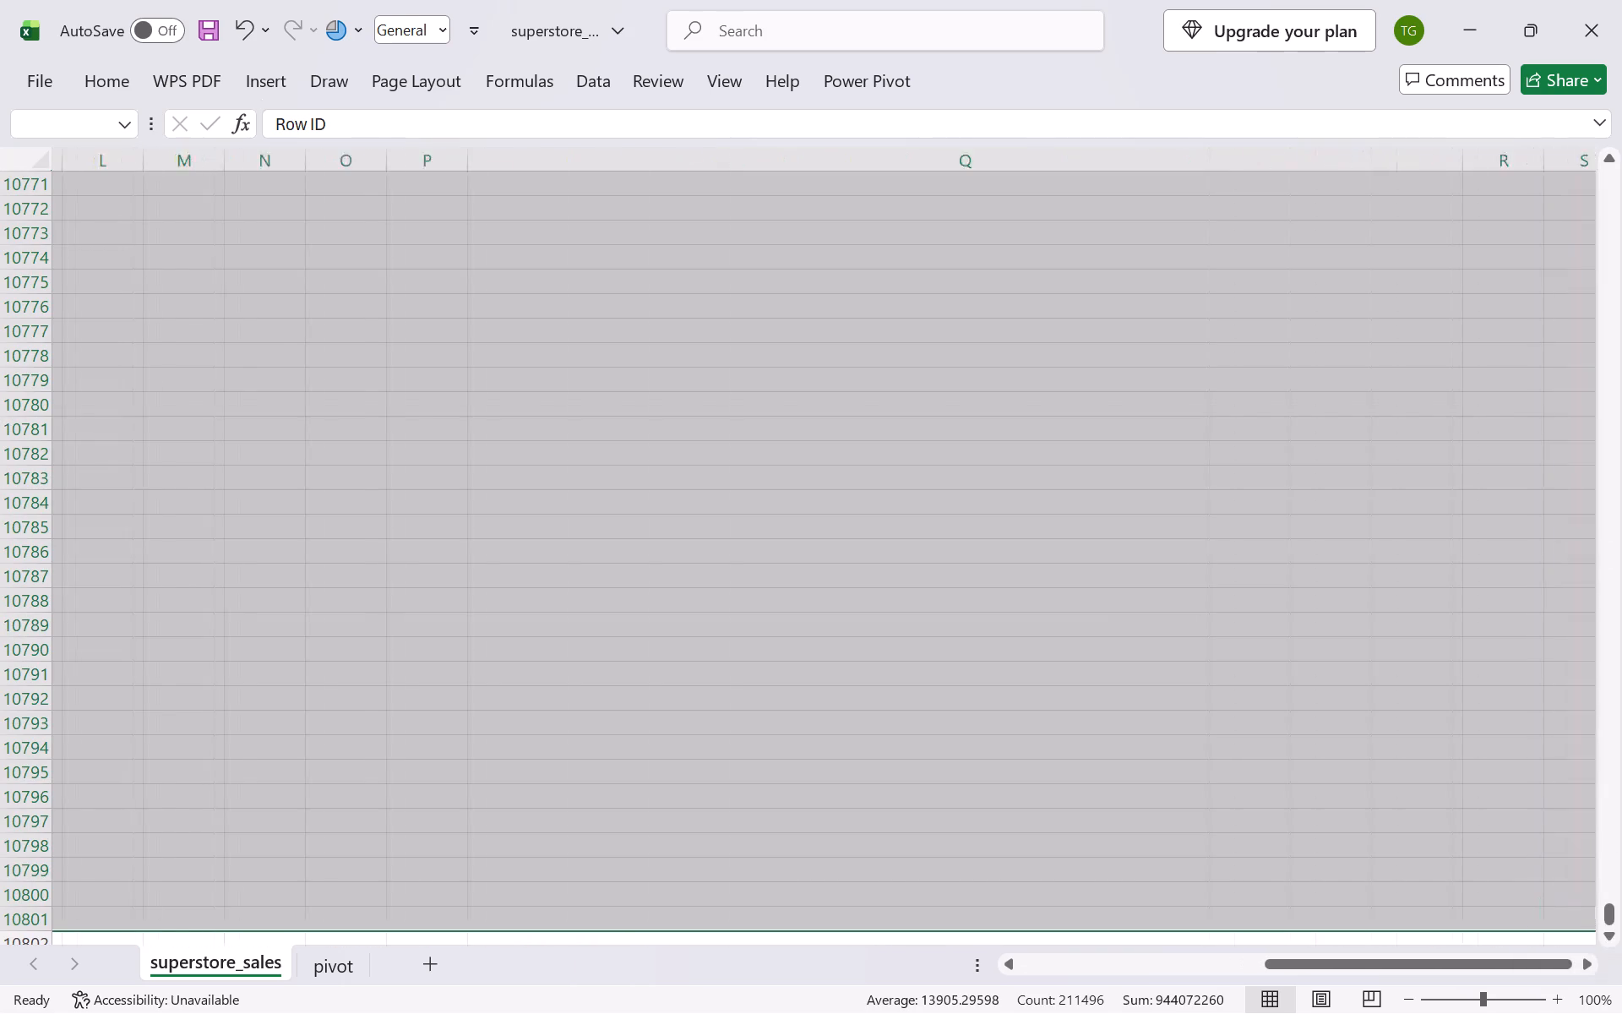
pyautogui.hscroll(10, 95, 190)
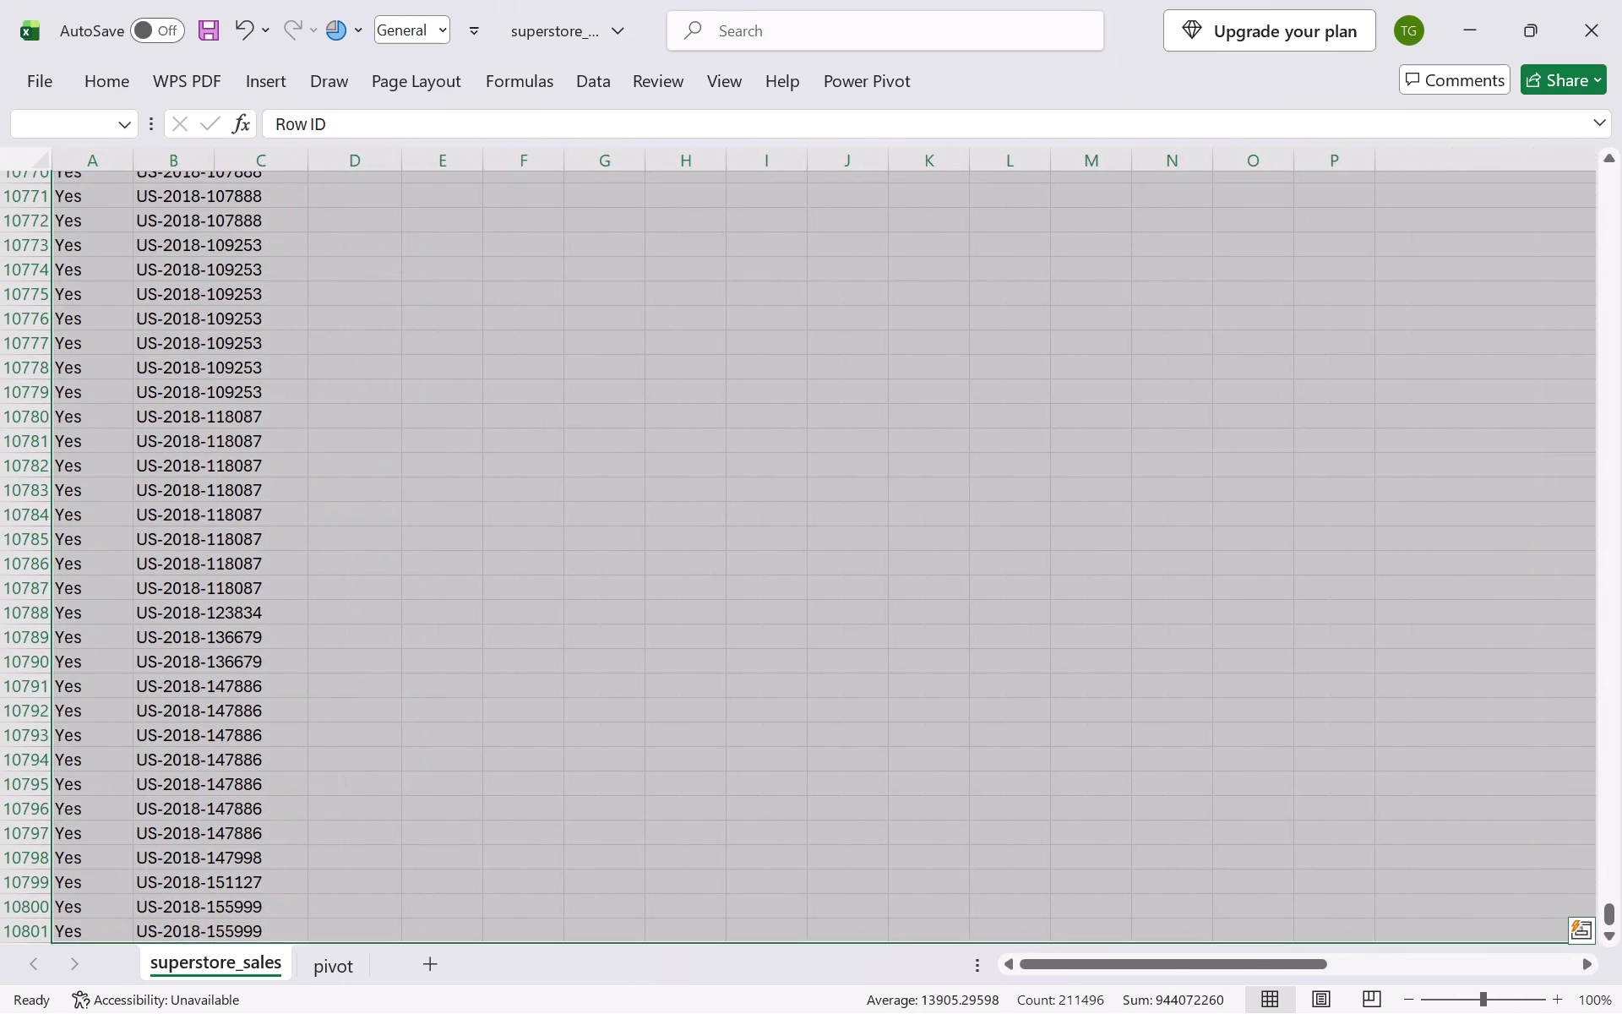
pyautogui.hscroll(1, 124, 232)
# Examine the lower rows of superstore_sales, checking where the order records end and what kind of rows sit beneath them.
pyautogui.click(220, 232)
pyautogui.scroll(5, 359, 448)
pyautogui.hscroll(6, 359, 448)
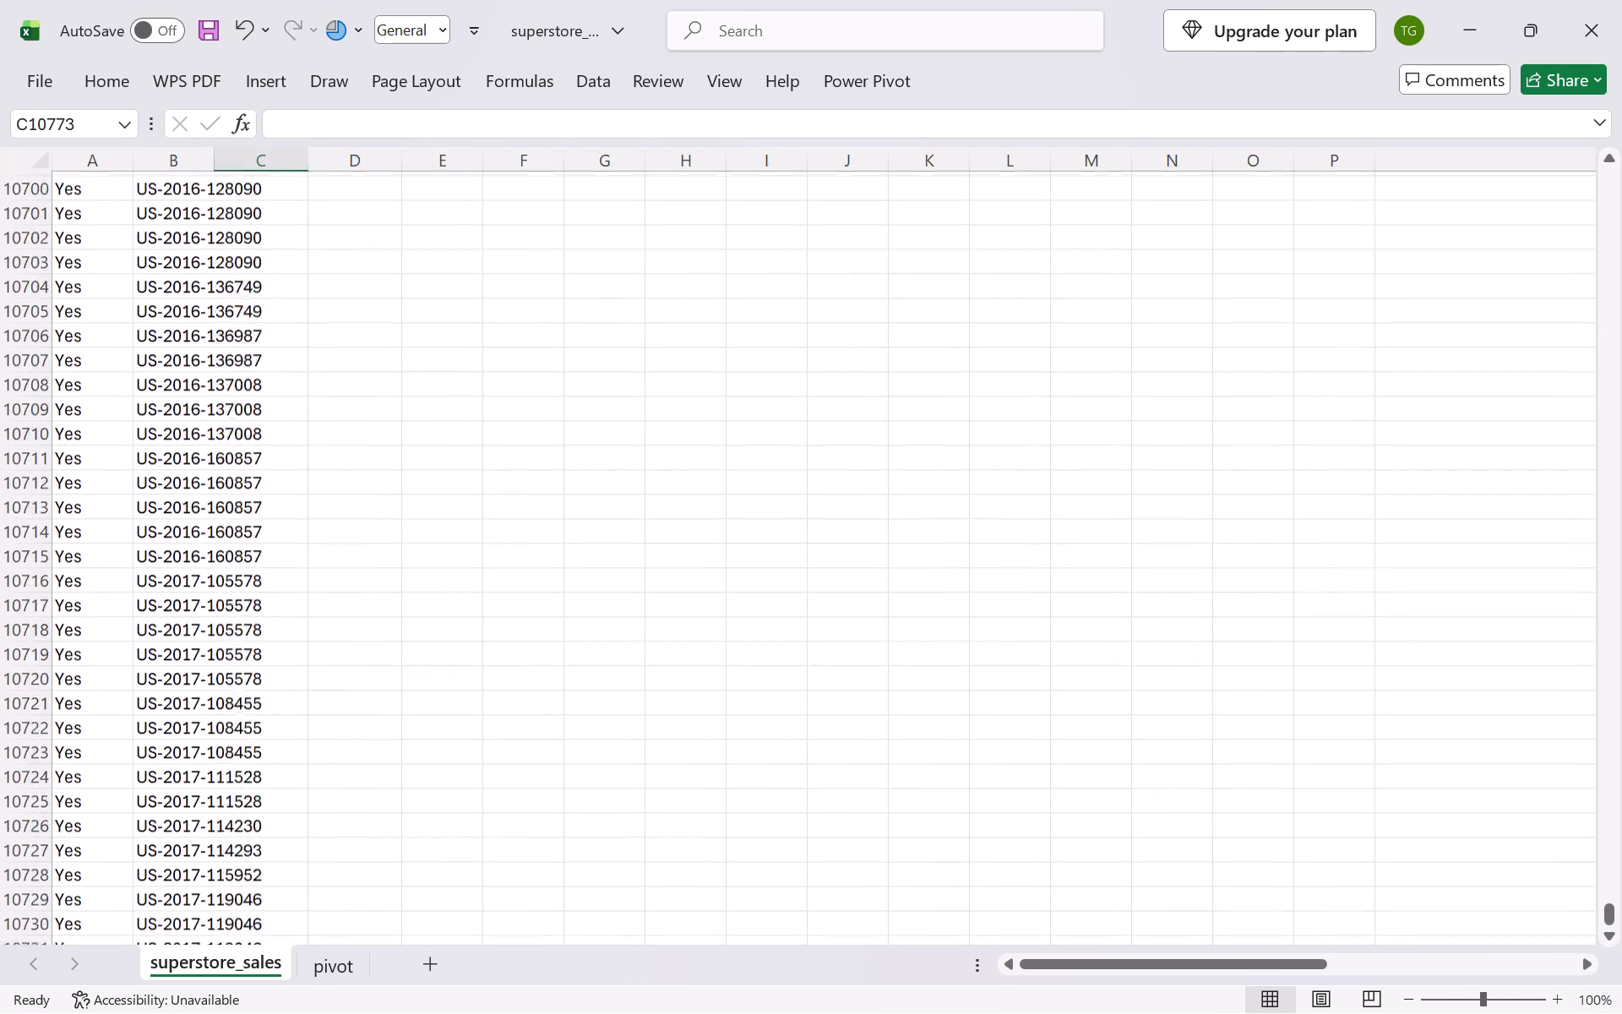
pyautogui.hscroll(2, 359, 448)
pyautogui.scroll(7, 359, 448)
pyautogui.scroll(17, 359, 448)
pyautogui.hscroll(5, 359, 448)
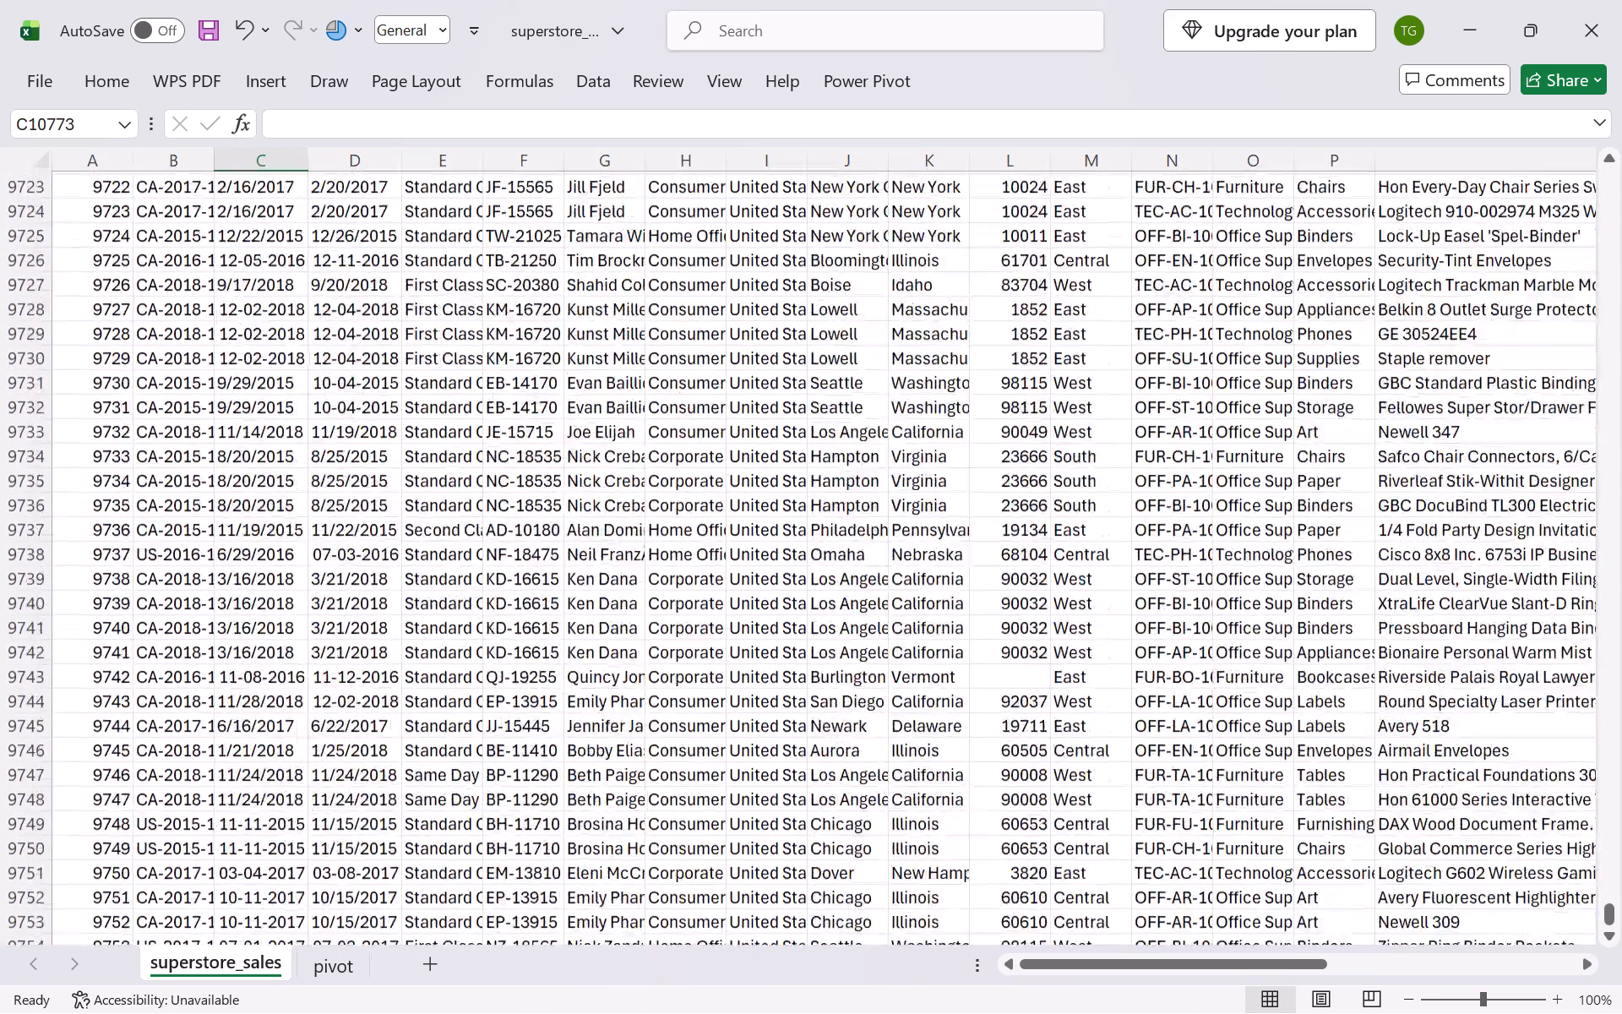
pyautogui.scroll(9, 359, 448)
pyautogui.scroll(-19, 359, 448)
pyautogui.scroll(-12, 359, 448)
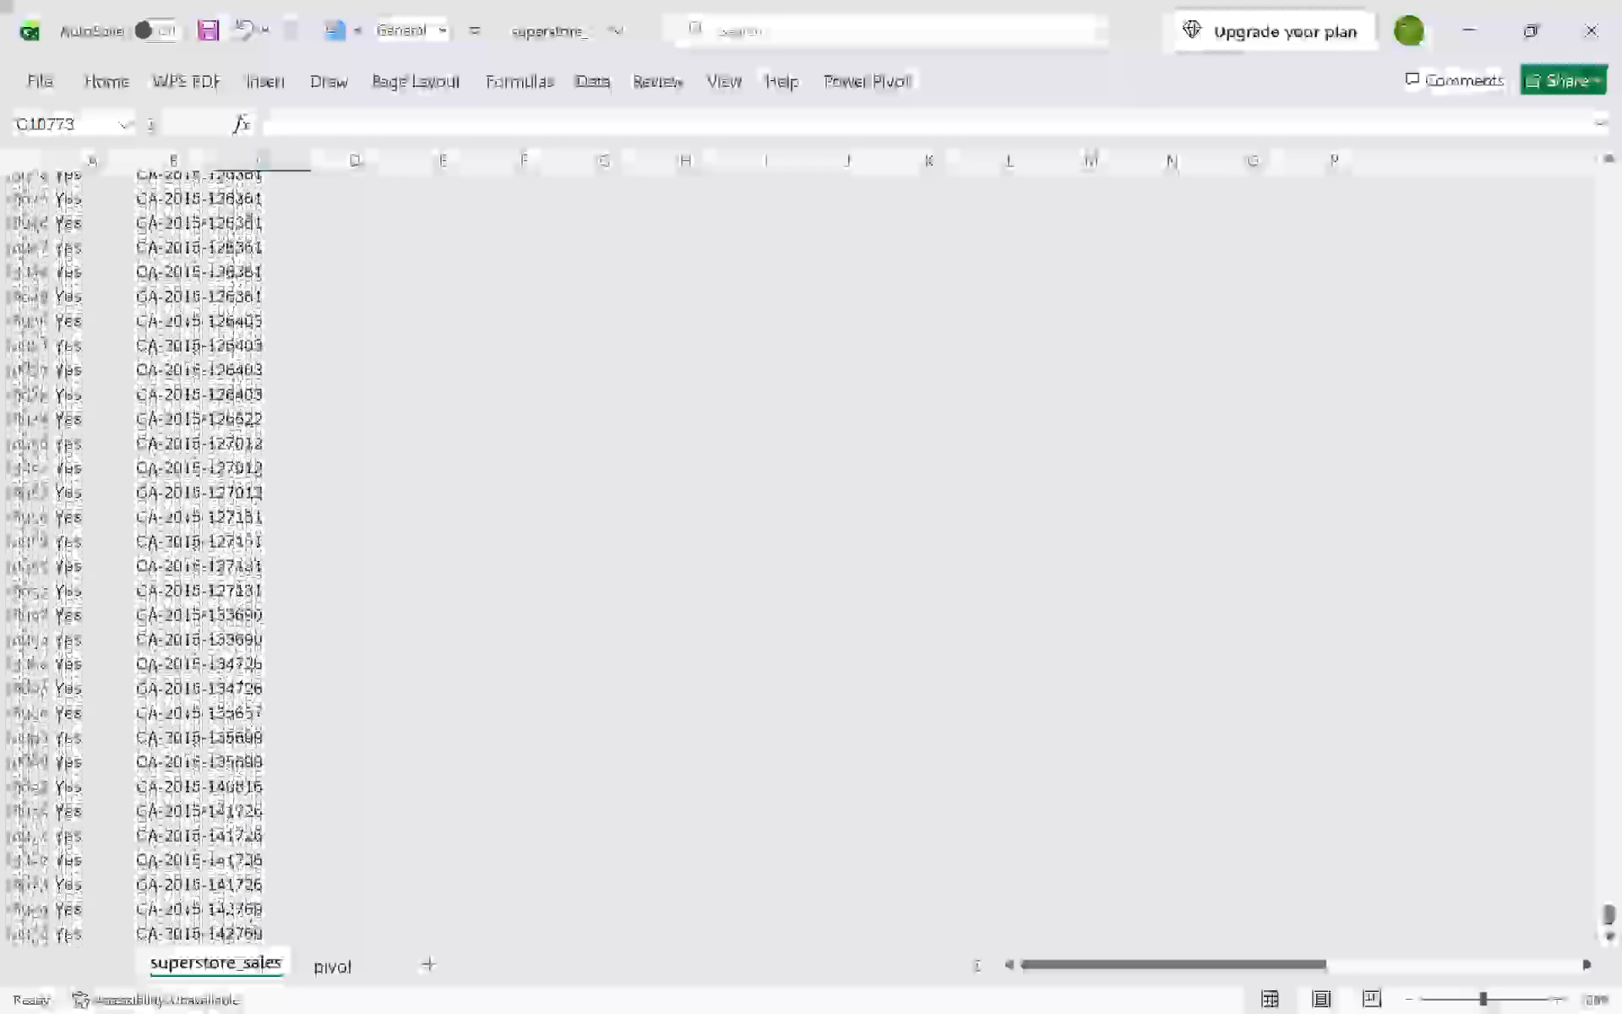
pyautogui.scroll(11, 359, 448)
pyautogui.scroll(-3, 359, 448)
pyautogui.scroll(2, 359, 448)
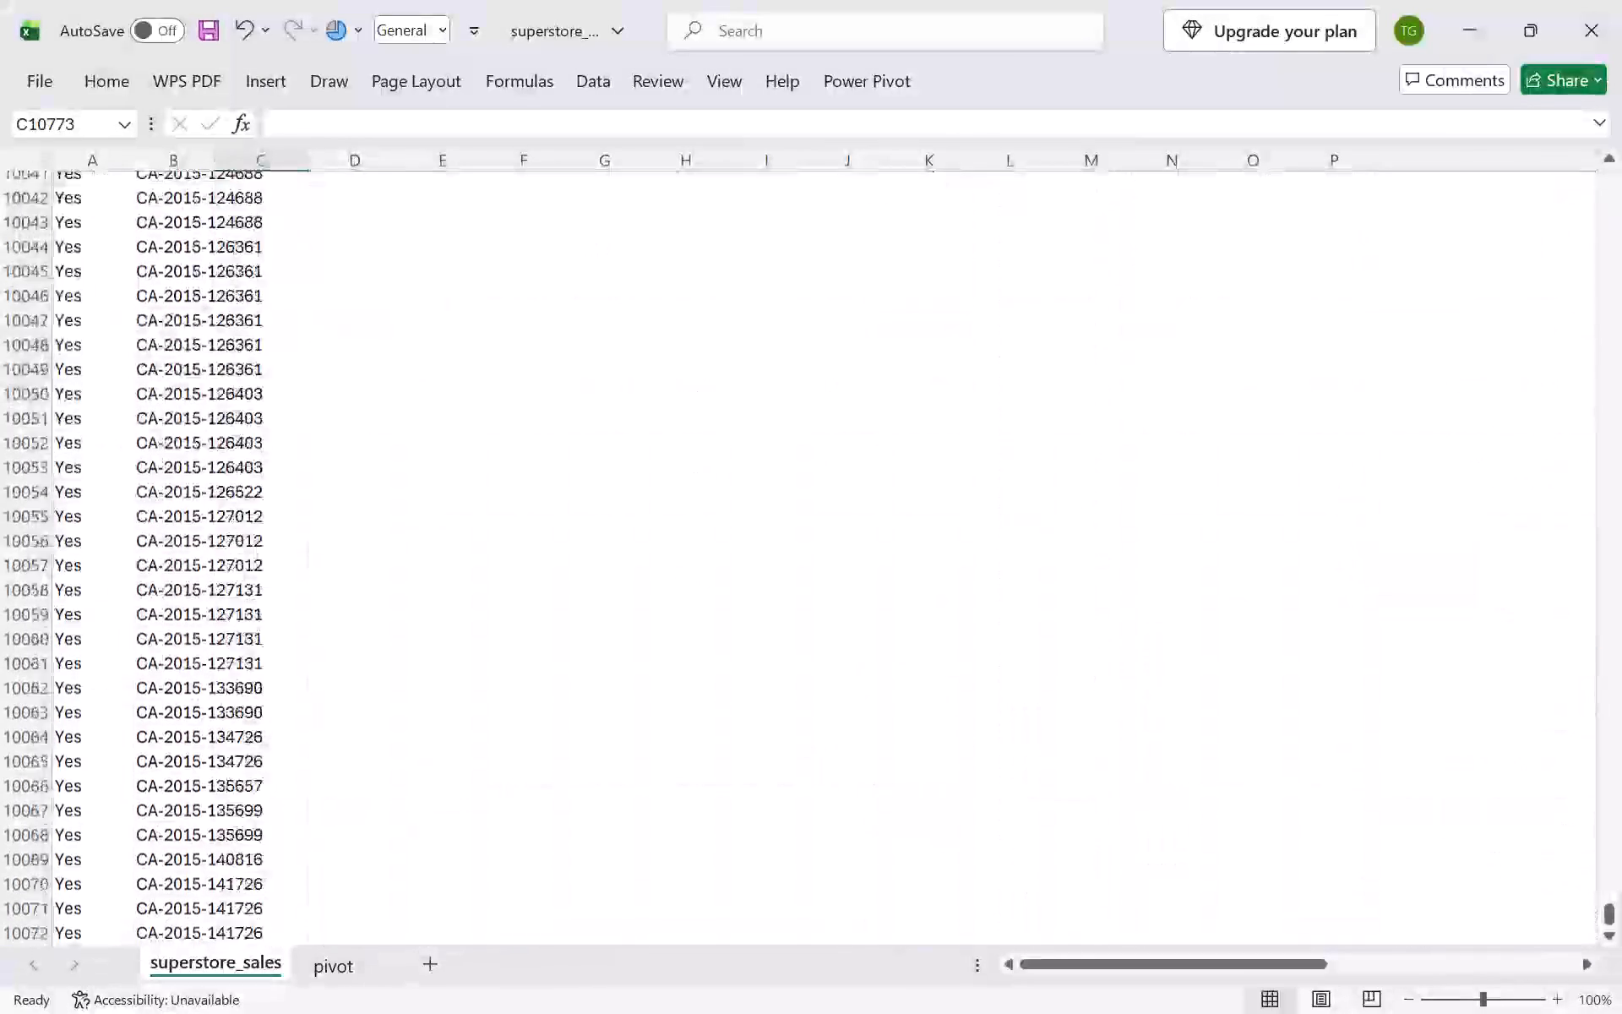
pyautogui.scroll(5, 359, 448)
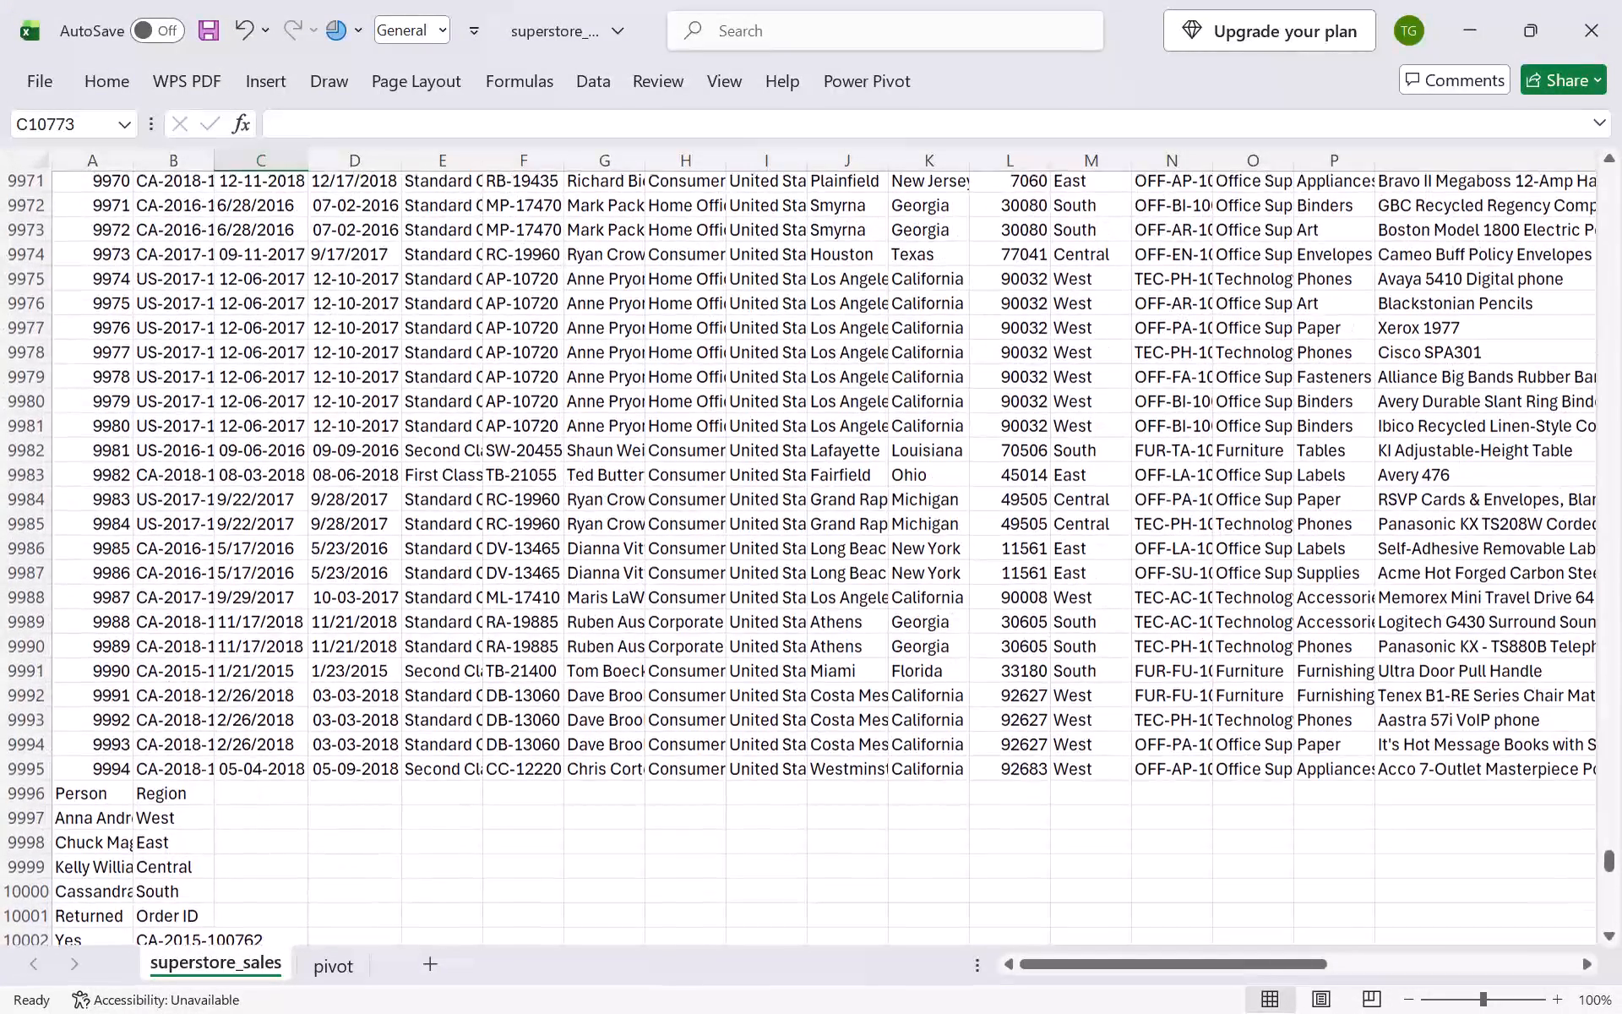
pyautogui.click(138, 772)
pyautogui.scroll(-1, 204, 817)
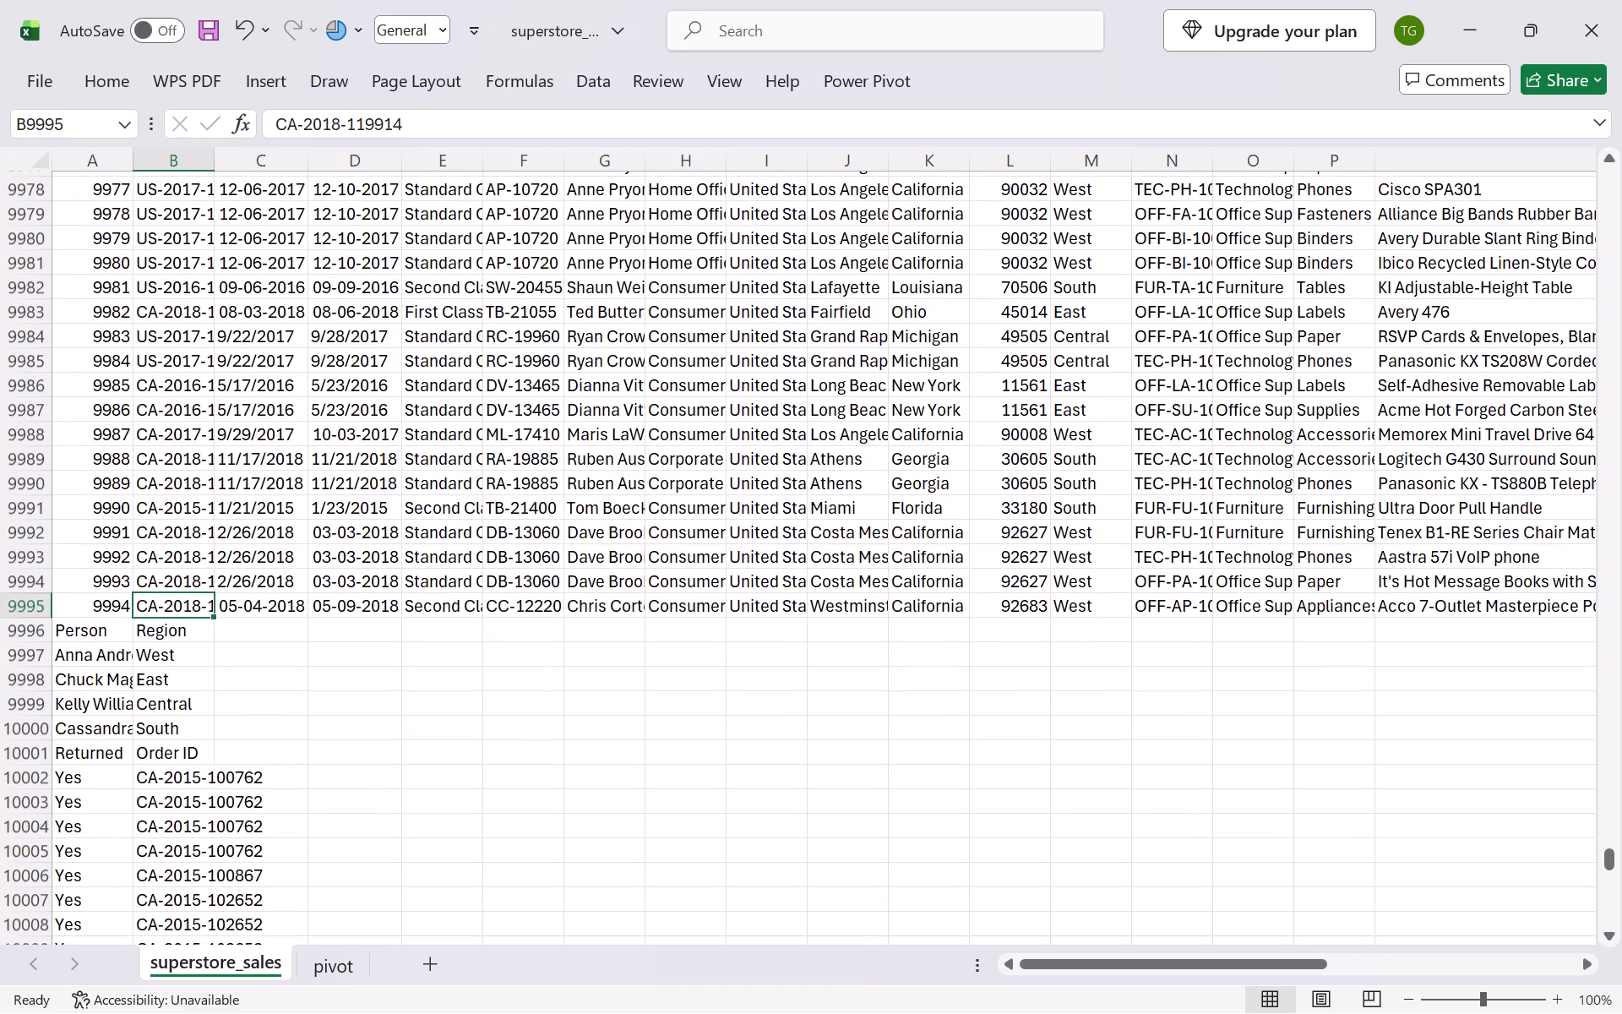
pyautogui.scroll(-1, 204, 817)
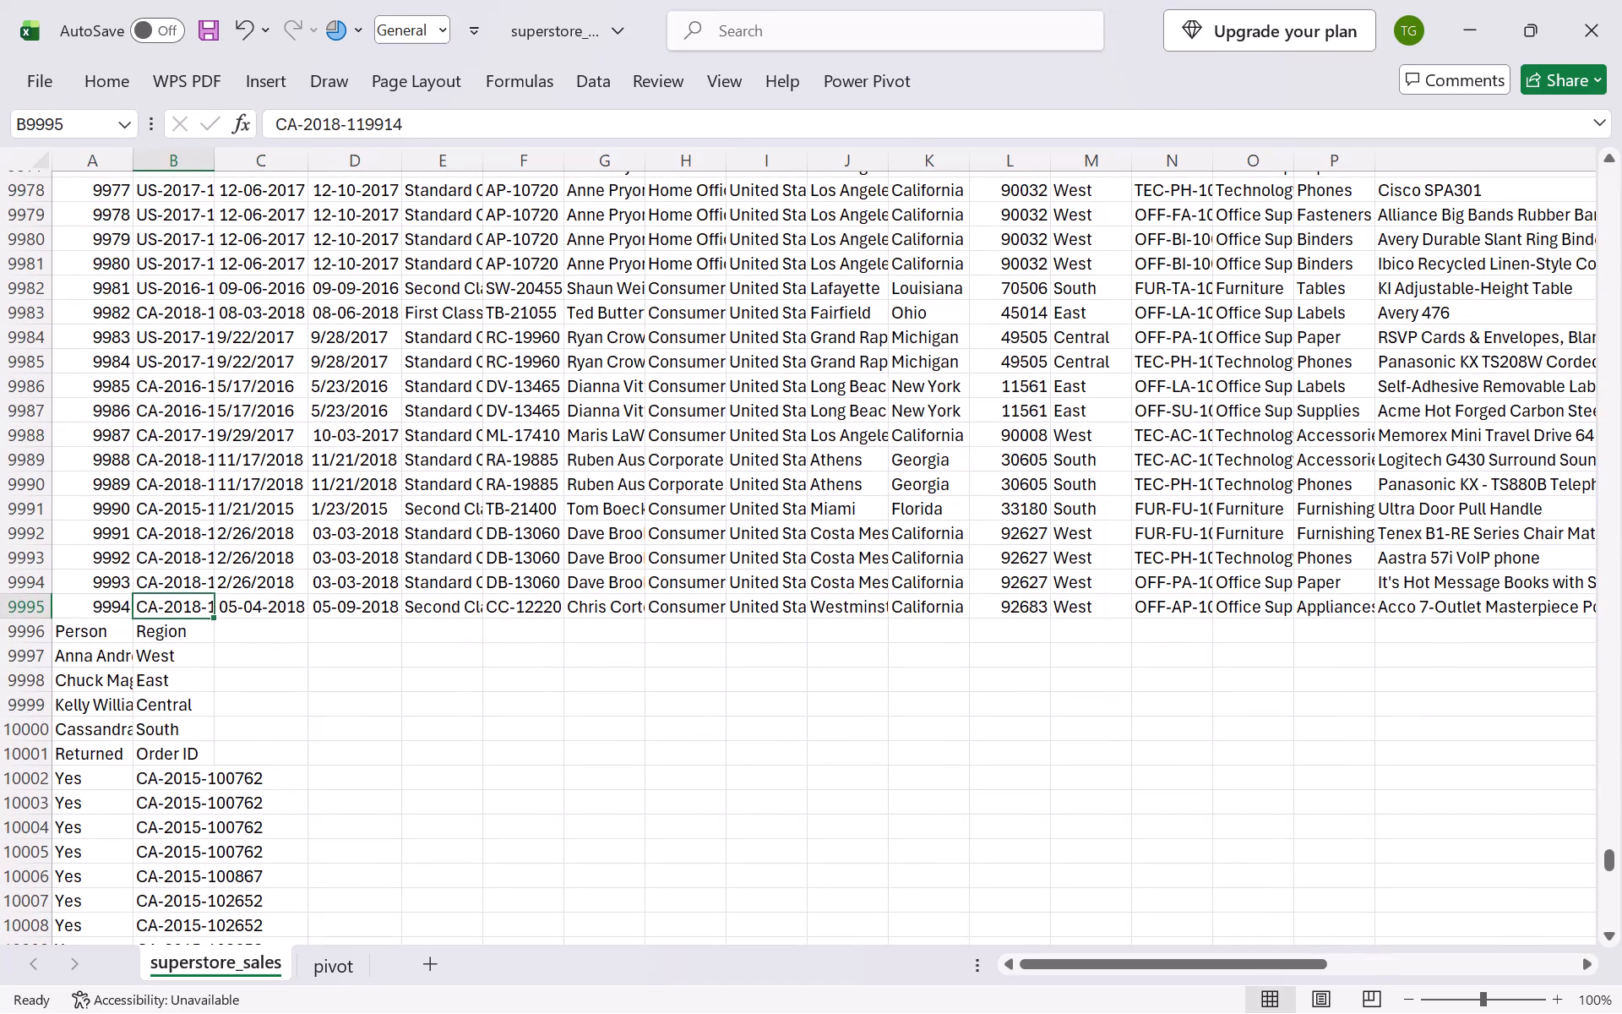
pyautogui.scroll(-1, 204, 817)
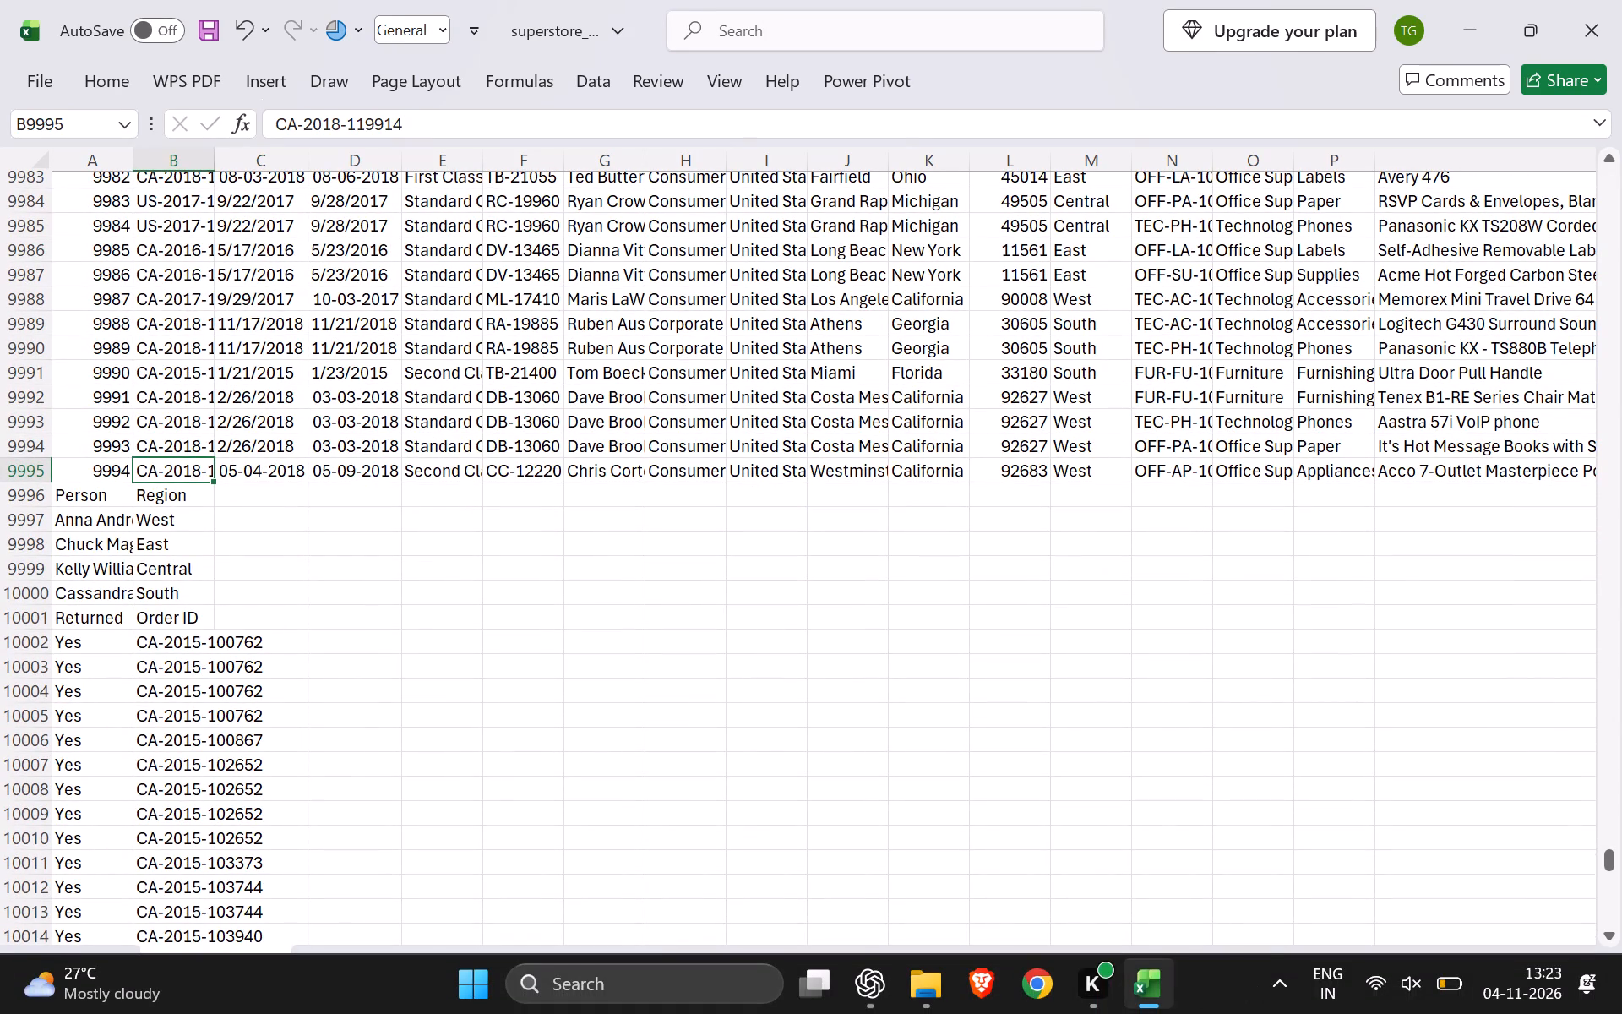
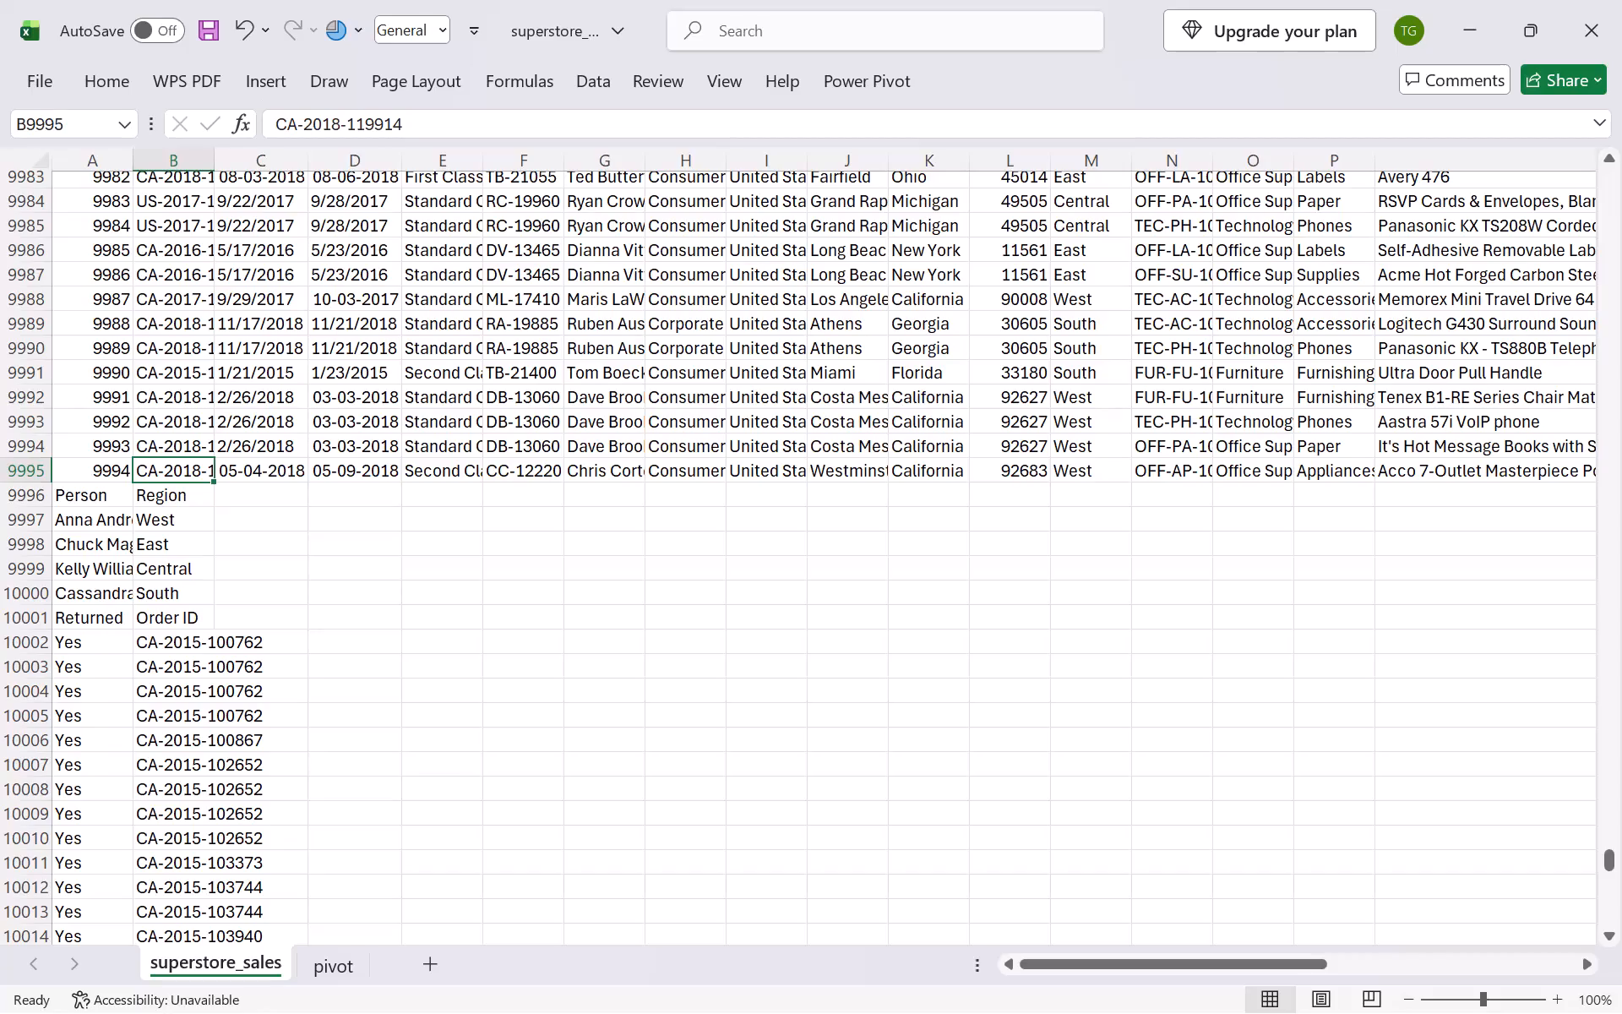
# Examine the rows beneath the order records in superstore_sales to see how far the Returned and Order ID list extends.
pyautogui.scroll(-5, 199, 696)
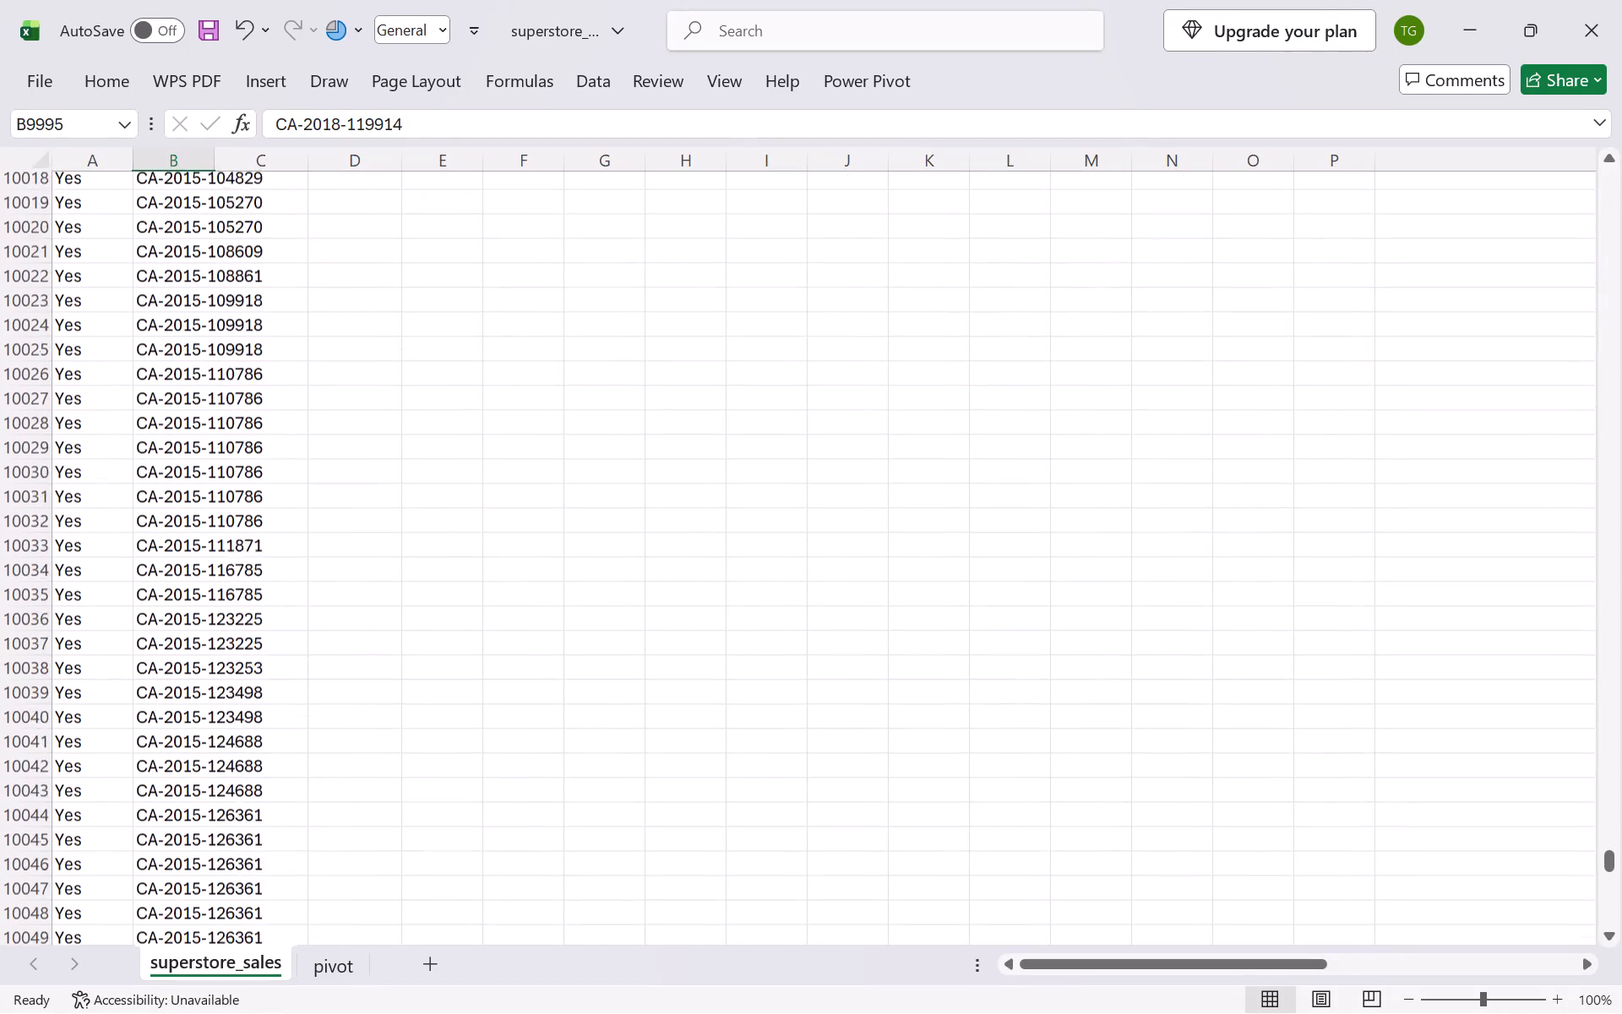
pyautogui.scroll(-14, 199, 696)
pyautogui.scroll(-2, 459, 0)
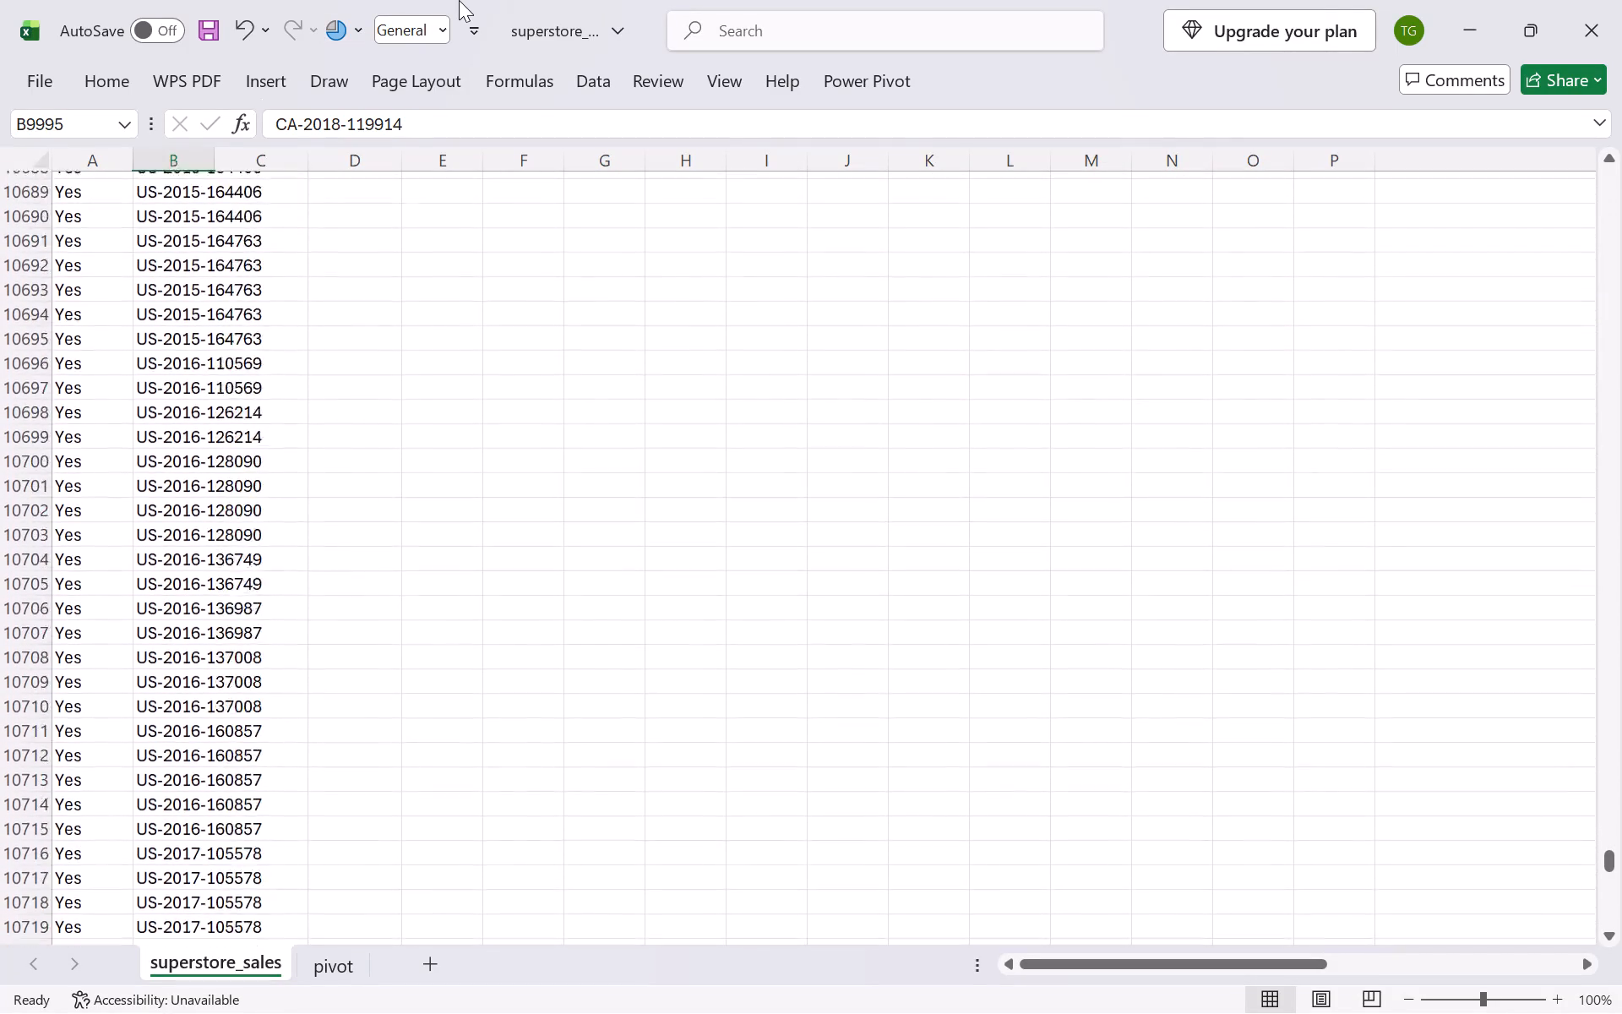
pyautogui.scroll(-13, 459, 0)
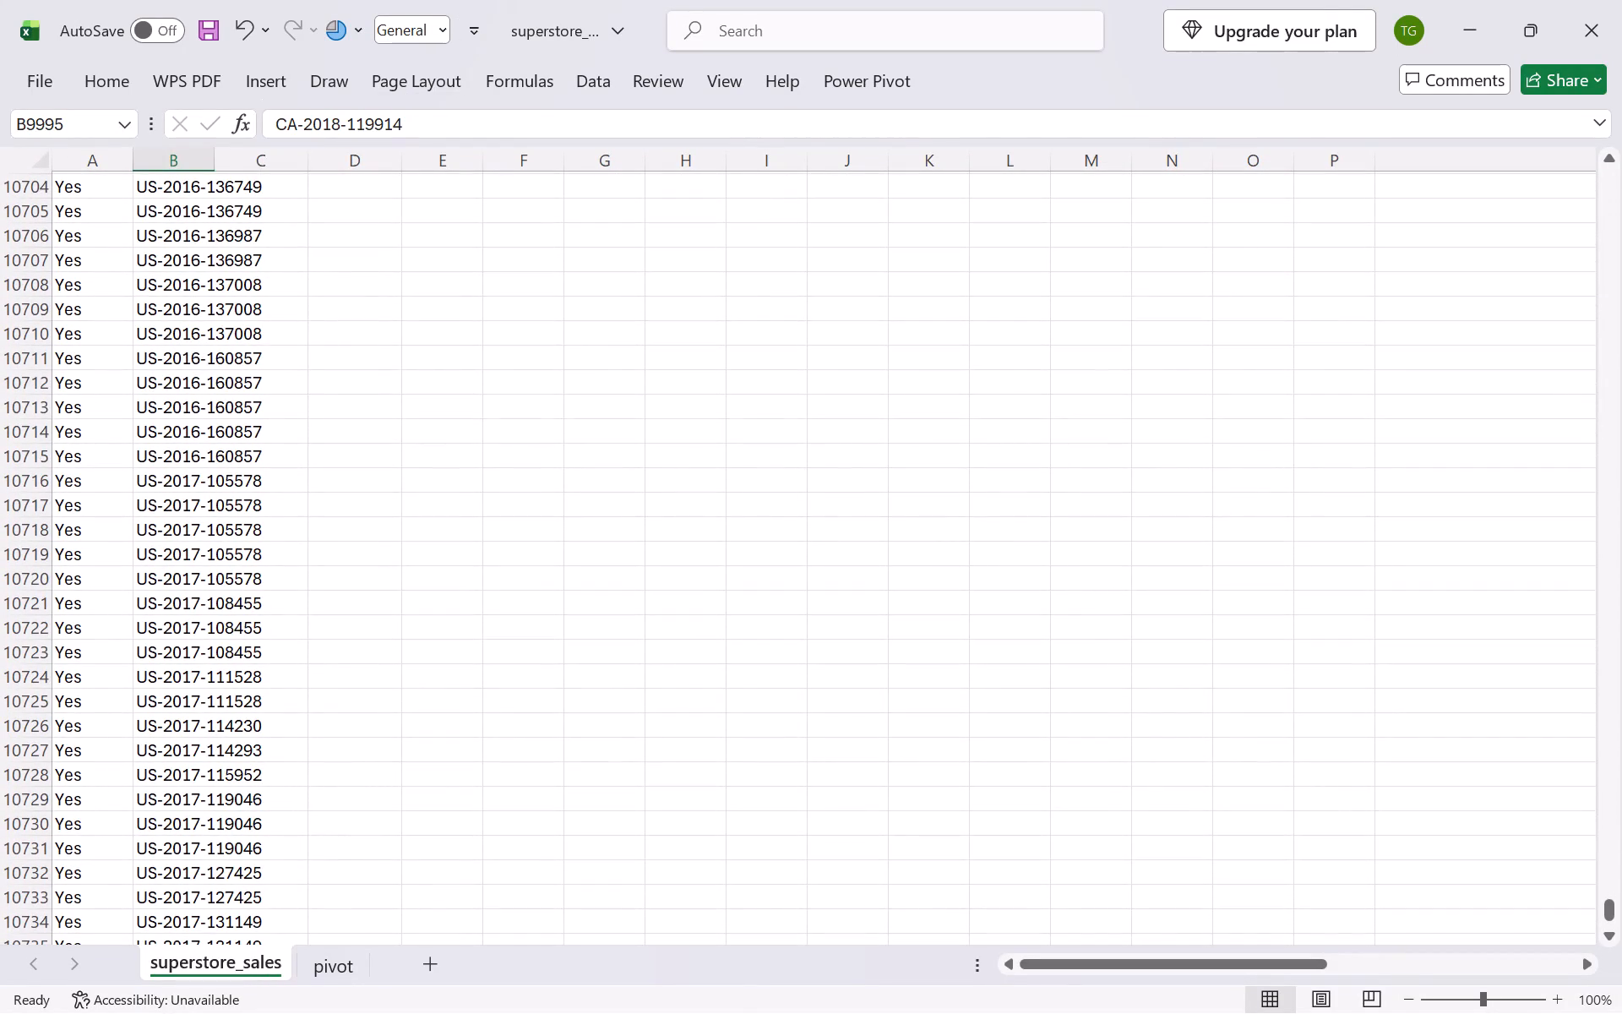
pyautogui.scroll(-12, 316, 509)
pyautogui.scroll(20, 316, 509)
pyautogui.scroll(13, 316, 509)
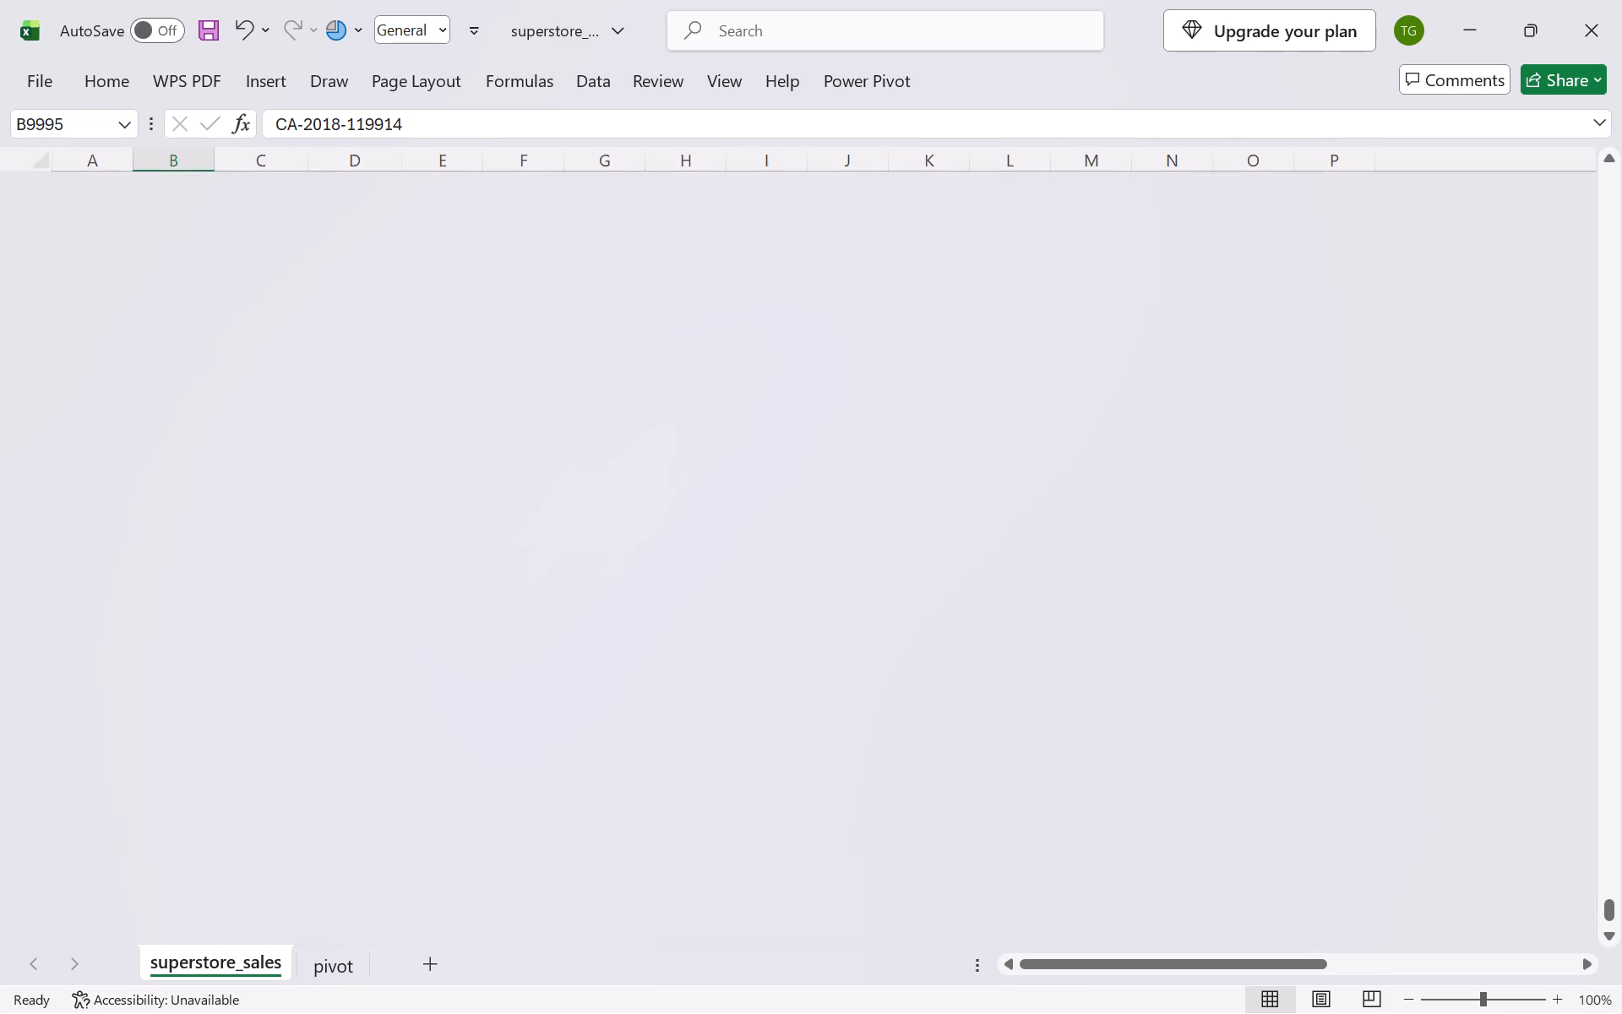
pyautogui.scroll(16, 316, 509)
pyautogui.scroll(11, 316, 509)
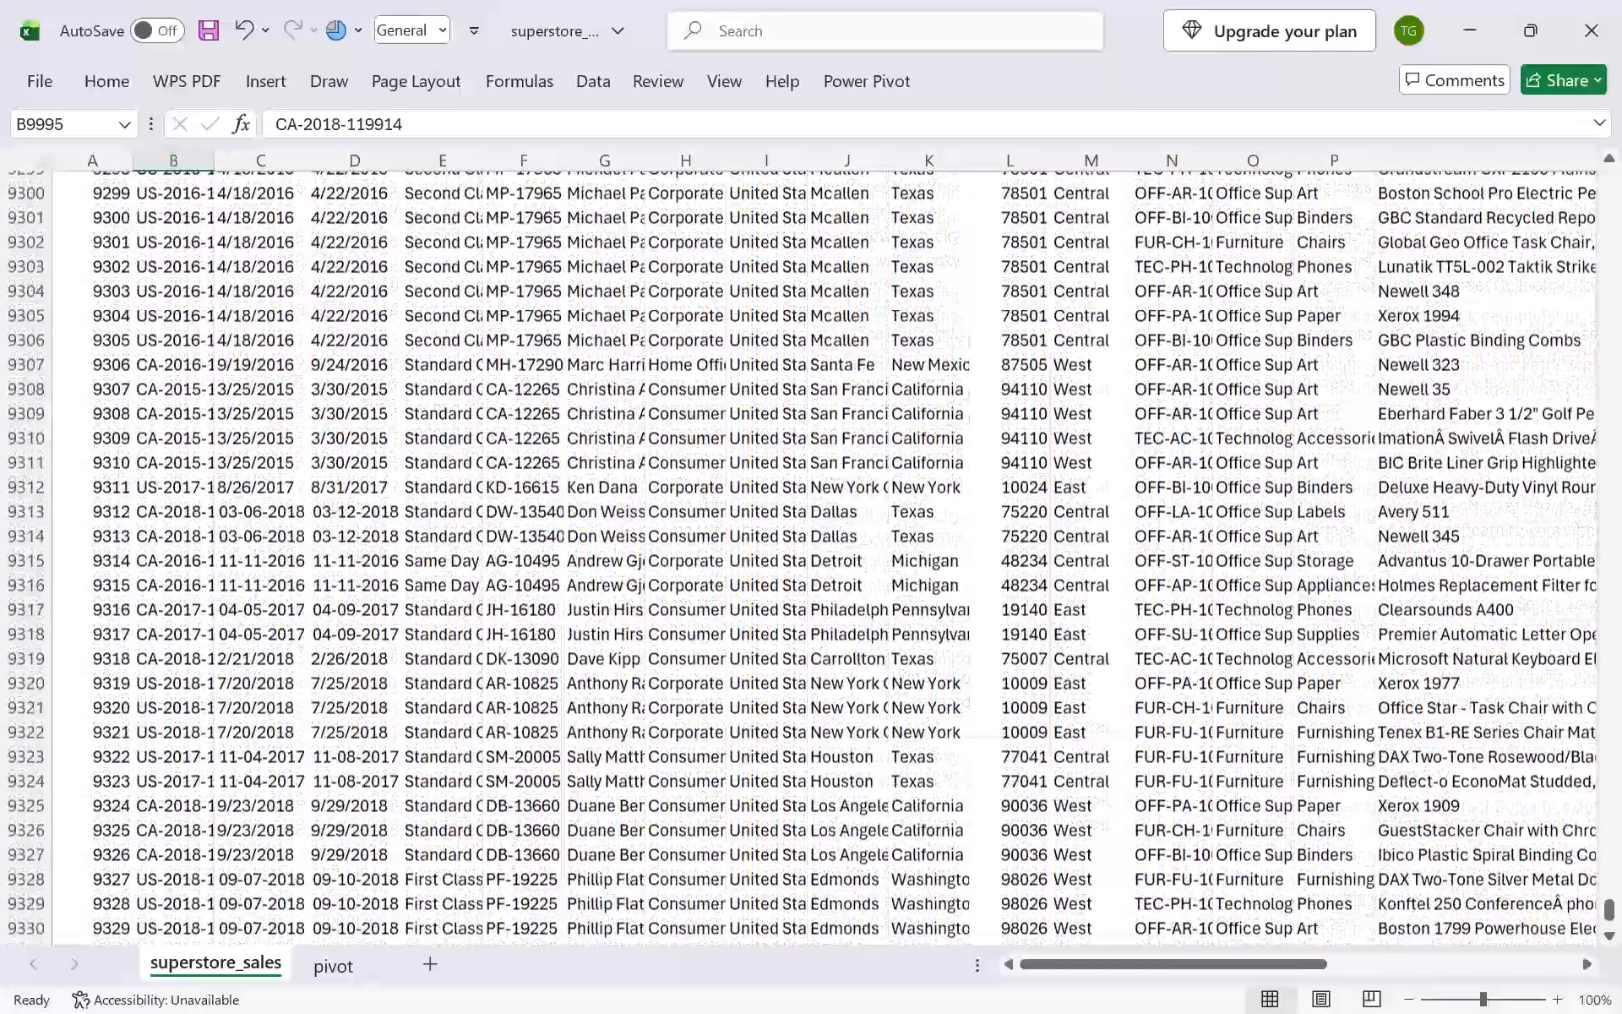
pyautogui.scroll(17, 316, 509)
pyautogui.scroll(18, 316, 509)
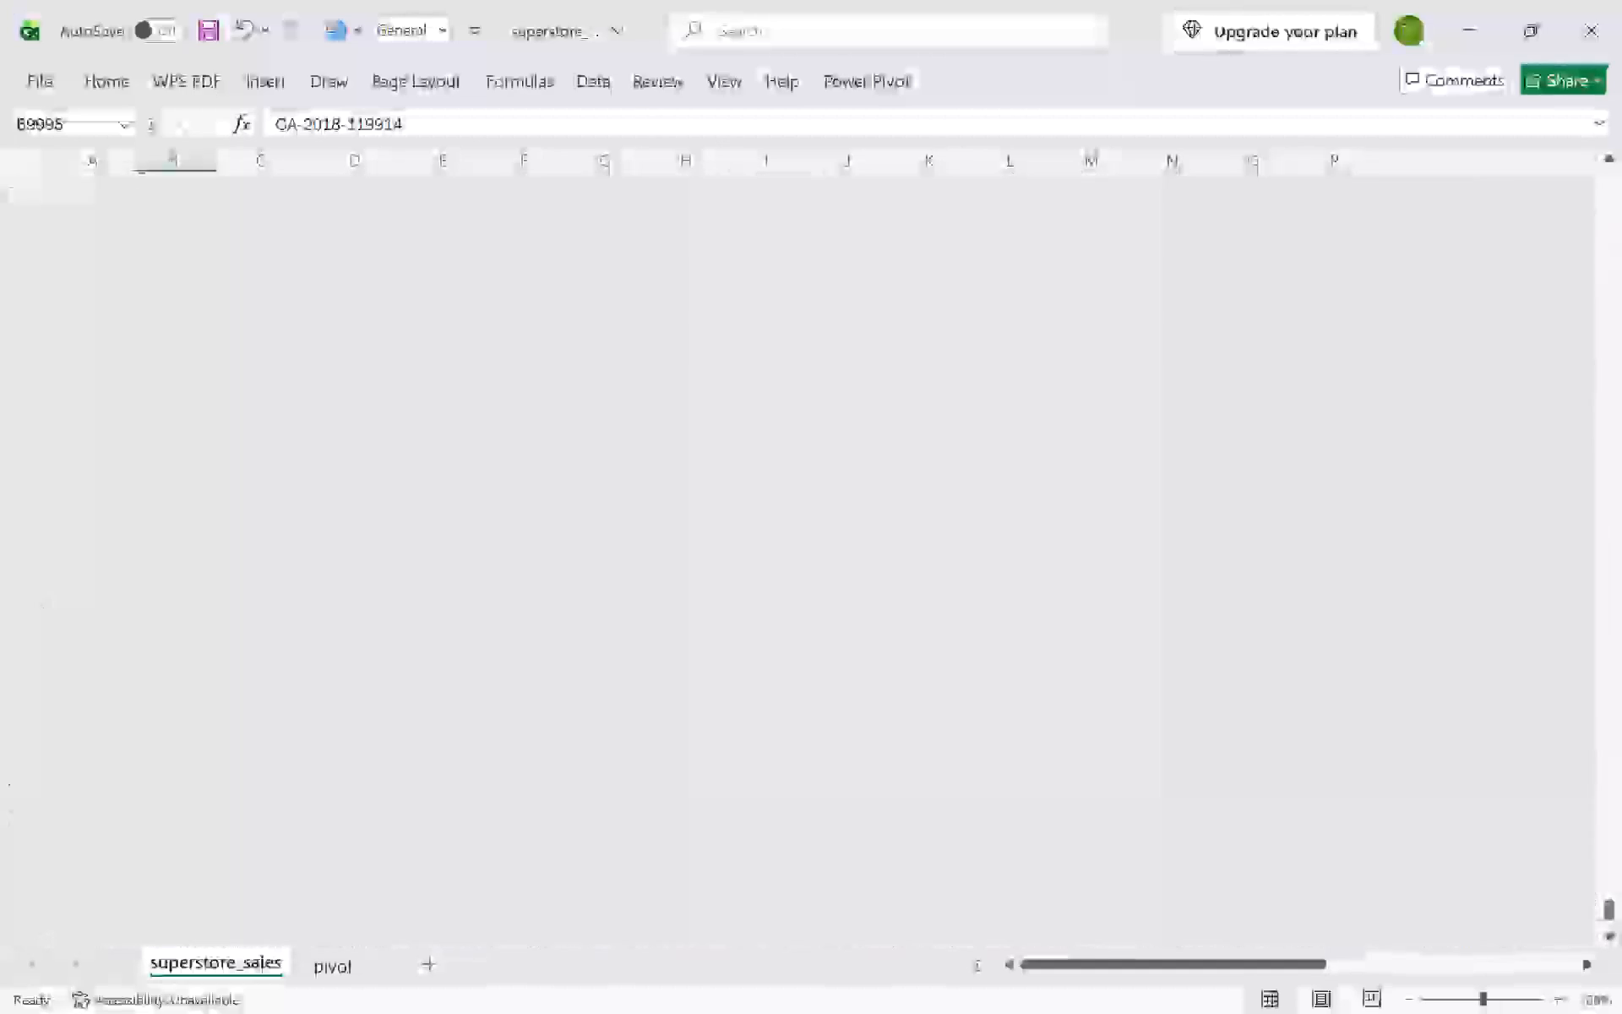
pyautogui.scroll(7, 316, 509)
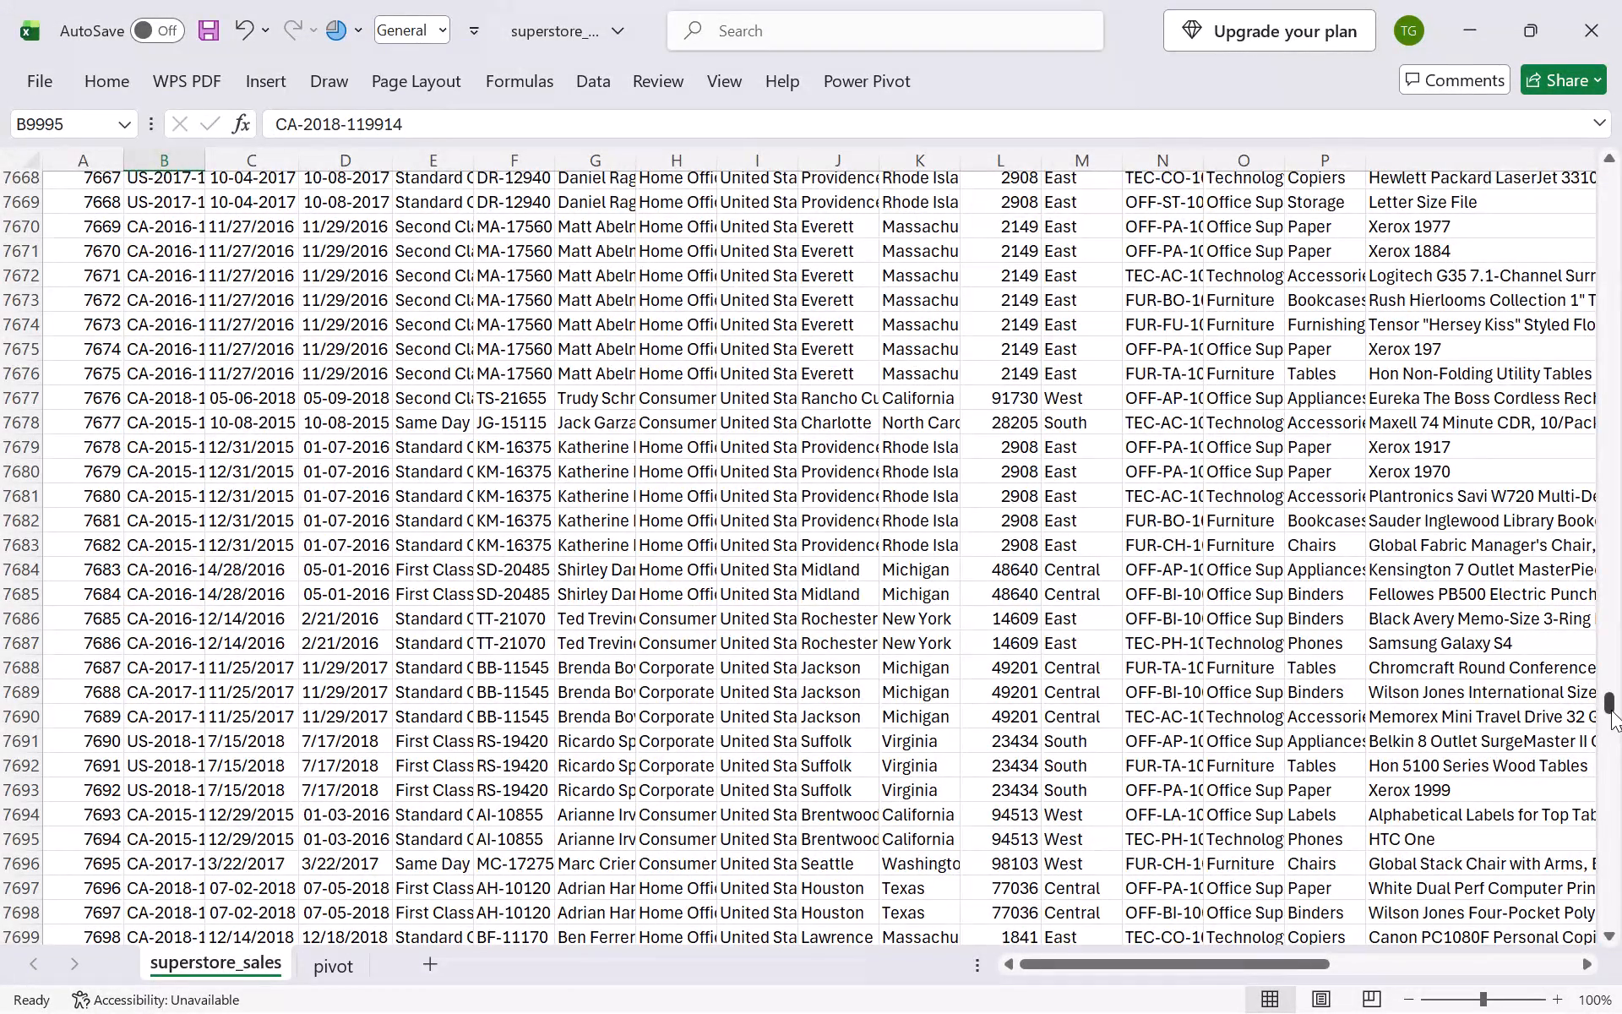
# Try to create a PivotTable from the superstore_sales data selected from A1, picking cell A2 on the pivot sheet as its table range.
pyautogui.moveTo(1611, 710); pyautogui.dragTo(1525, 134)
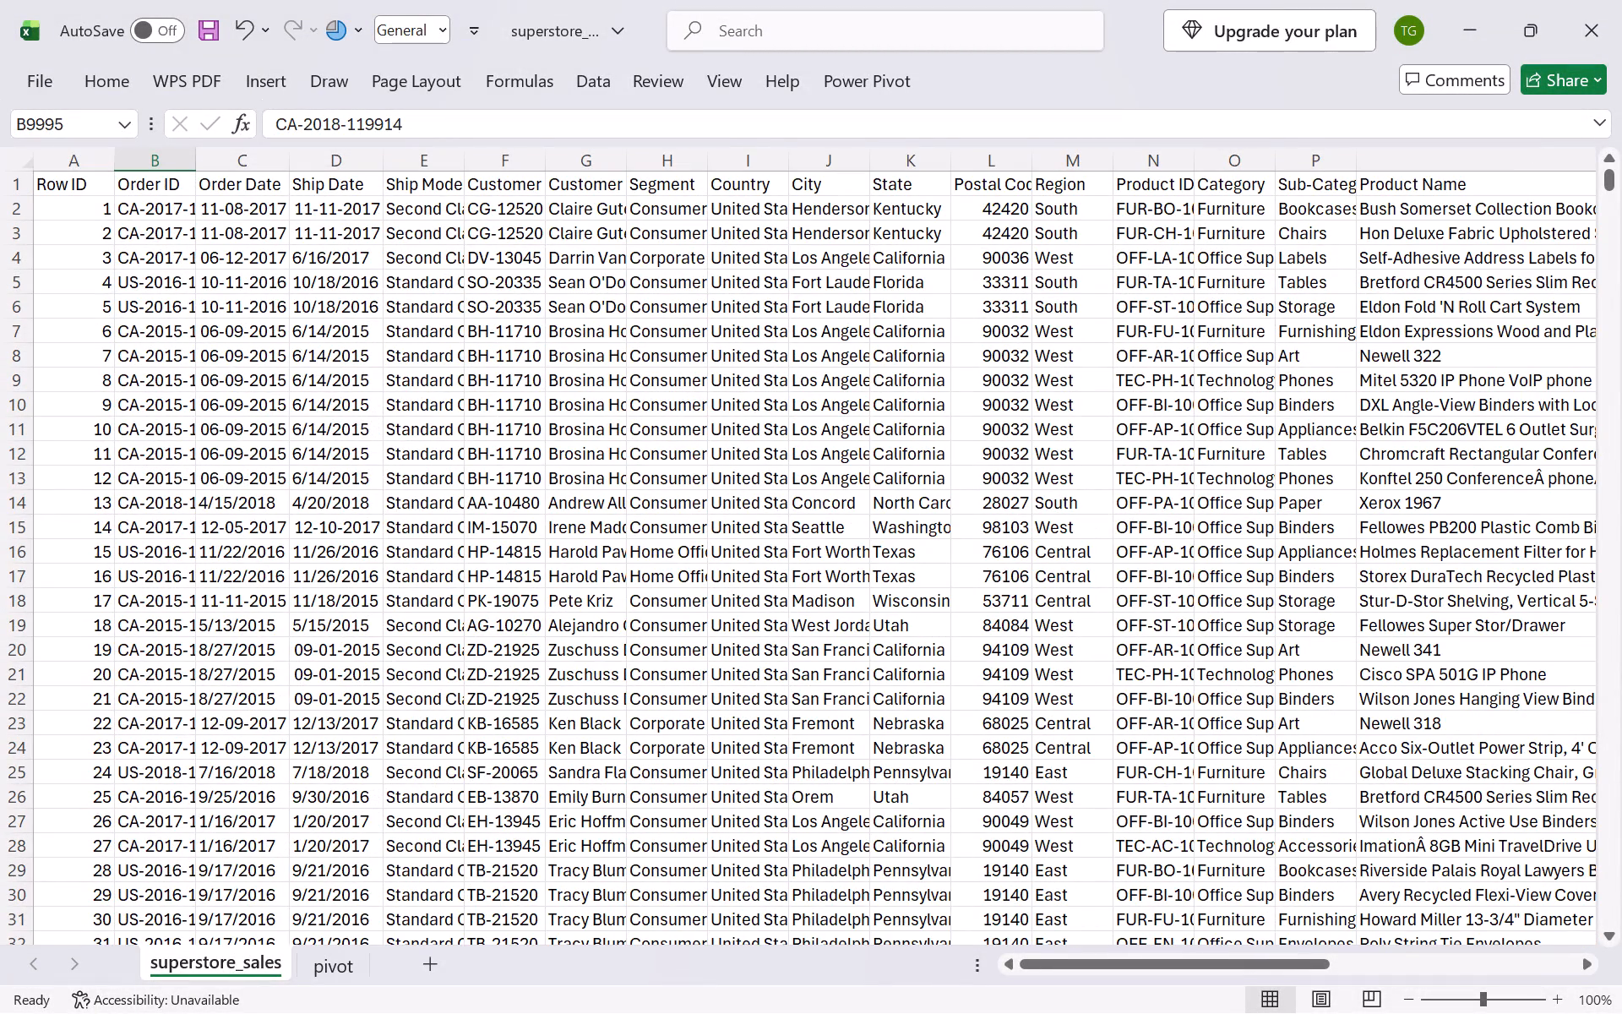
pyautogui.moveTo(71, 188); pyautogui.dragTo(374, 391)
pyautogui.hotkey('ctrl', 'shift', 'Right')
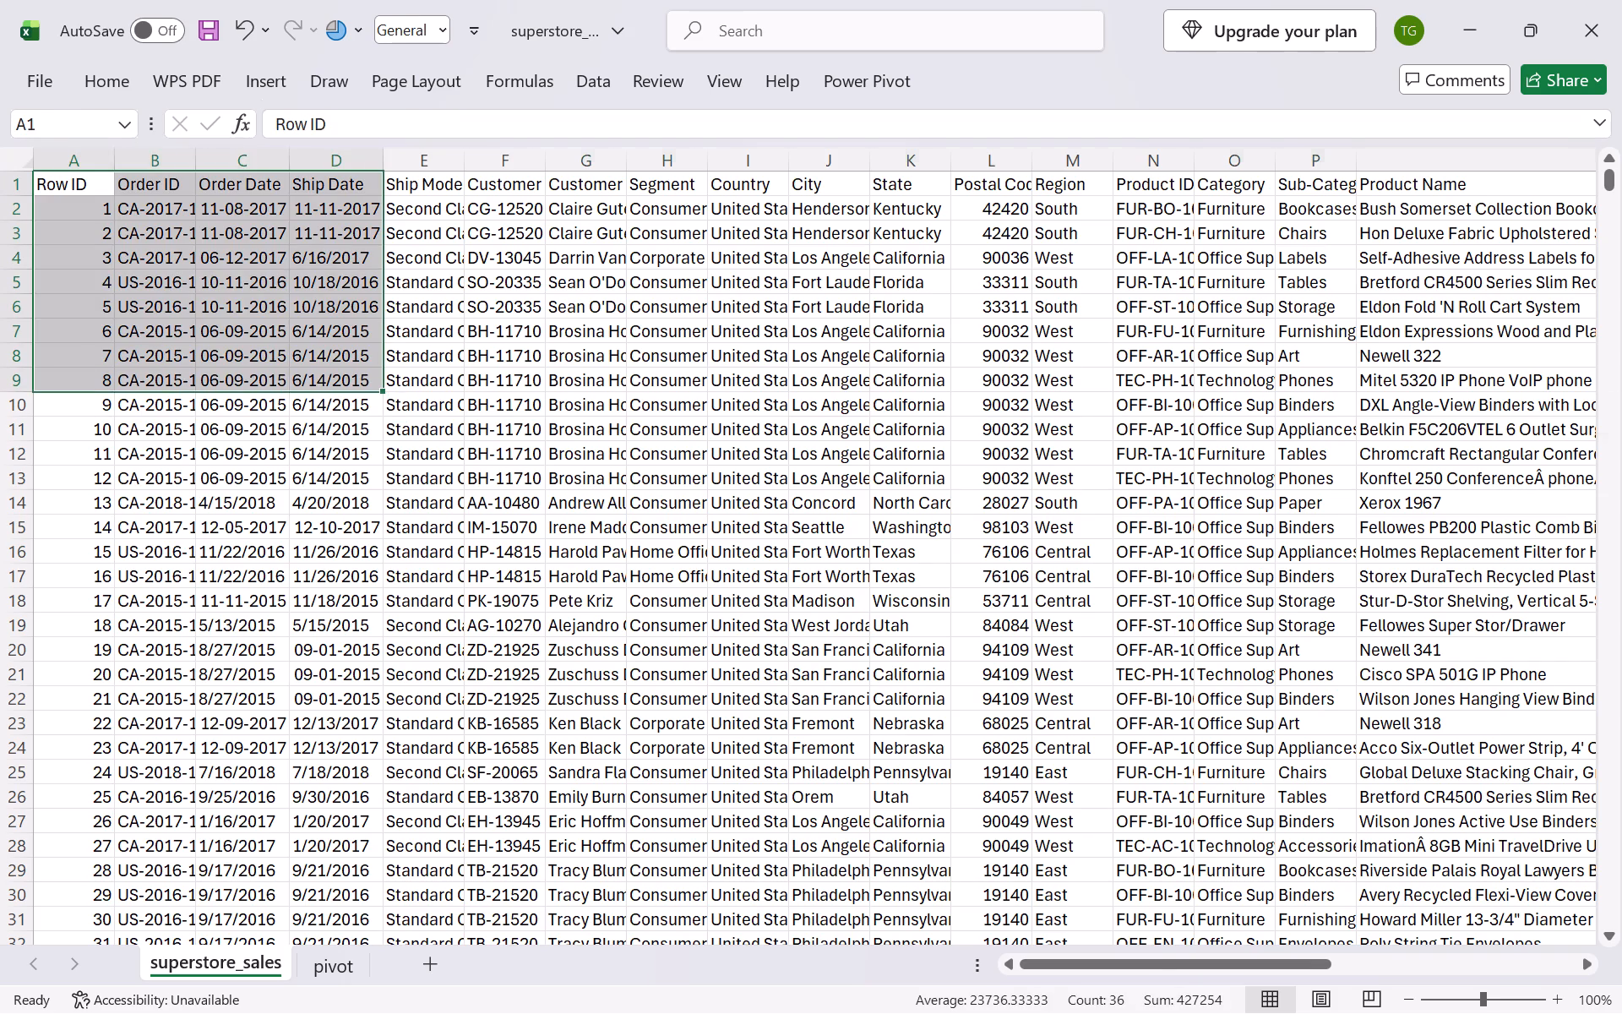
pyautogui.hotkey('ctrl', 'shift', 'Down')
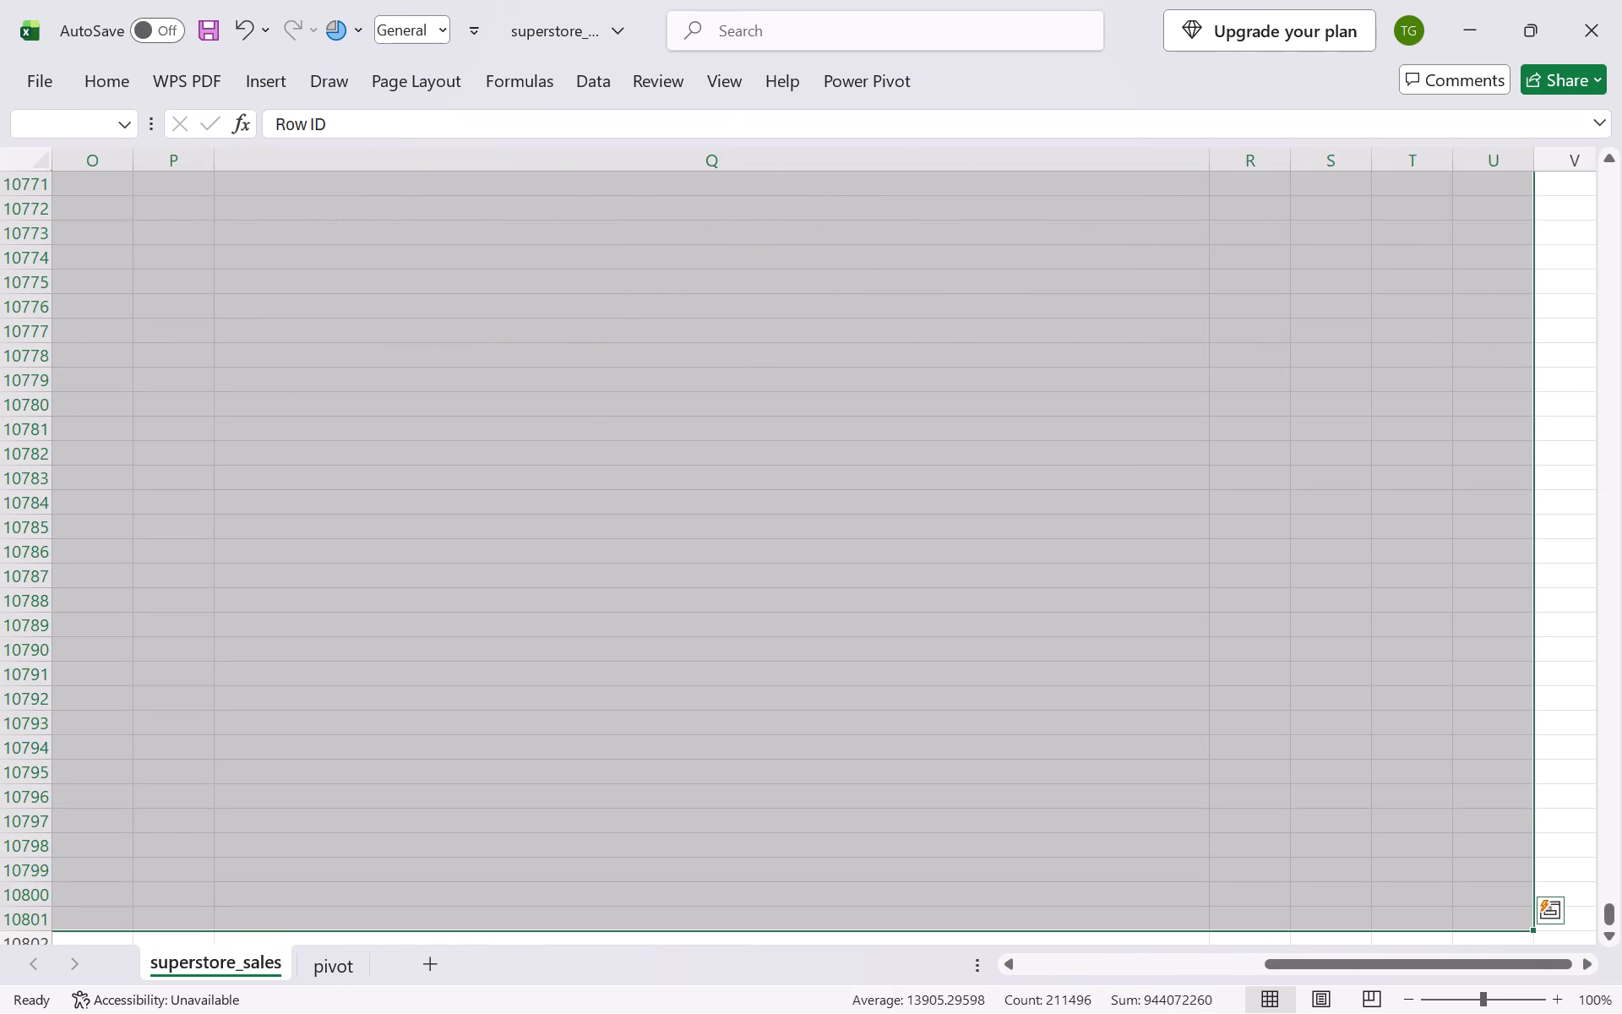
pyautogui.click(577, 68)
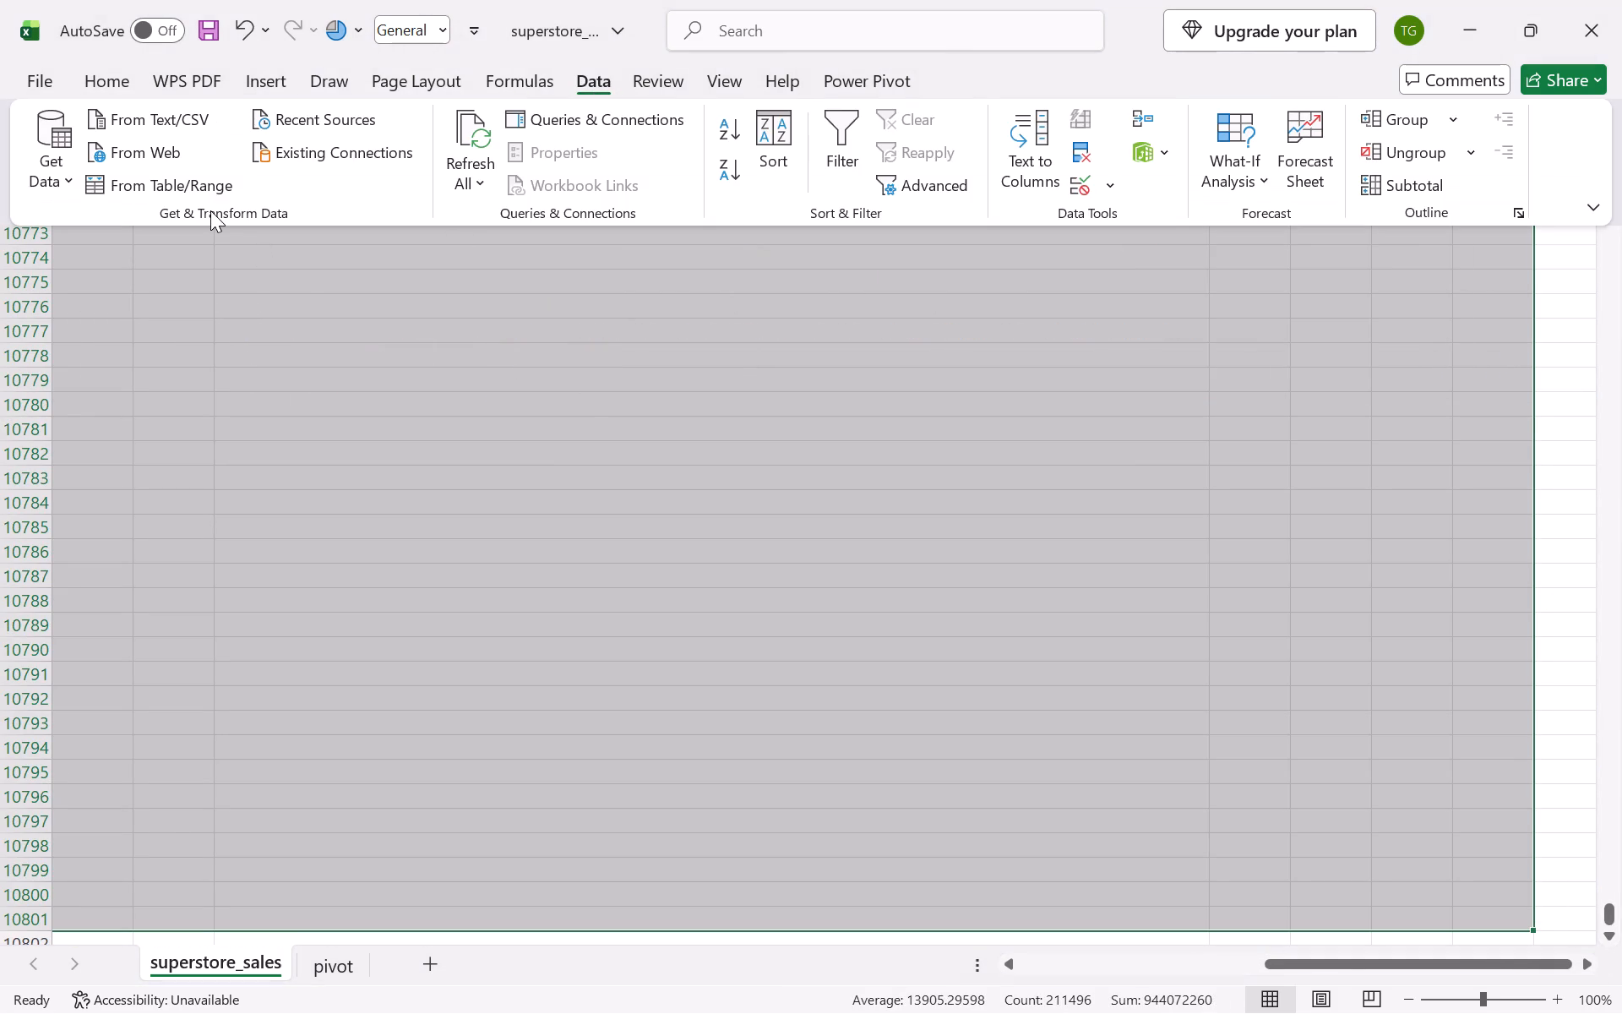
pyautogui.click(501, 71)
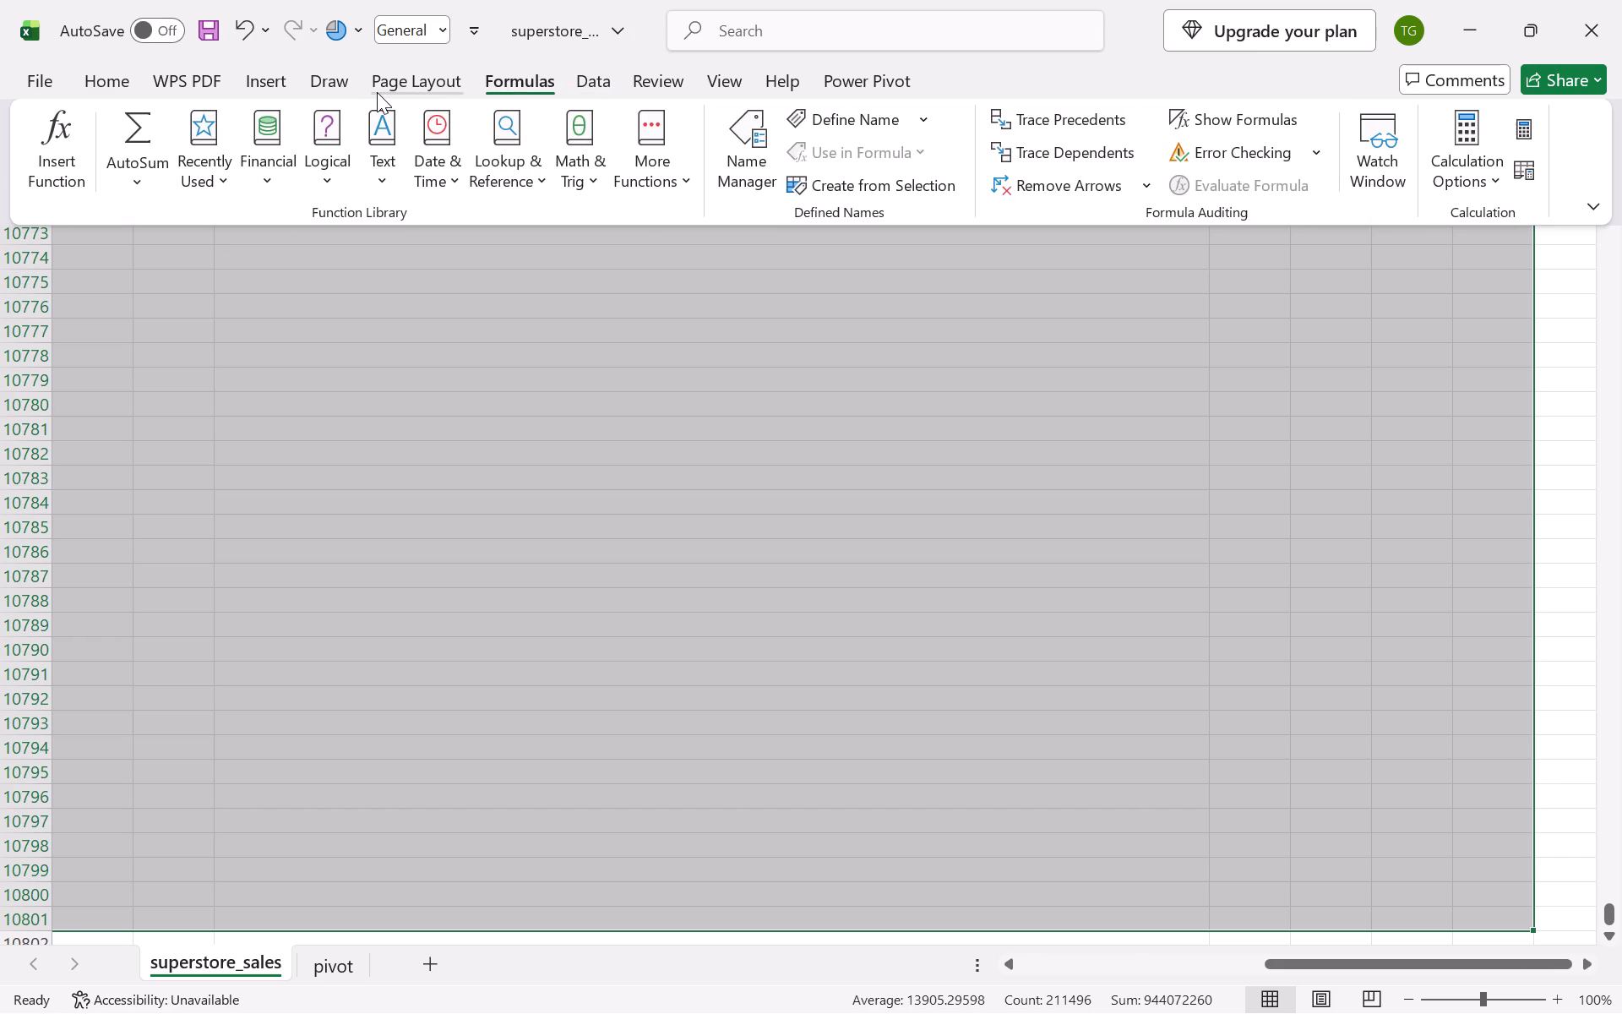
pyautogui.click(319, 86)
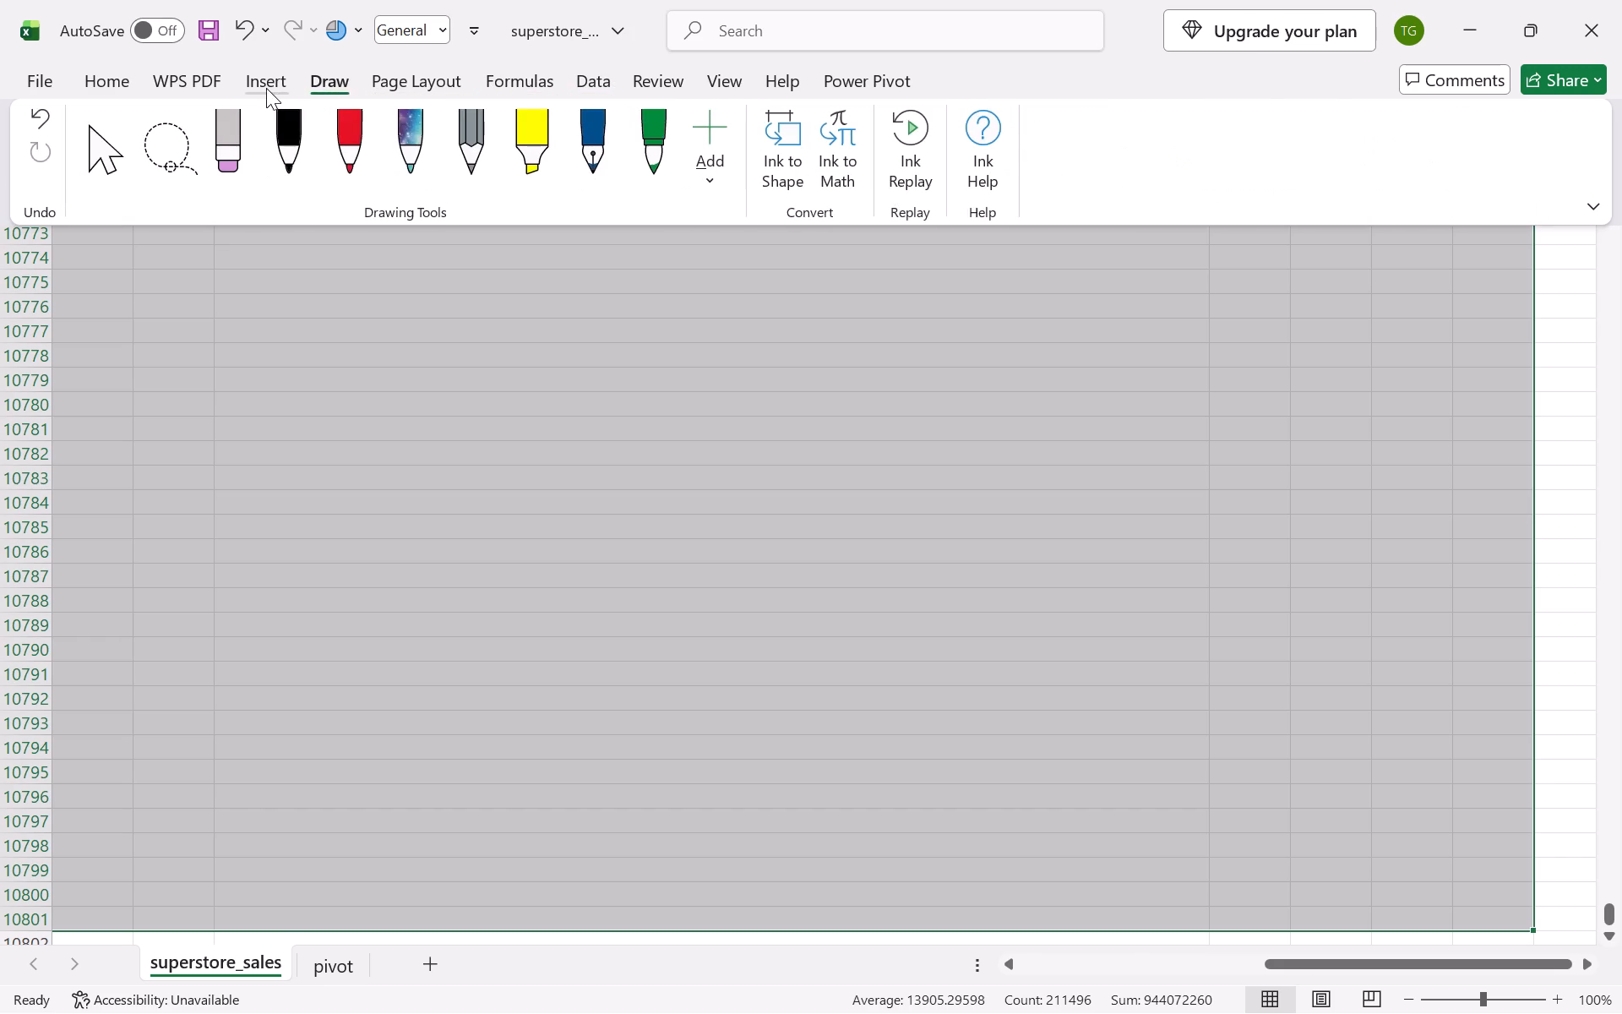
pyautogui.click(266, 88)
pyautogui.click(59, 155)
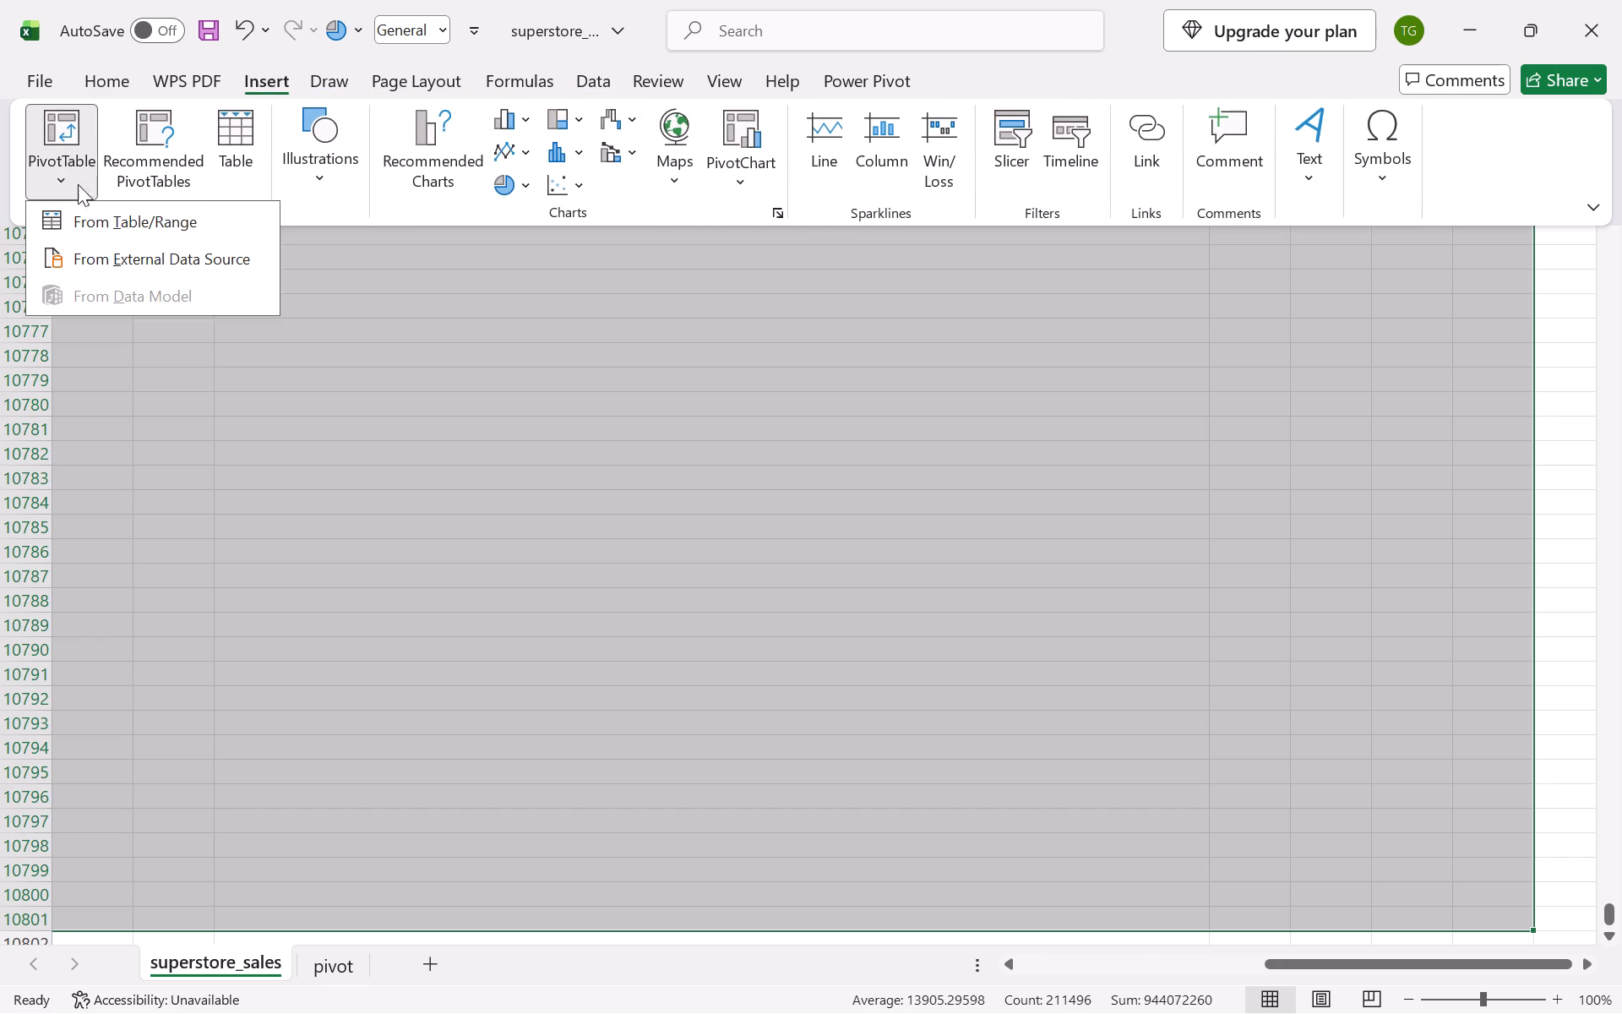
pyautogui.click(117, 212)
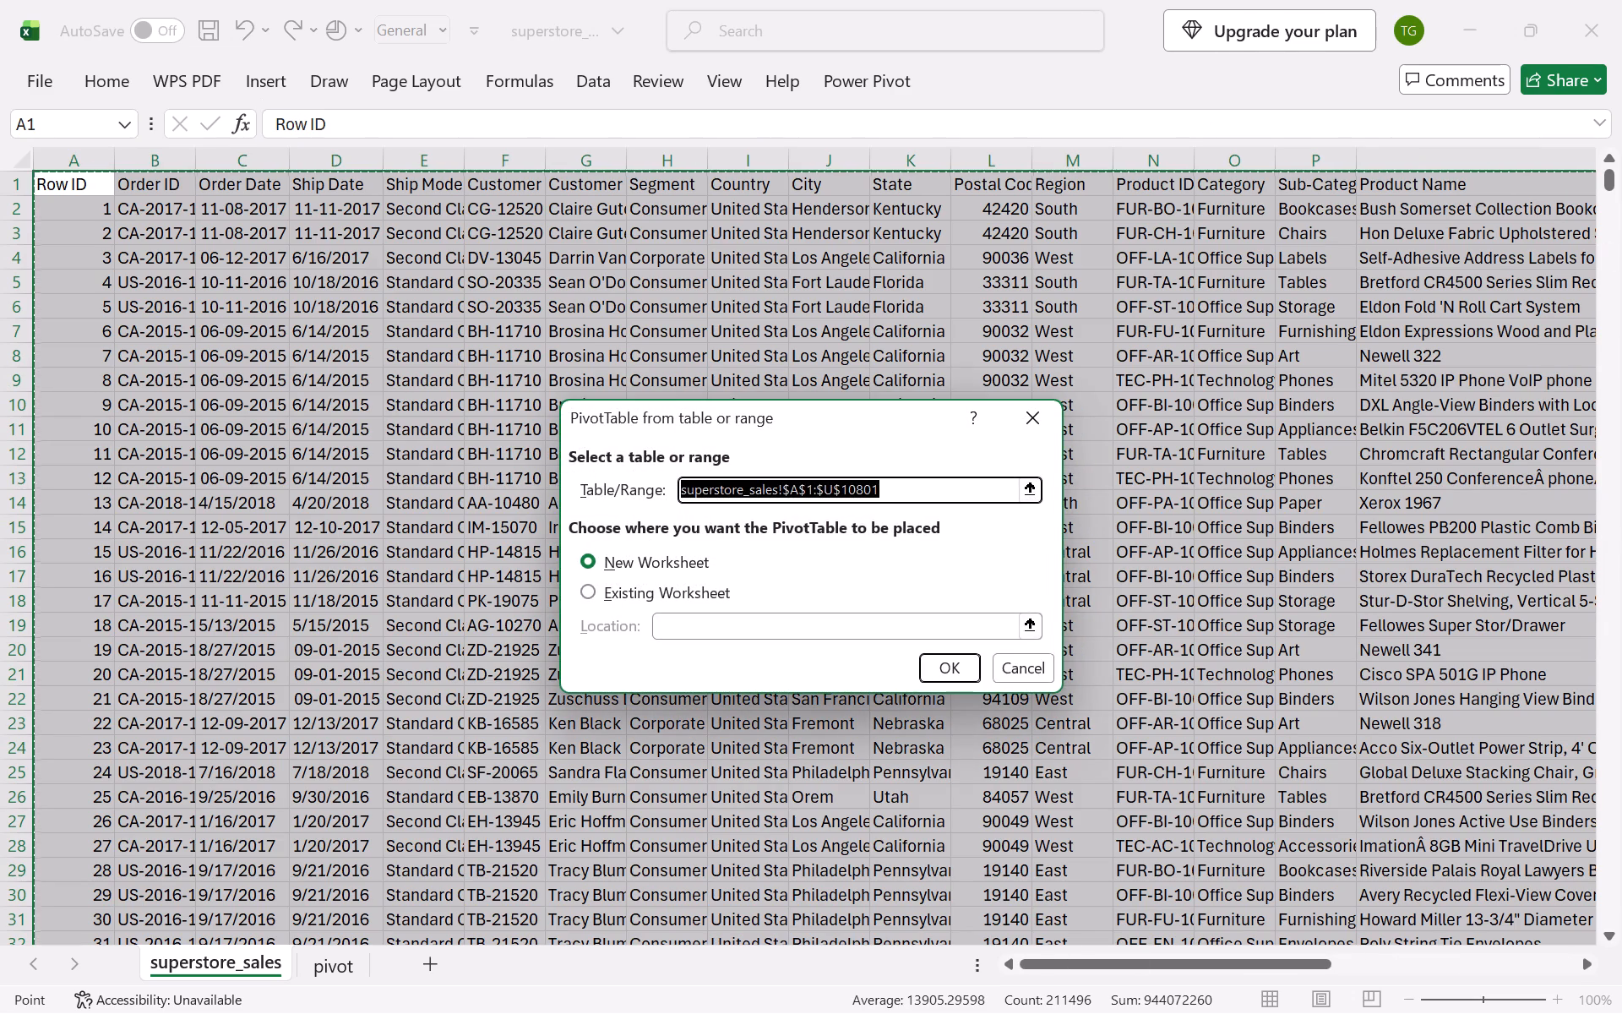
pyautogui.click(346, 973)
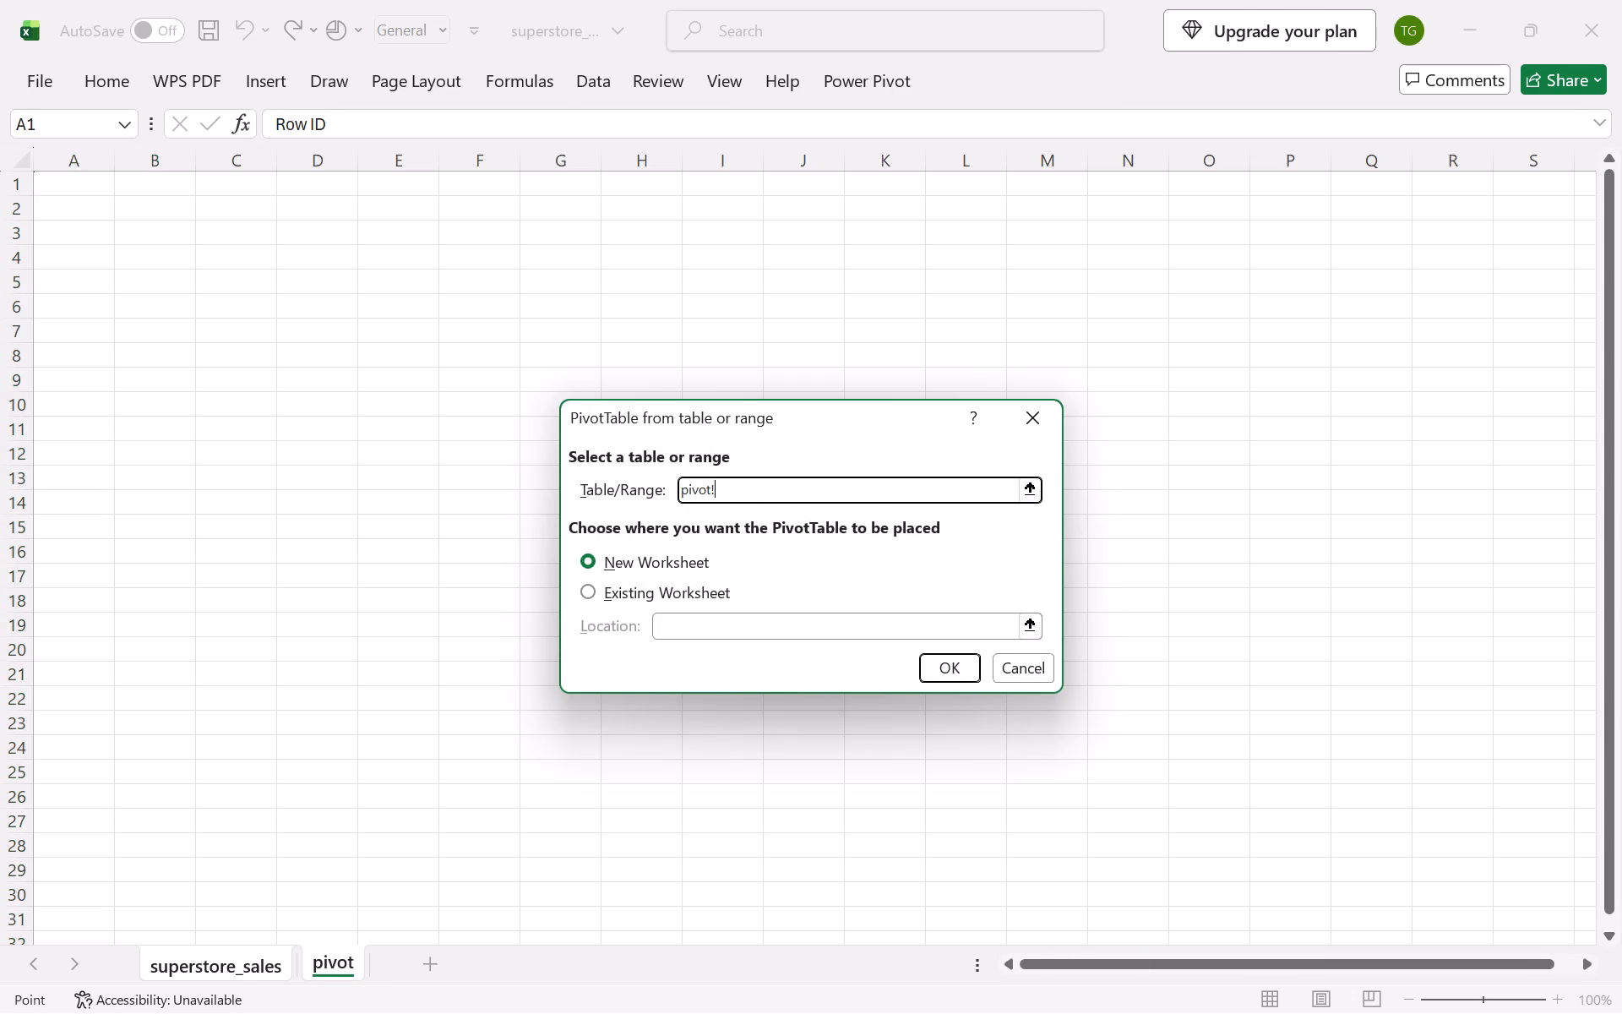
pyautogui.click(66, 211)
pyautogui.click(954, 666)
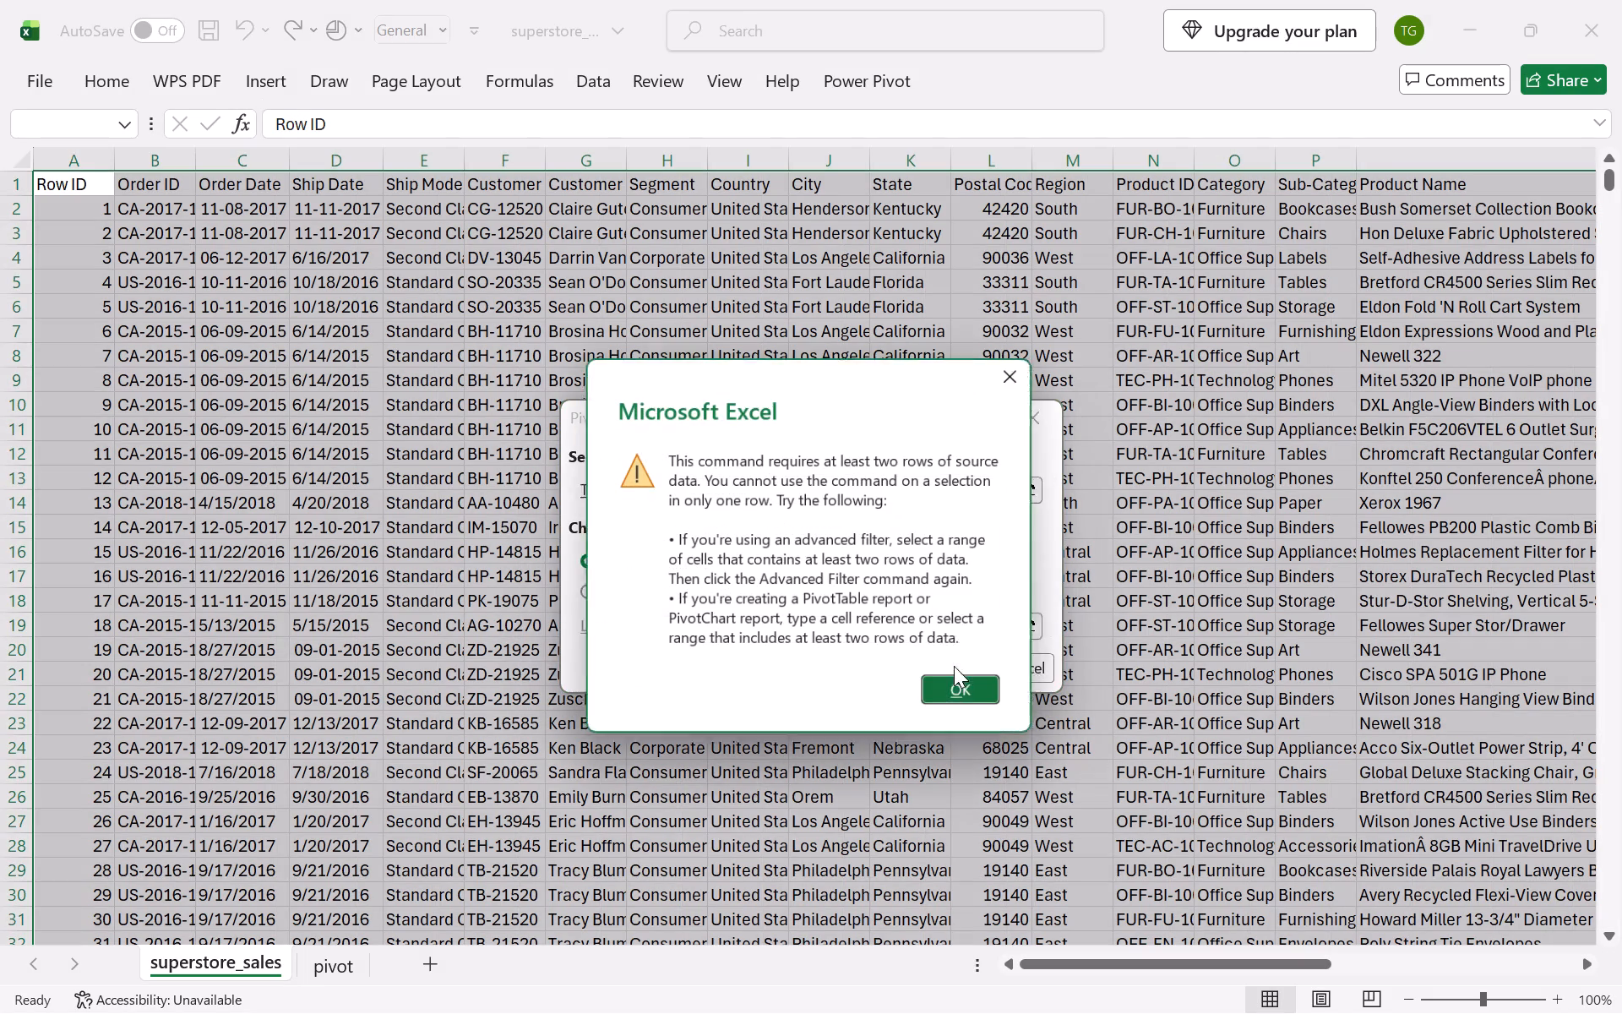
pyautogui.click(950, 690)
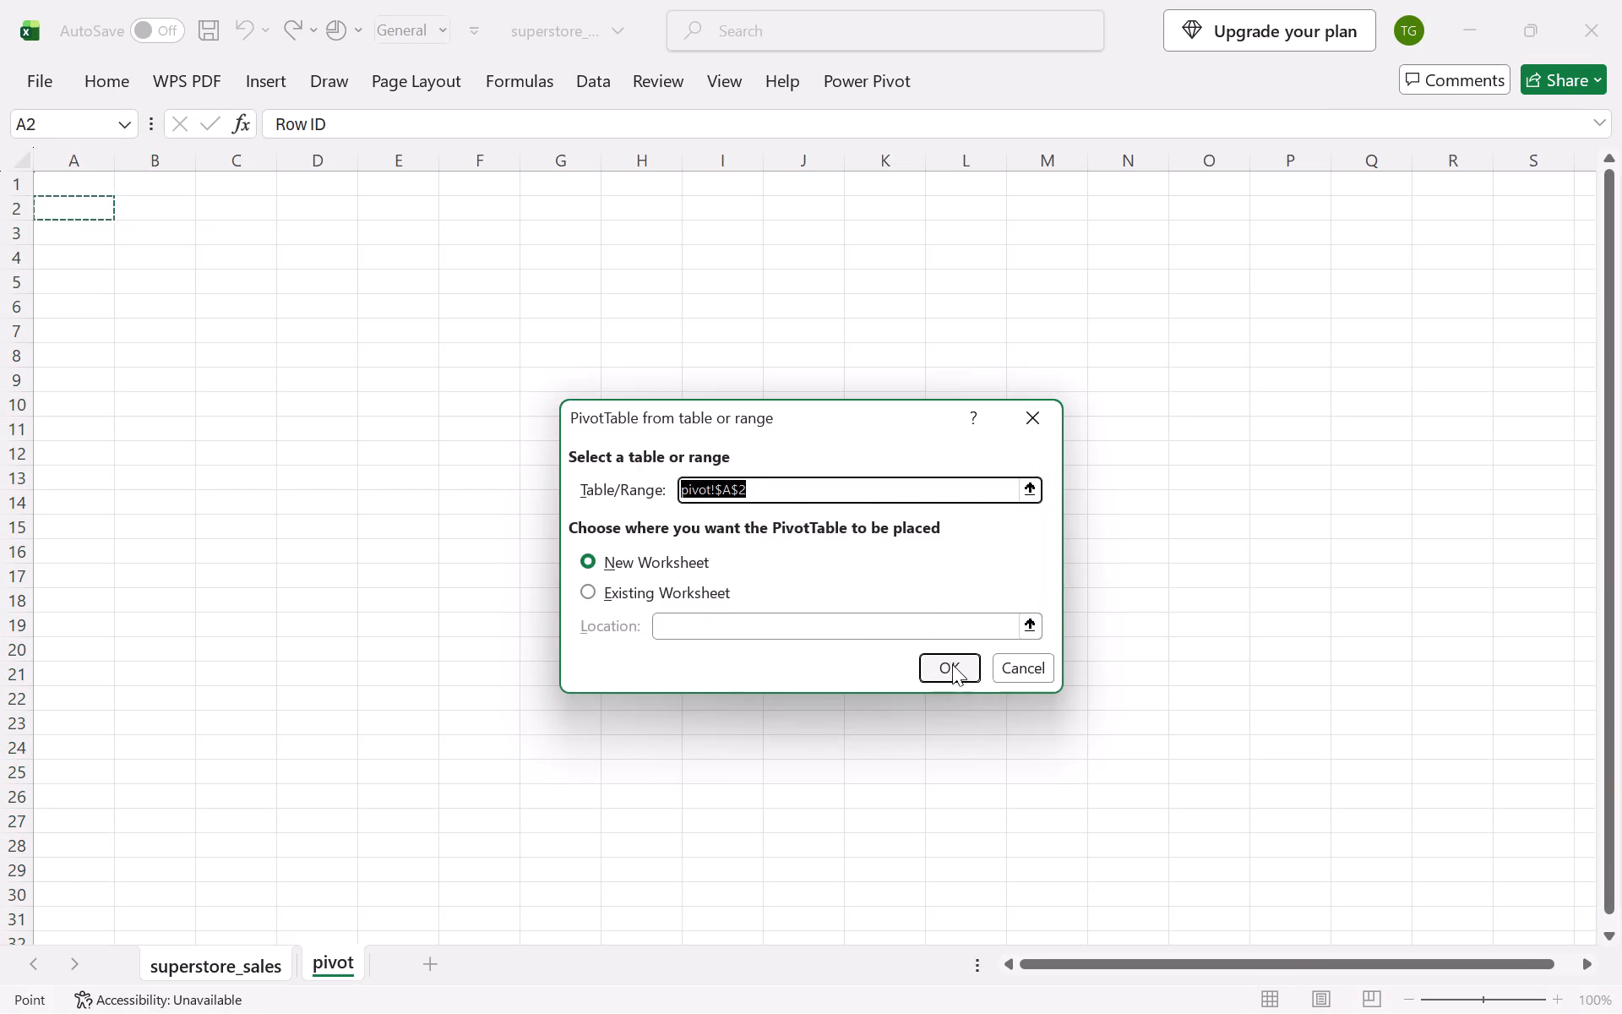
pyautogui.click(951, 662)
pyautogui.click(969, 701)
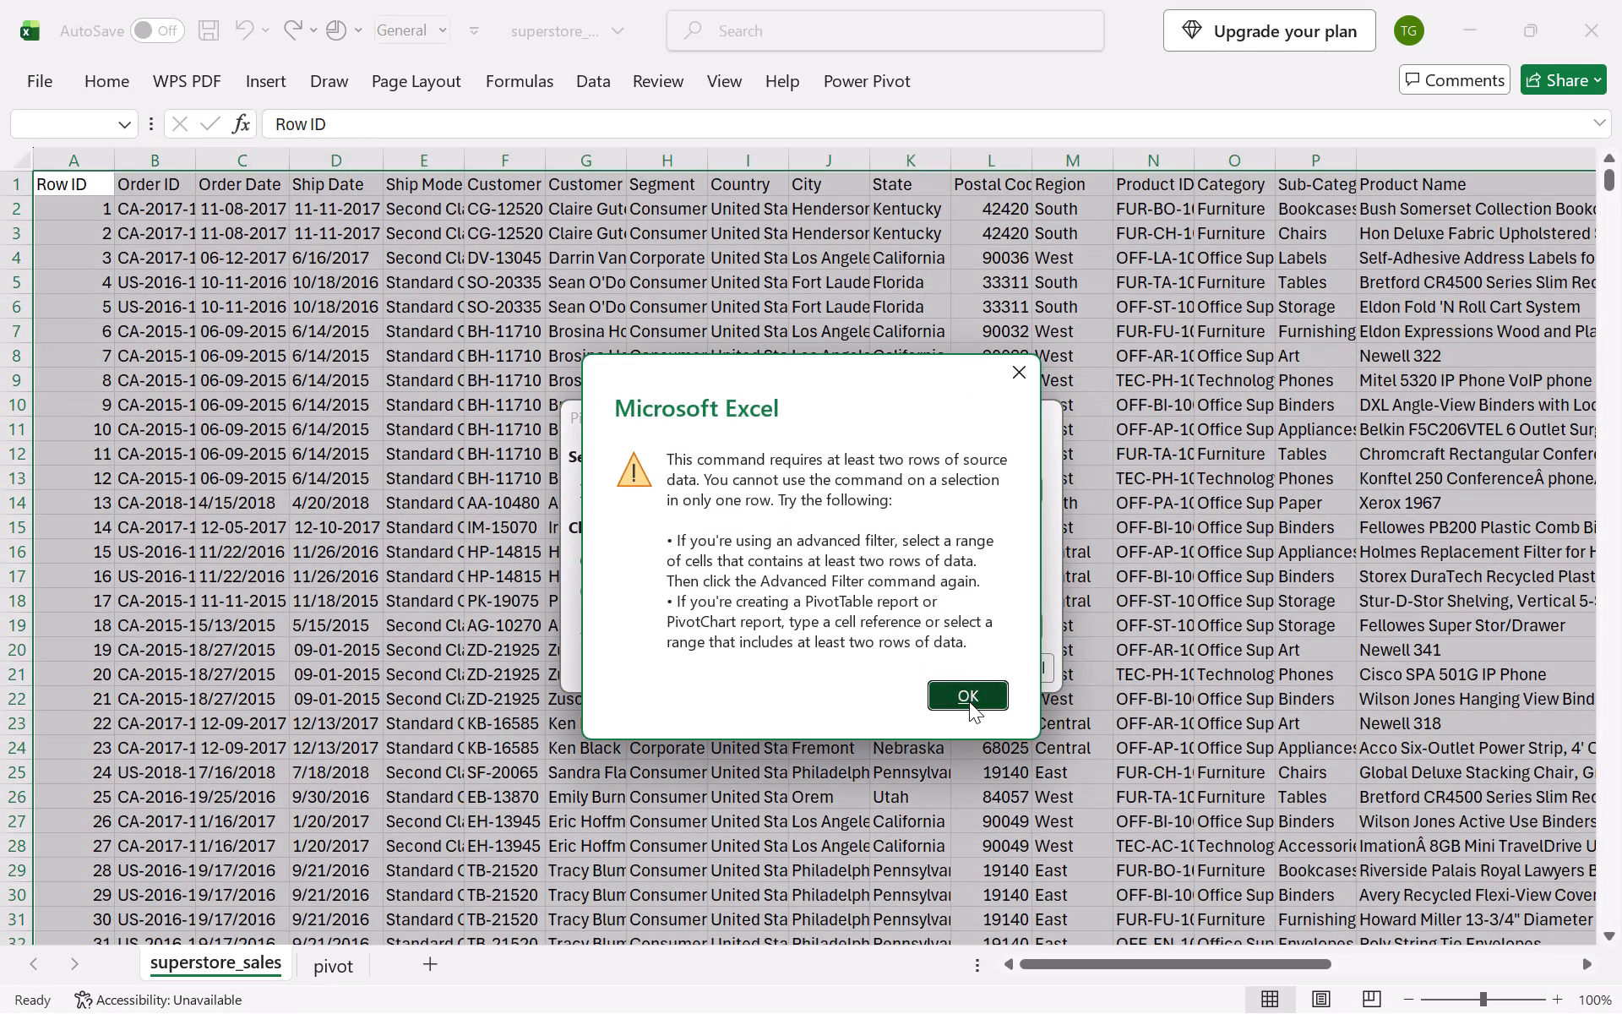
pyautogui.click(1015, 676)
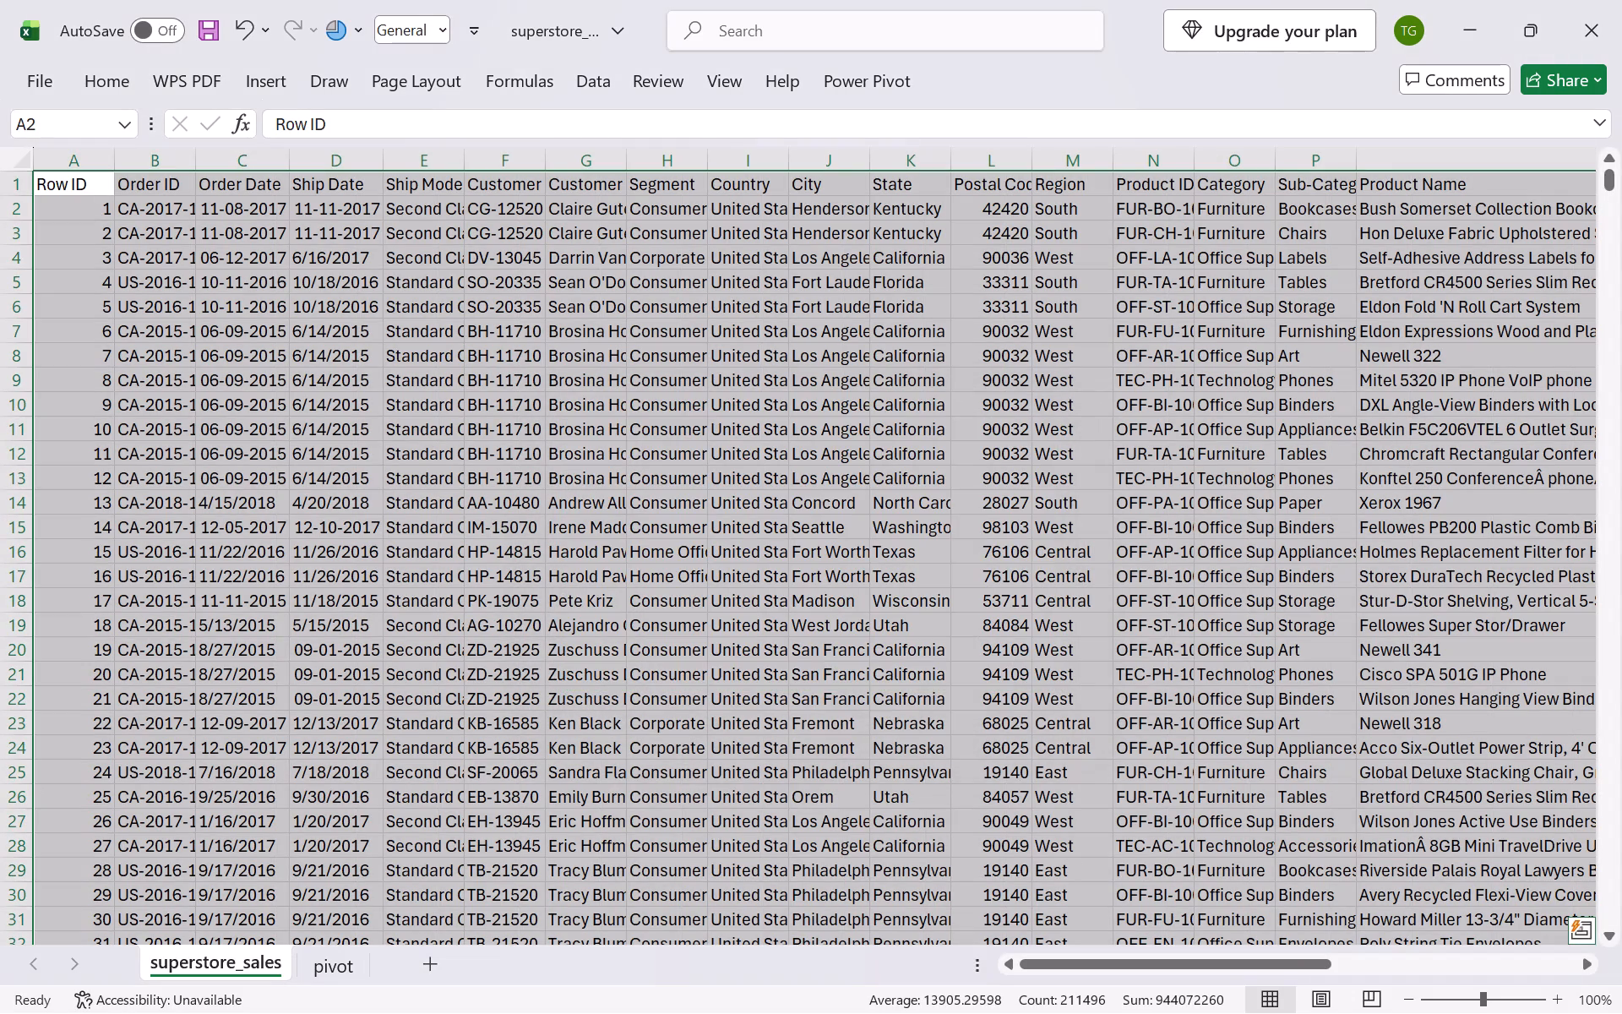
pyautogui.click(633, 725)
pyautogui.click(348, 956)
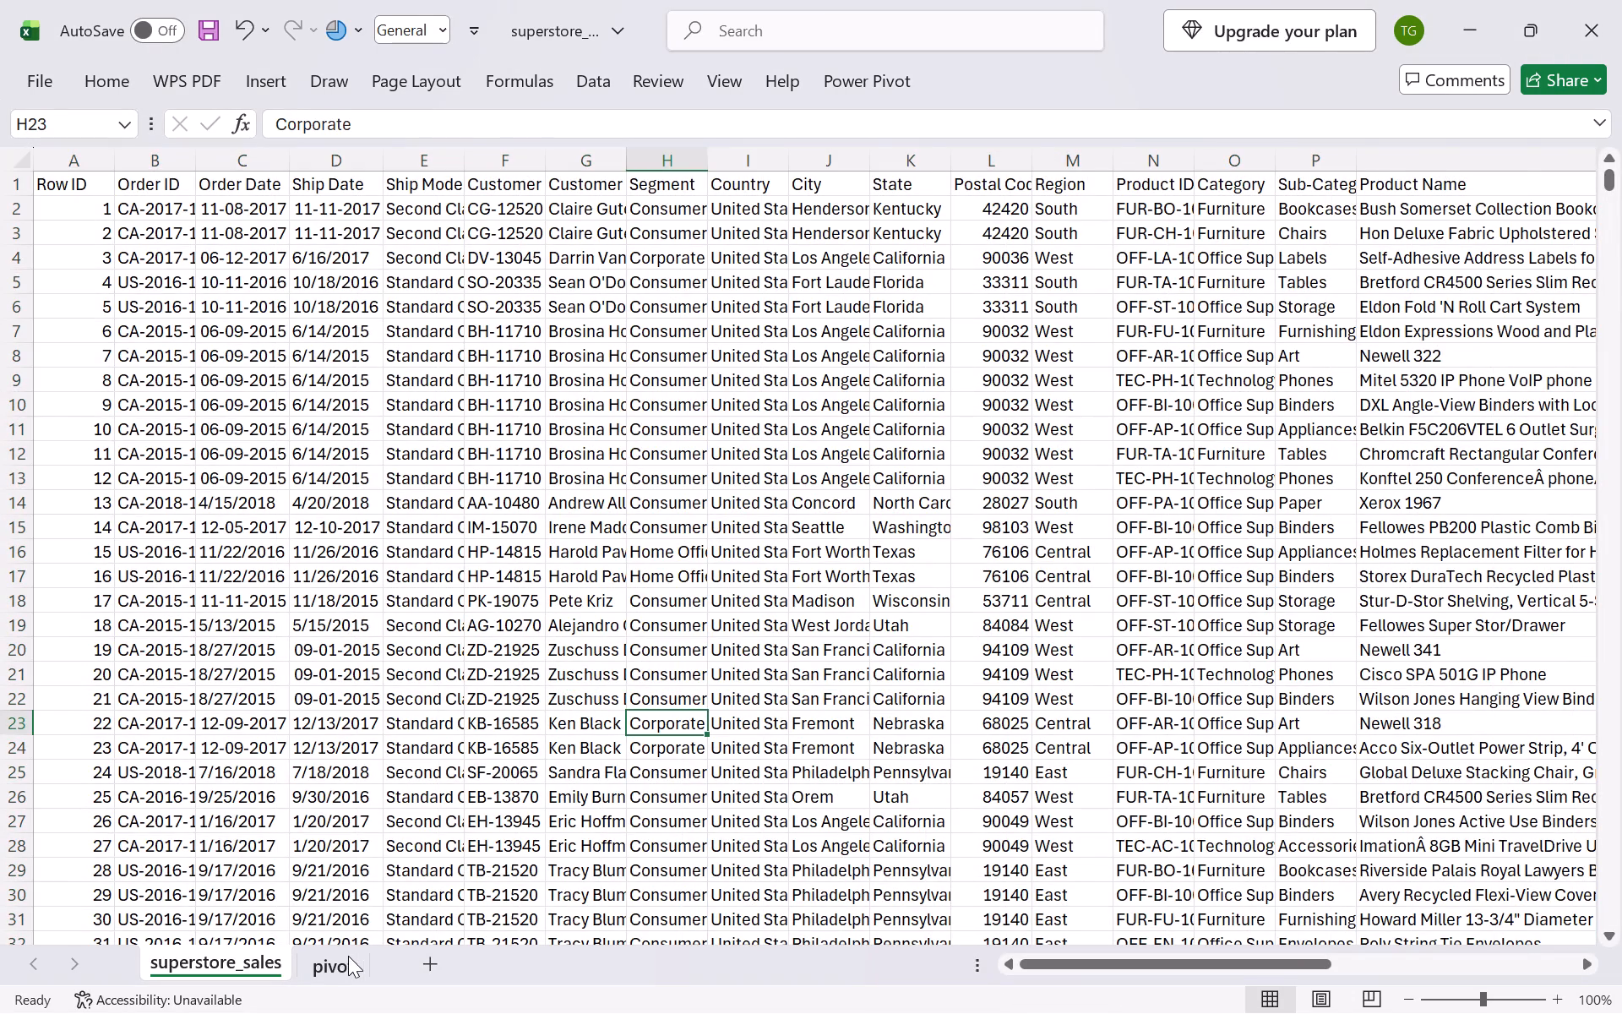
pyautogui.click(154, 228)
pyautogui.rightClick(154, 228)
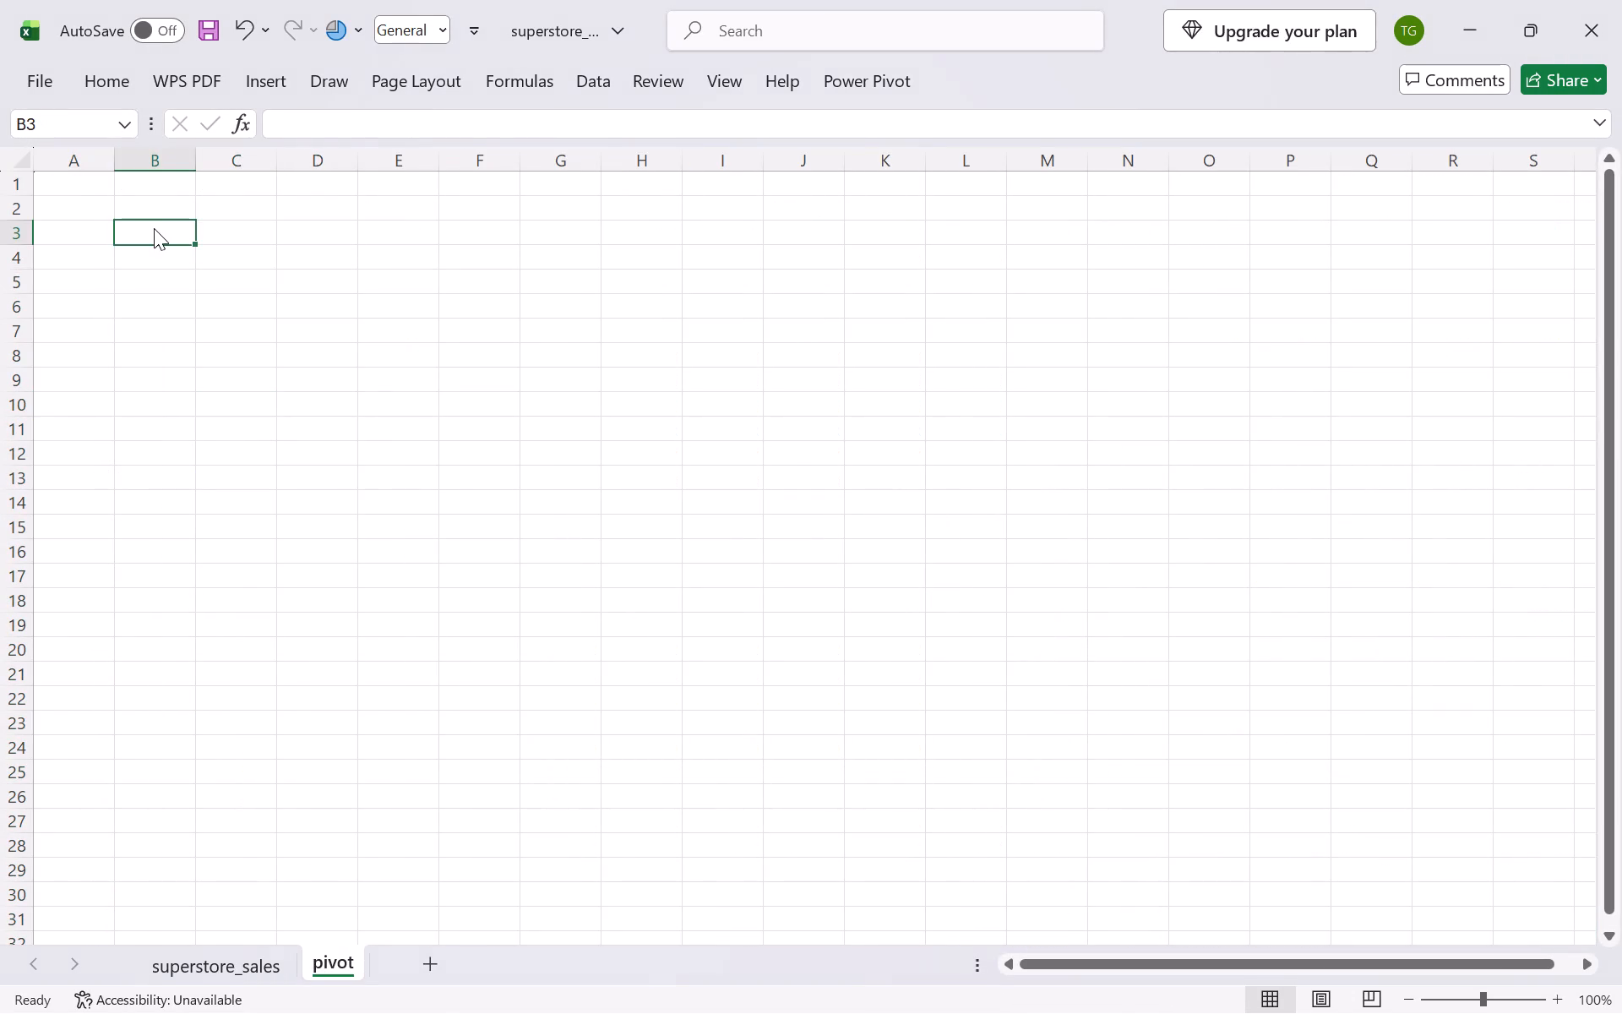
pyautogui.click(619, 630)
# Create a PivotTable from superstore_sales range A1:U10801, placed on the existing pivot worksheet starting at cell A1.
pyautogui.click(249, 962)
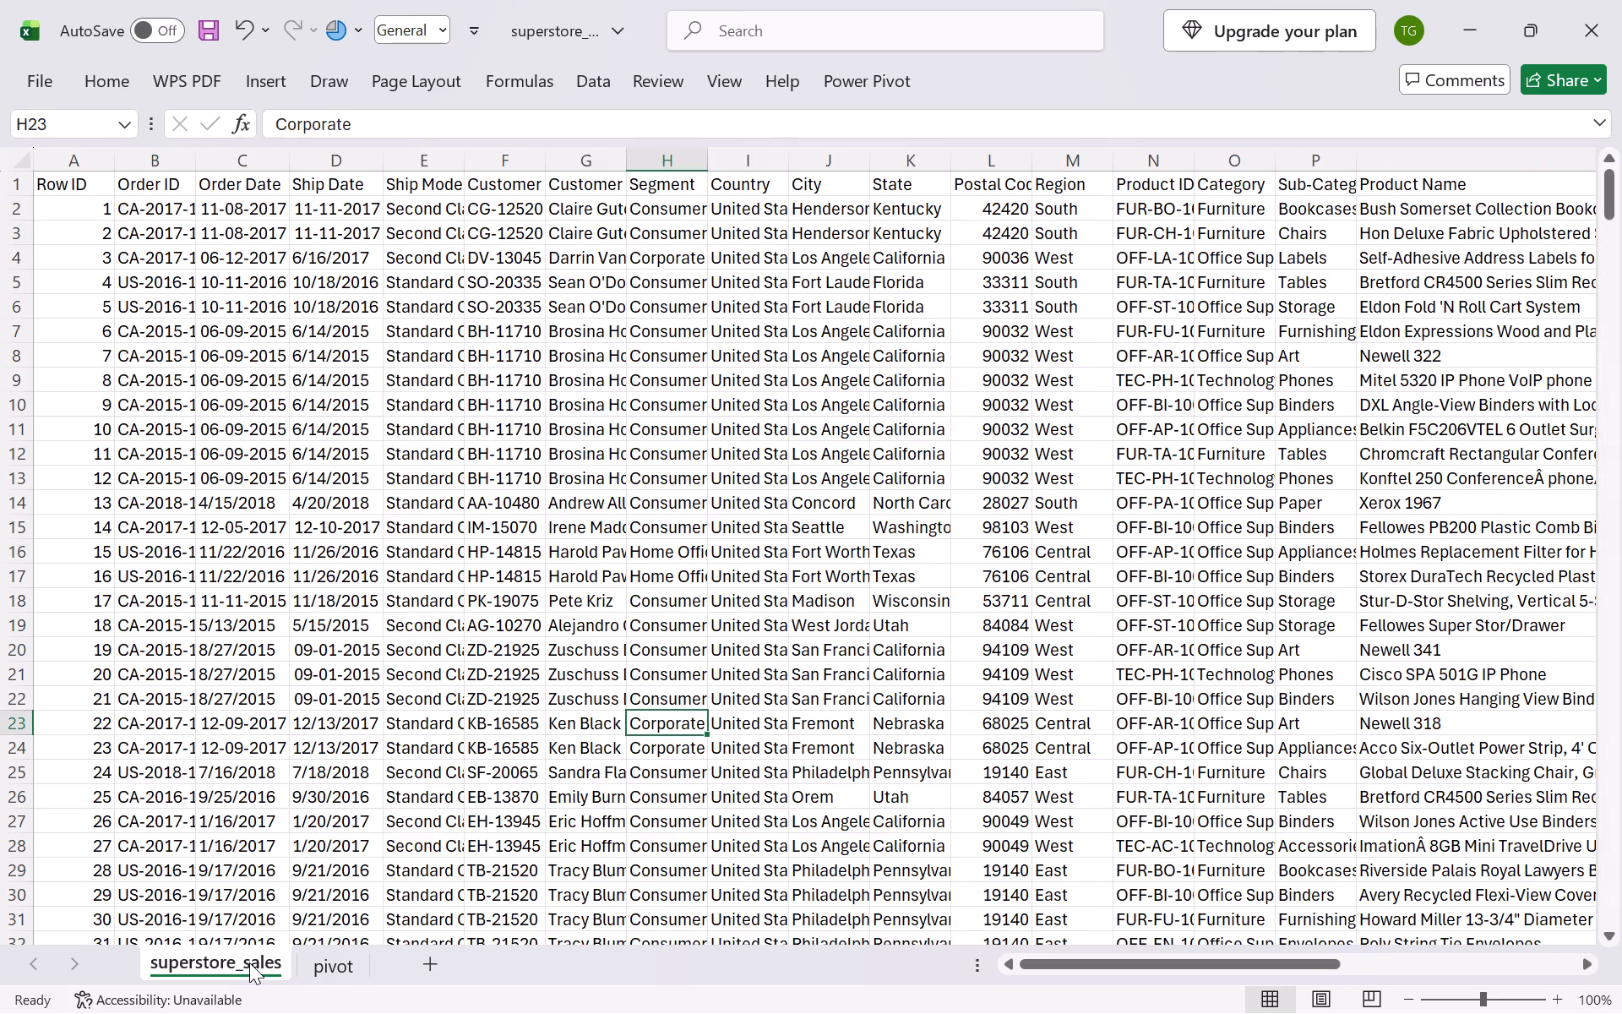
pyautogui.click(97, 185)
pyautogui.hotkey('ctrl', 'shift', 'Right')
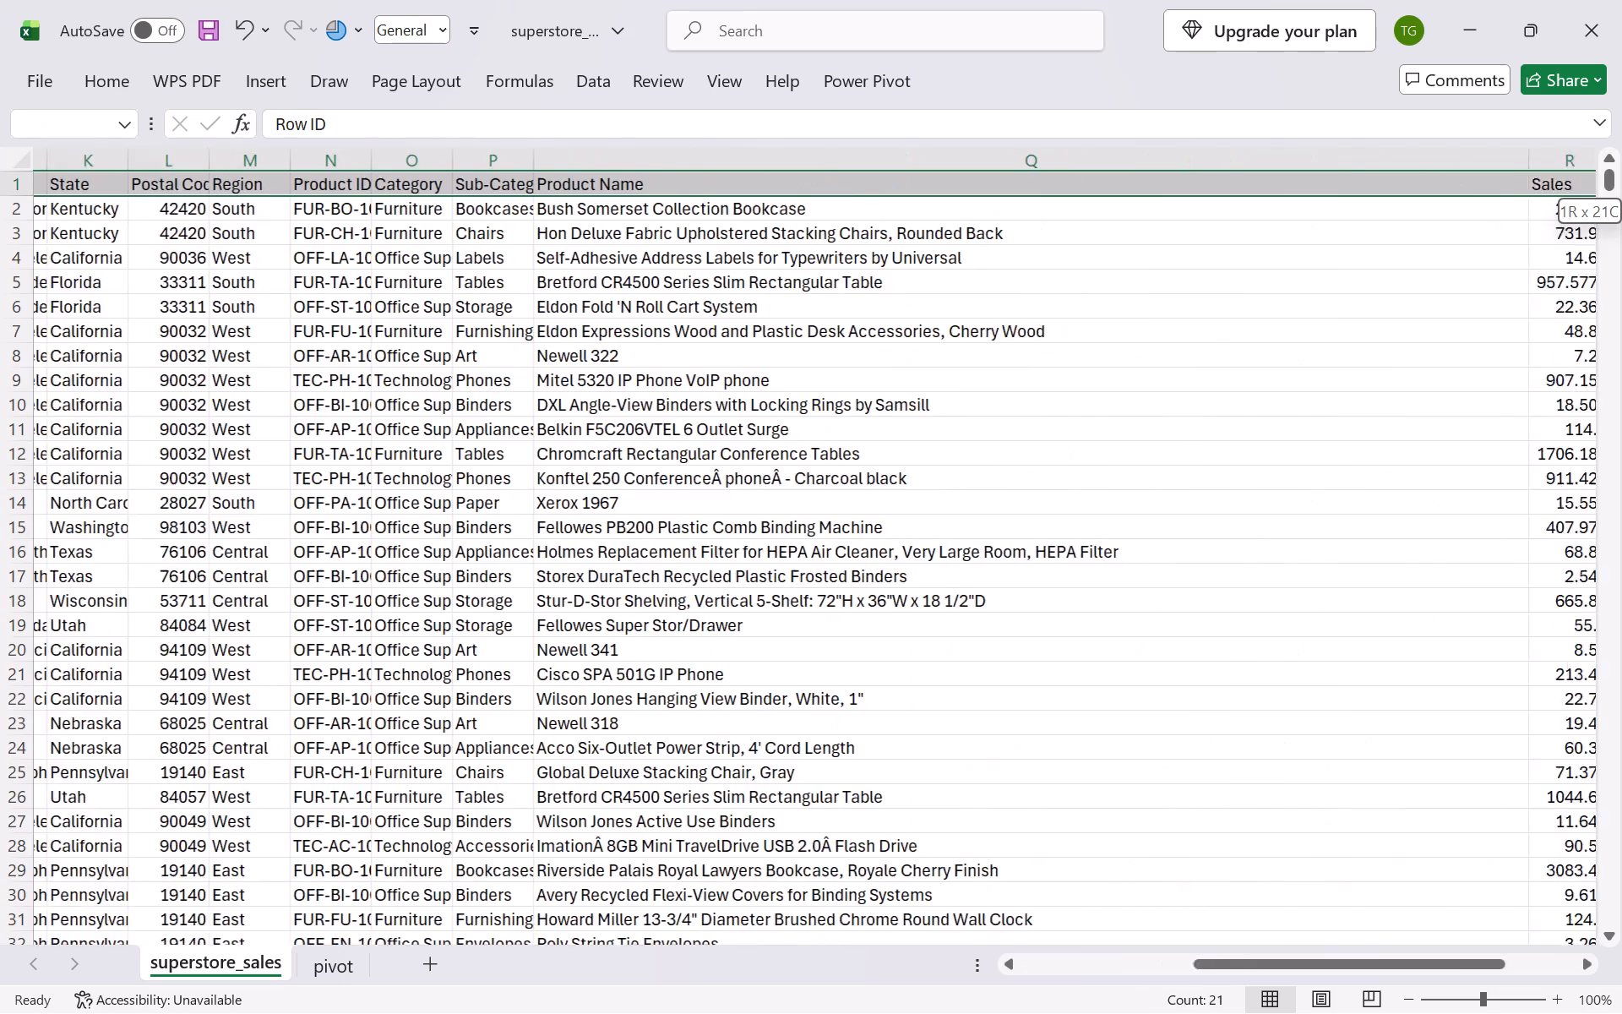
pyautogui.hotkey('ctrl', 'shift', 'Down')
pyautogui.click(275, 98)
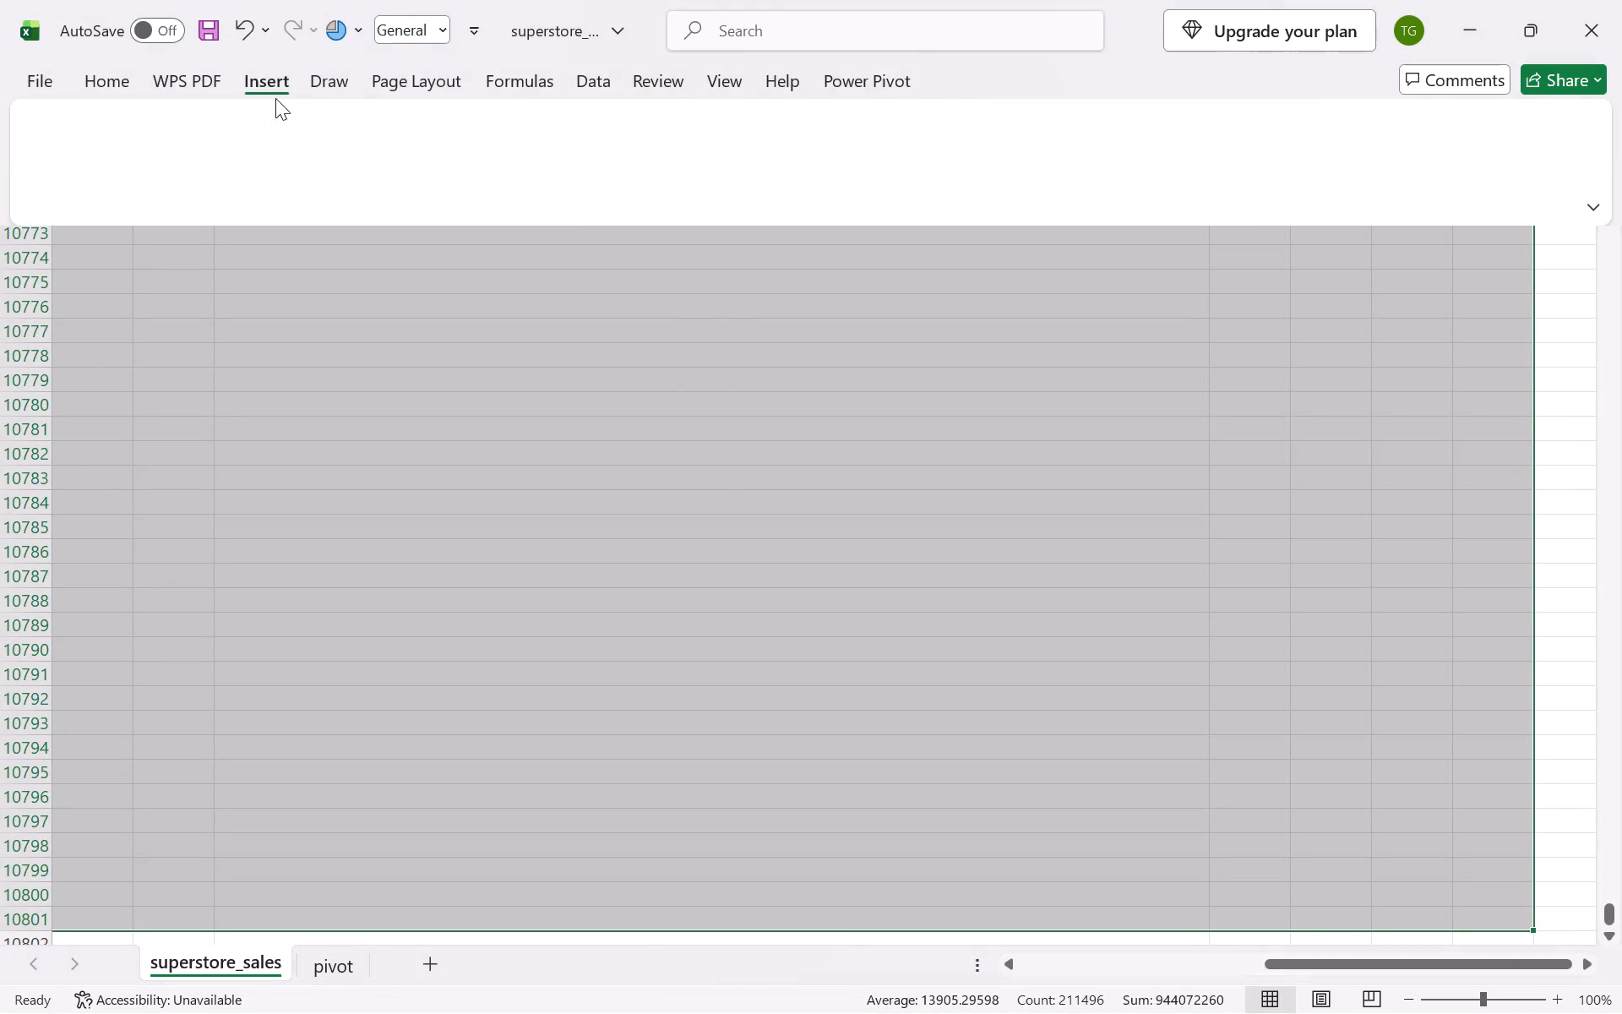
pyautogui.click(79, 144)
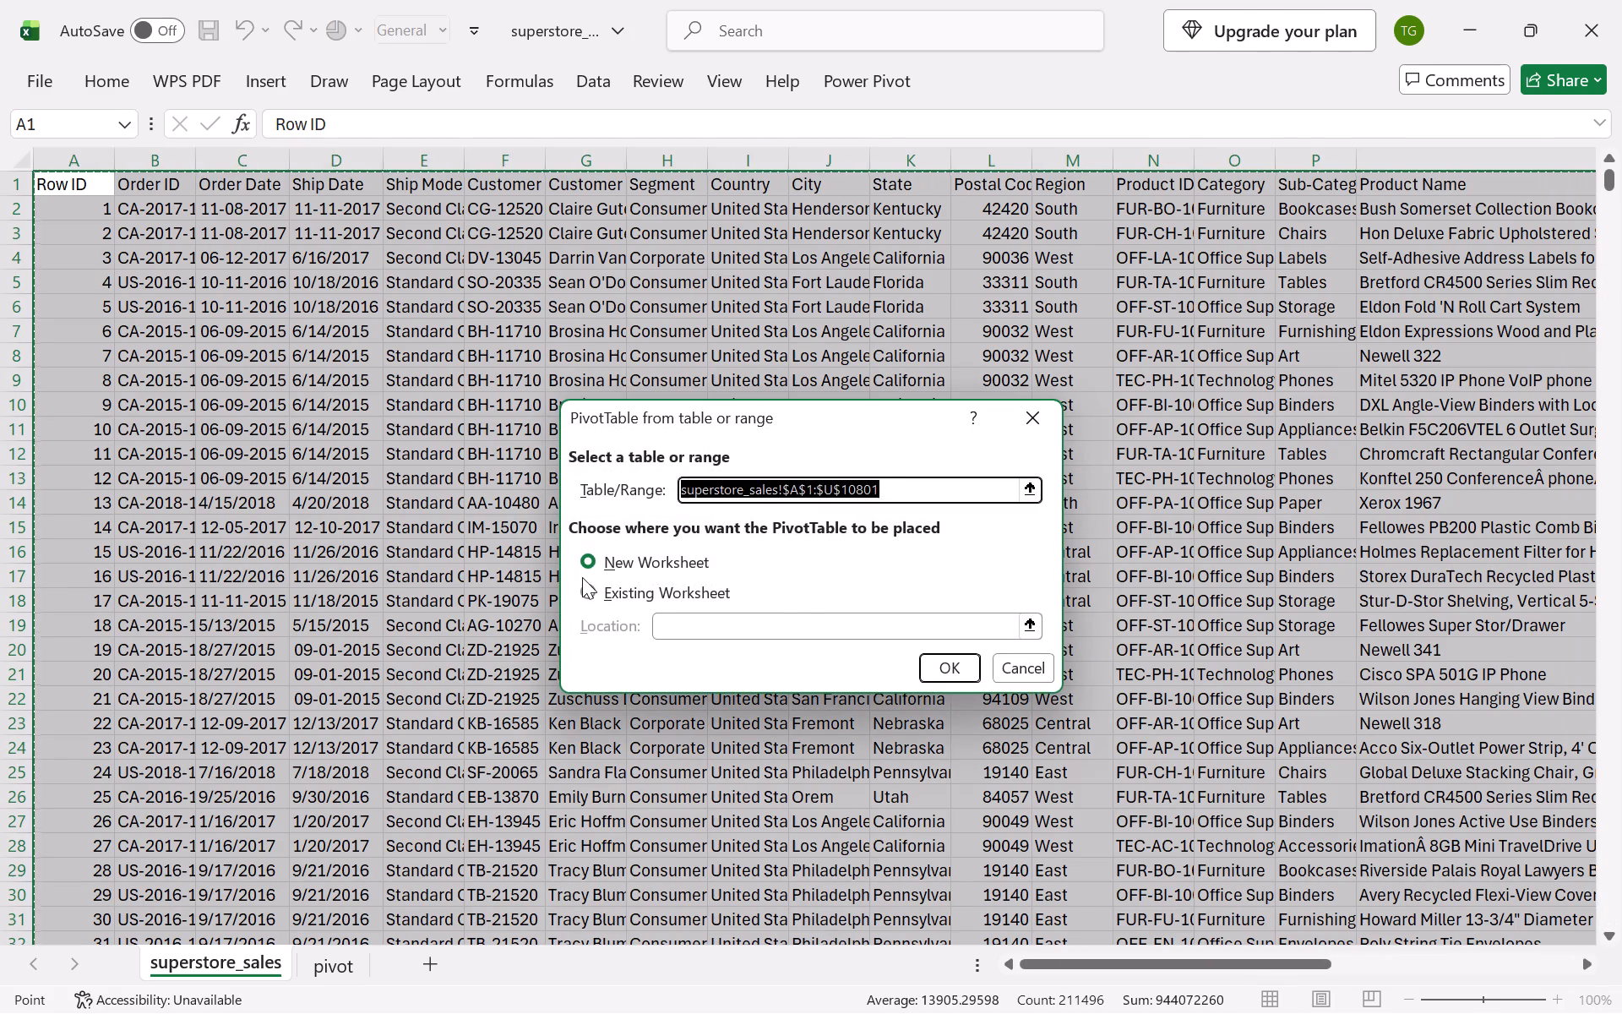
pyautogui.click(590, 589)
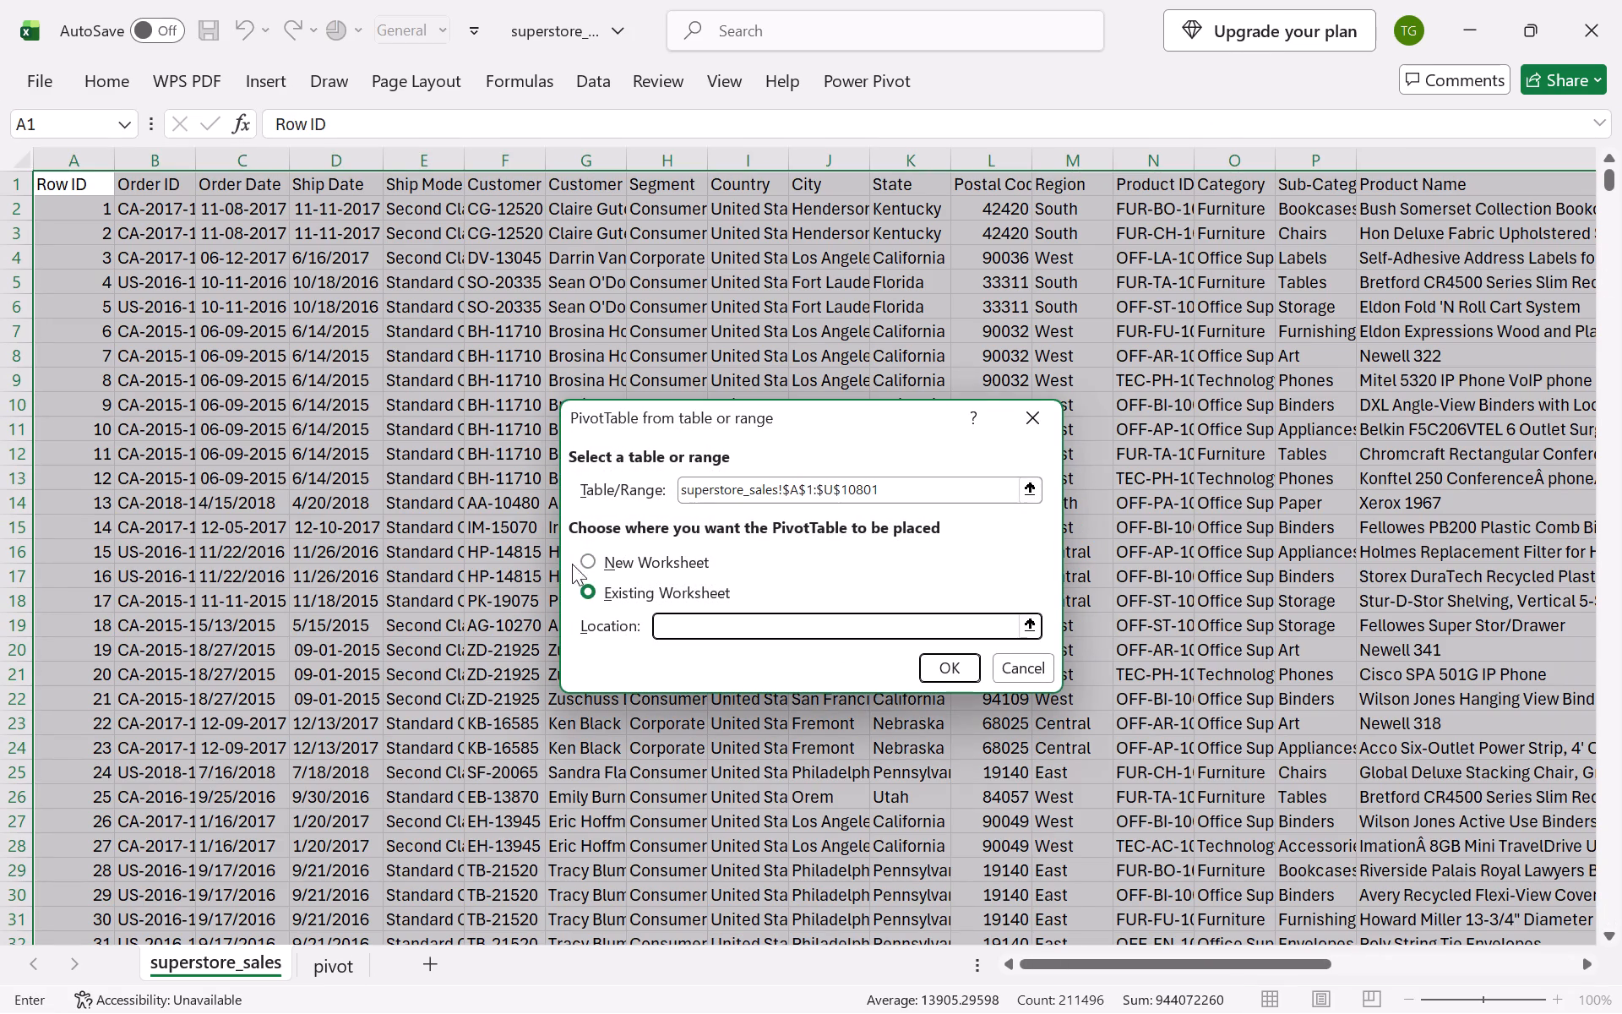
pyautogui.click(600, 564)
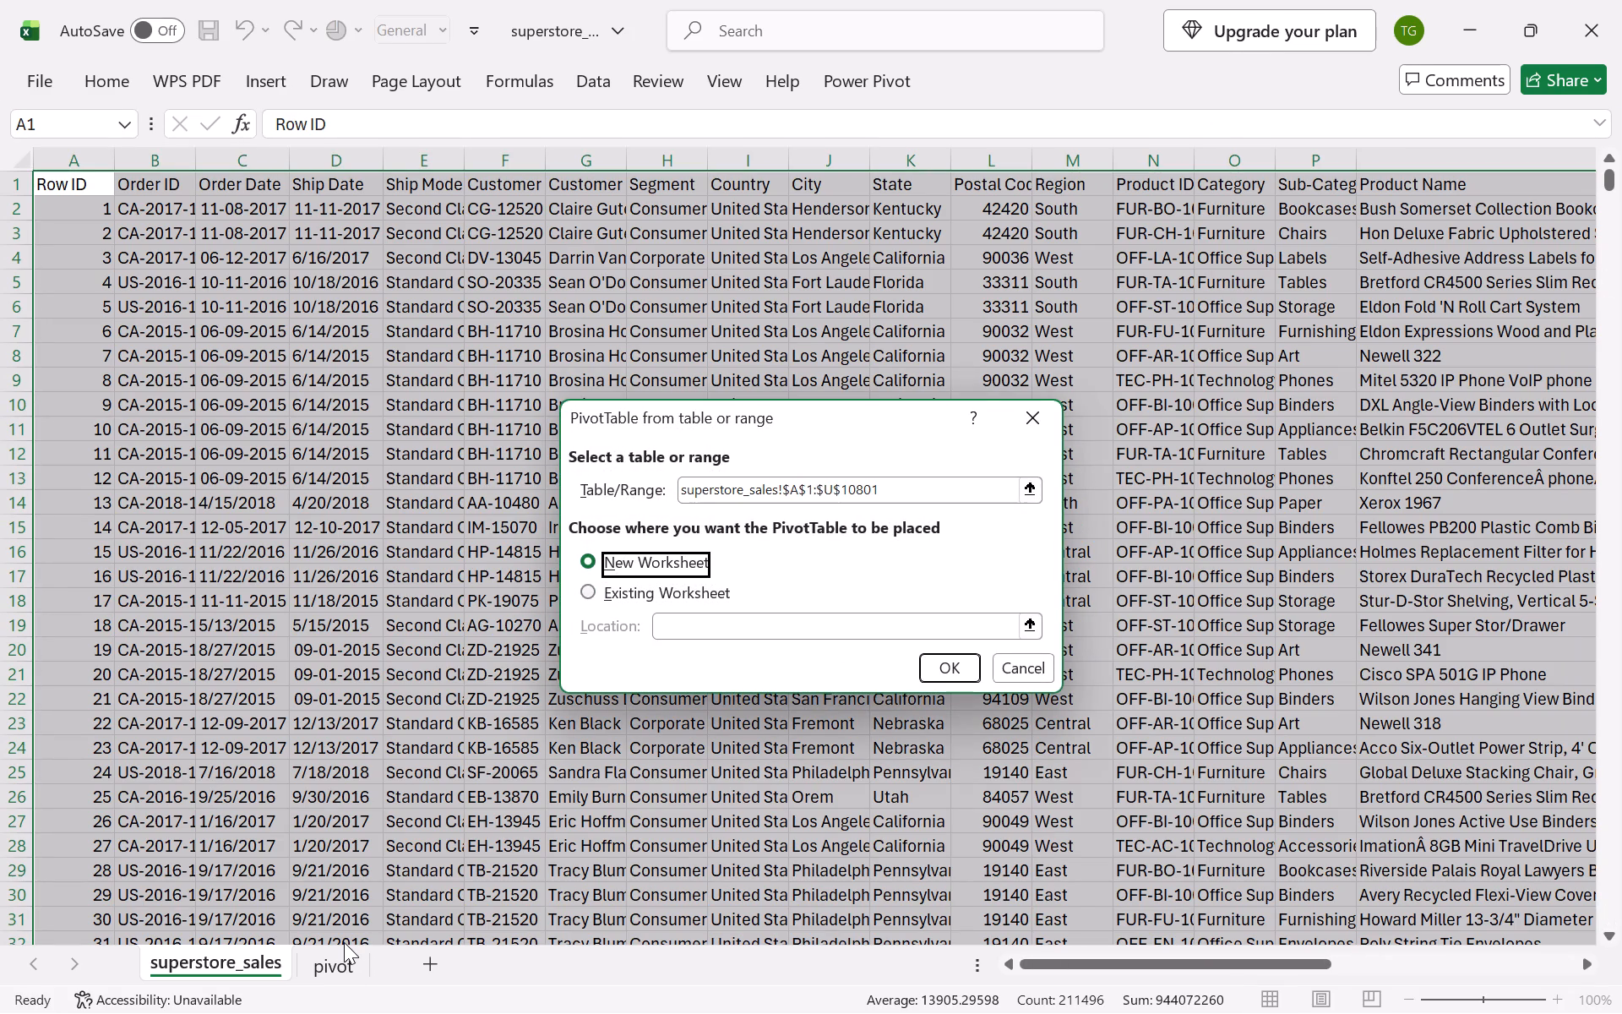
pyautogui.click(344, 942)
pyautogui.click(328, 973)
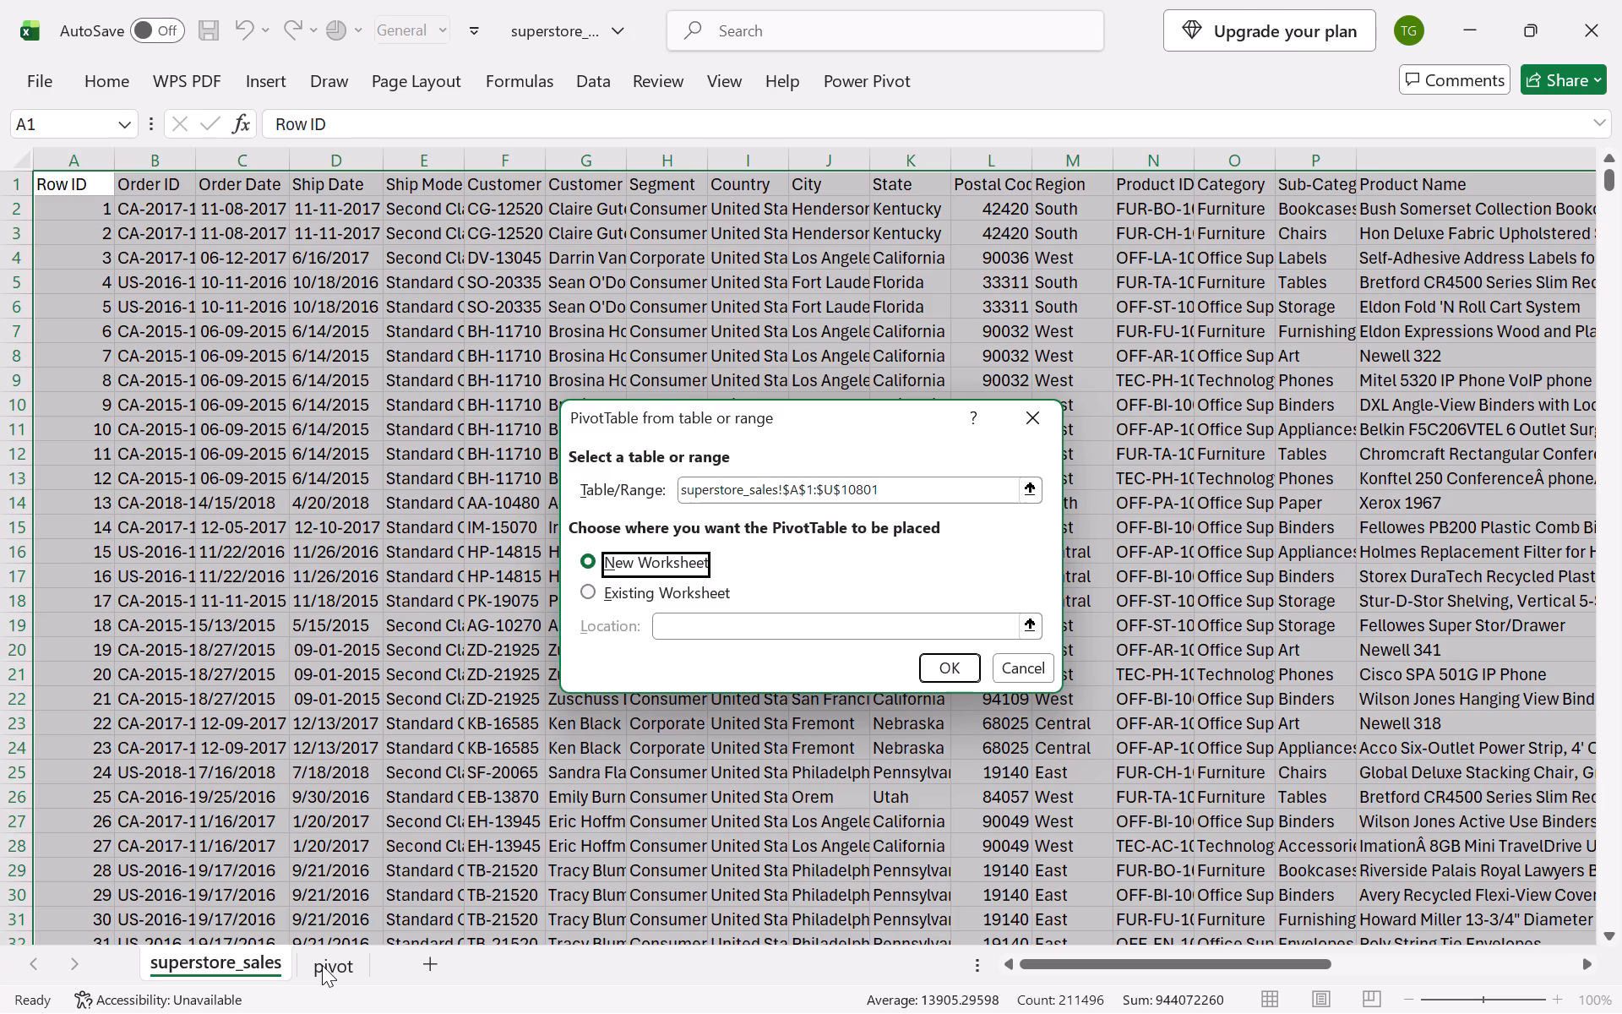
pyautogui.click(322, 965)
pyautogui.click(322, 965)
pyautogui.click(322, 965)
pyautogui.click(591, 591)
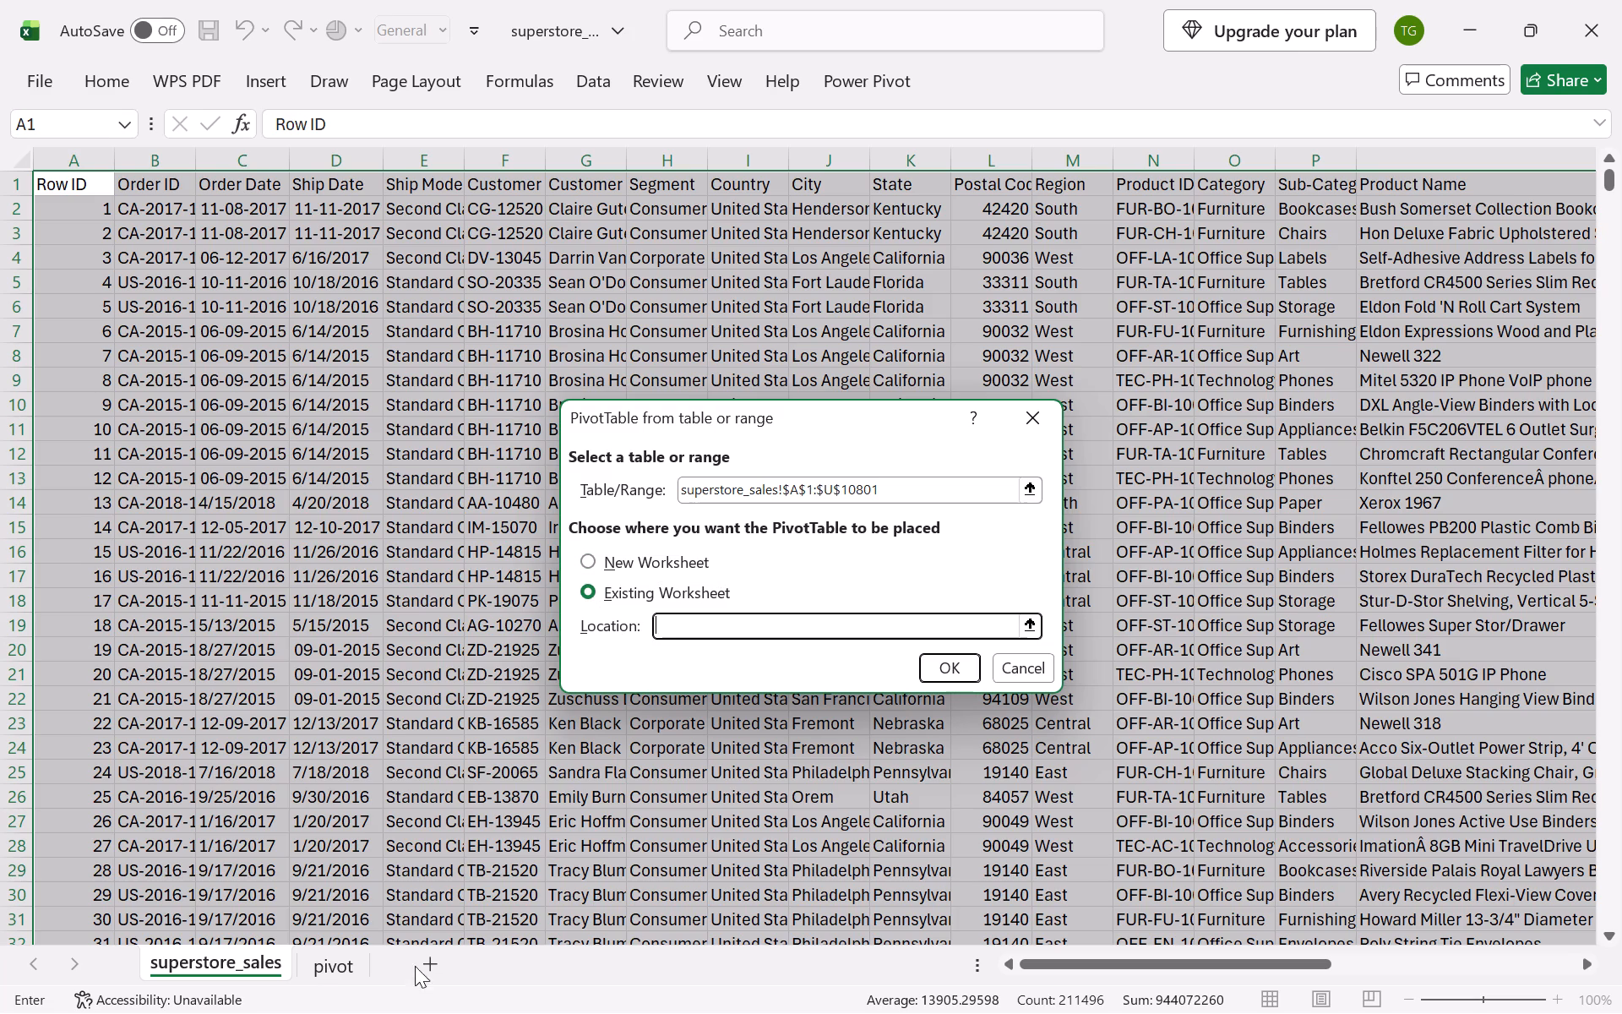
pyautogui.click(354, 961)
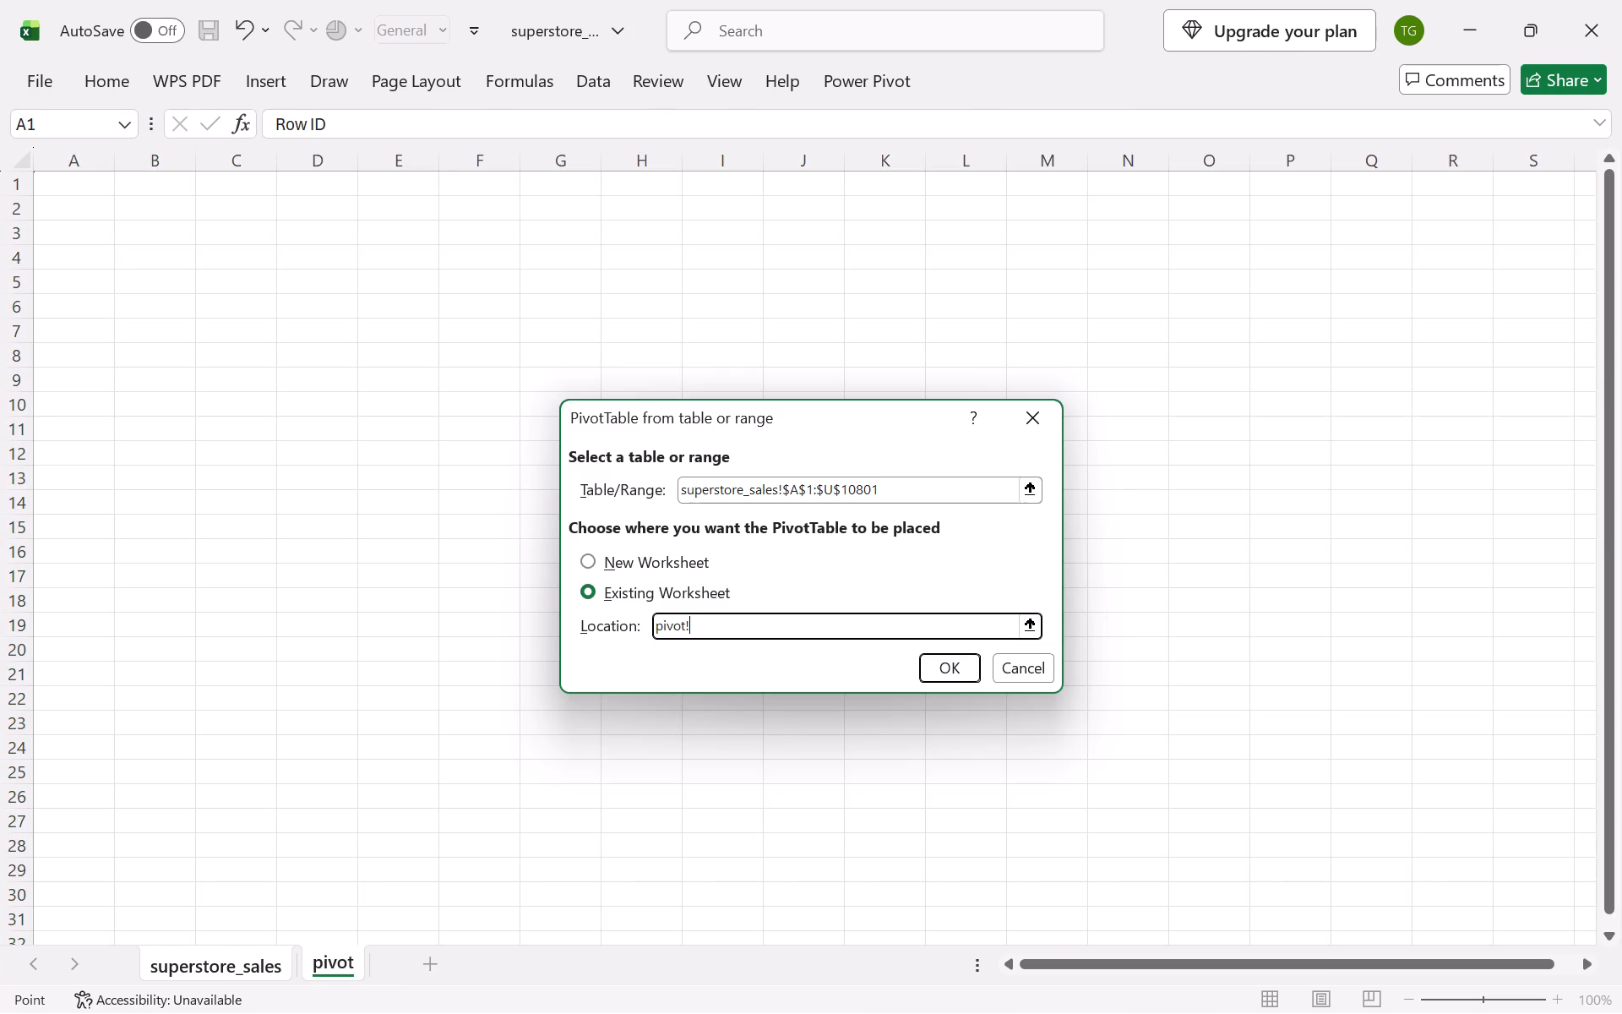
pyautogui.moveTo(88, 188); pyautogui.dragTo(352, 283)
pyautogui.click(924, 659)
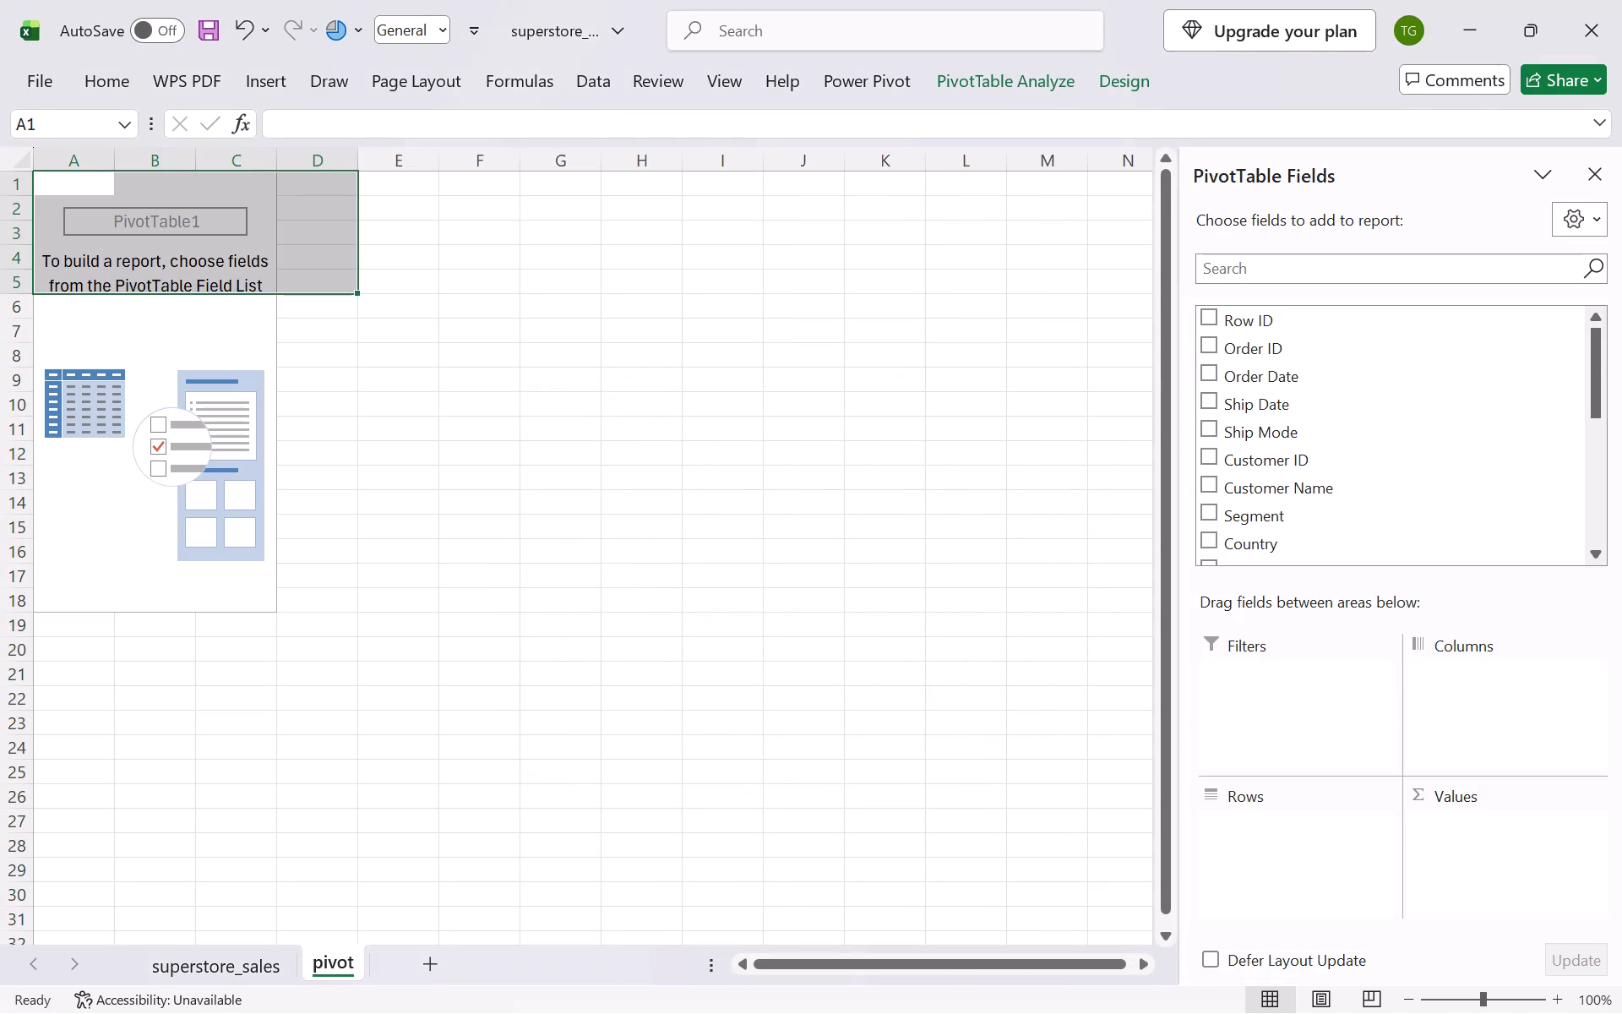
# Add the Row ID field to the PivotTable's rows.
pyautogui.click(1213, 313)
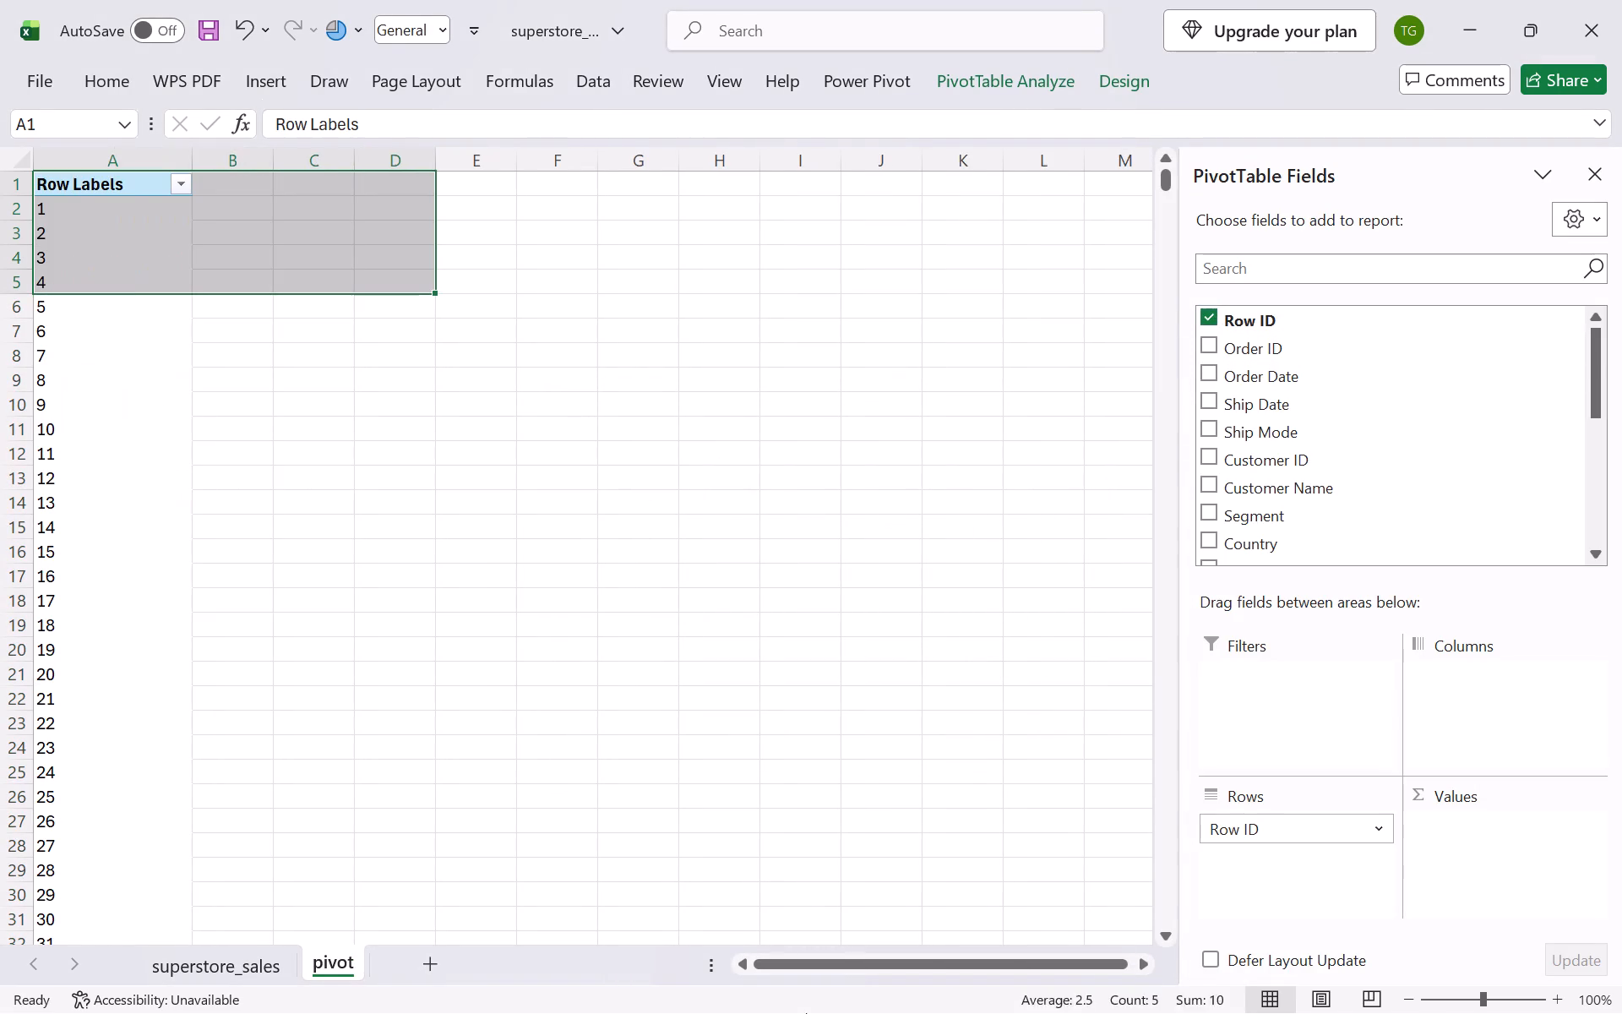
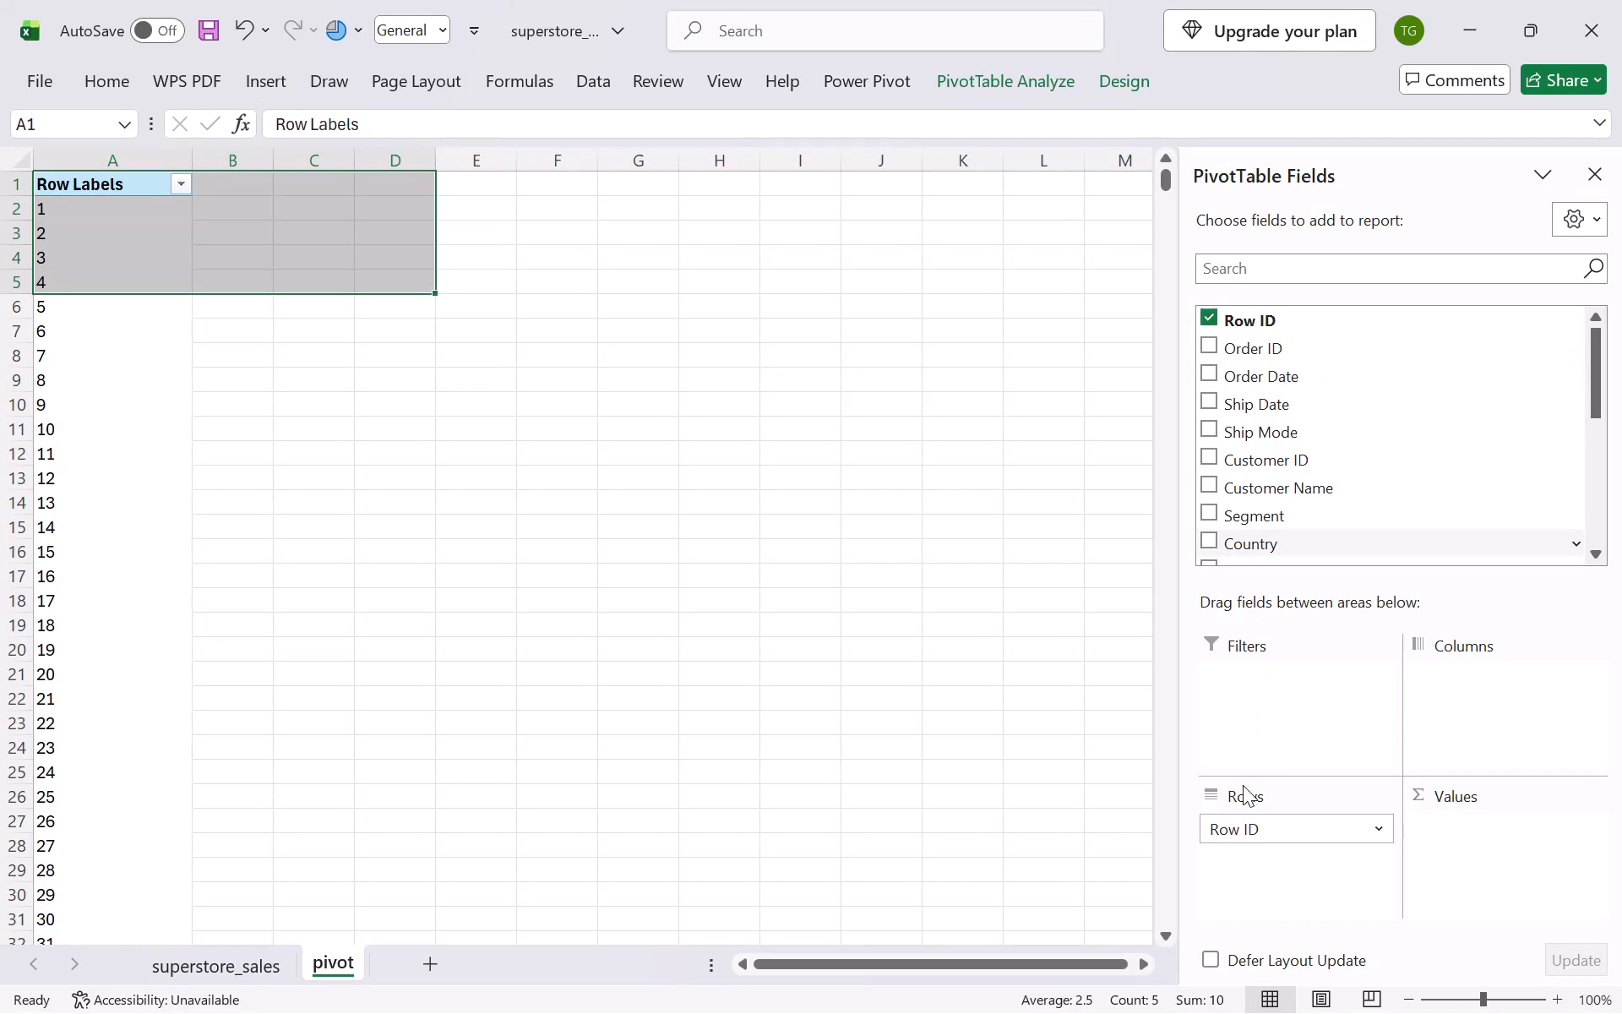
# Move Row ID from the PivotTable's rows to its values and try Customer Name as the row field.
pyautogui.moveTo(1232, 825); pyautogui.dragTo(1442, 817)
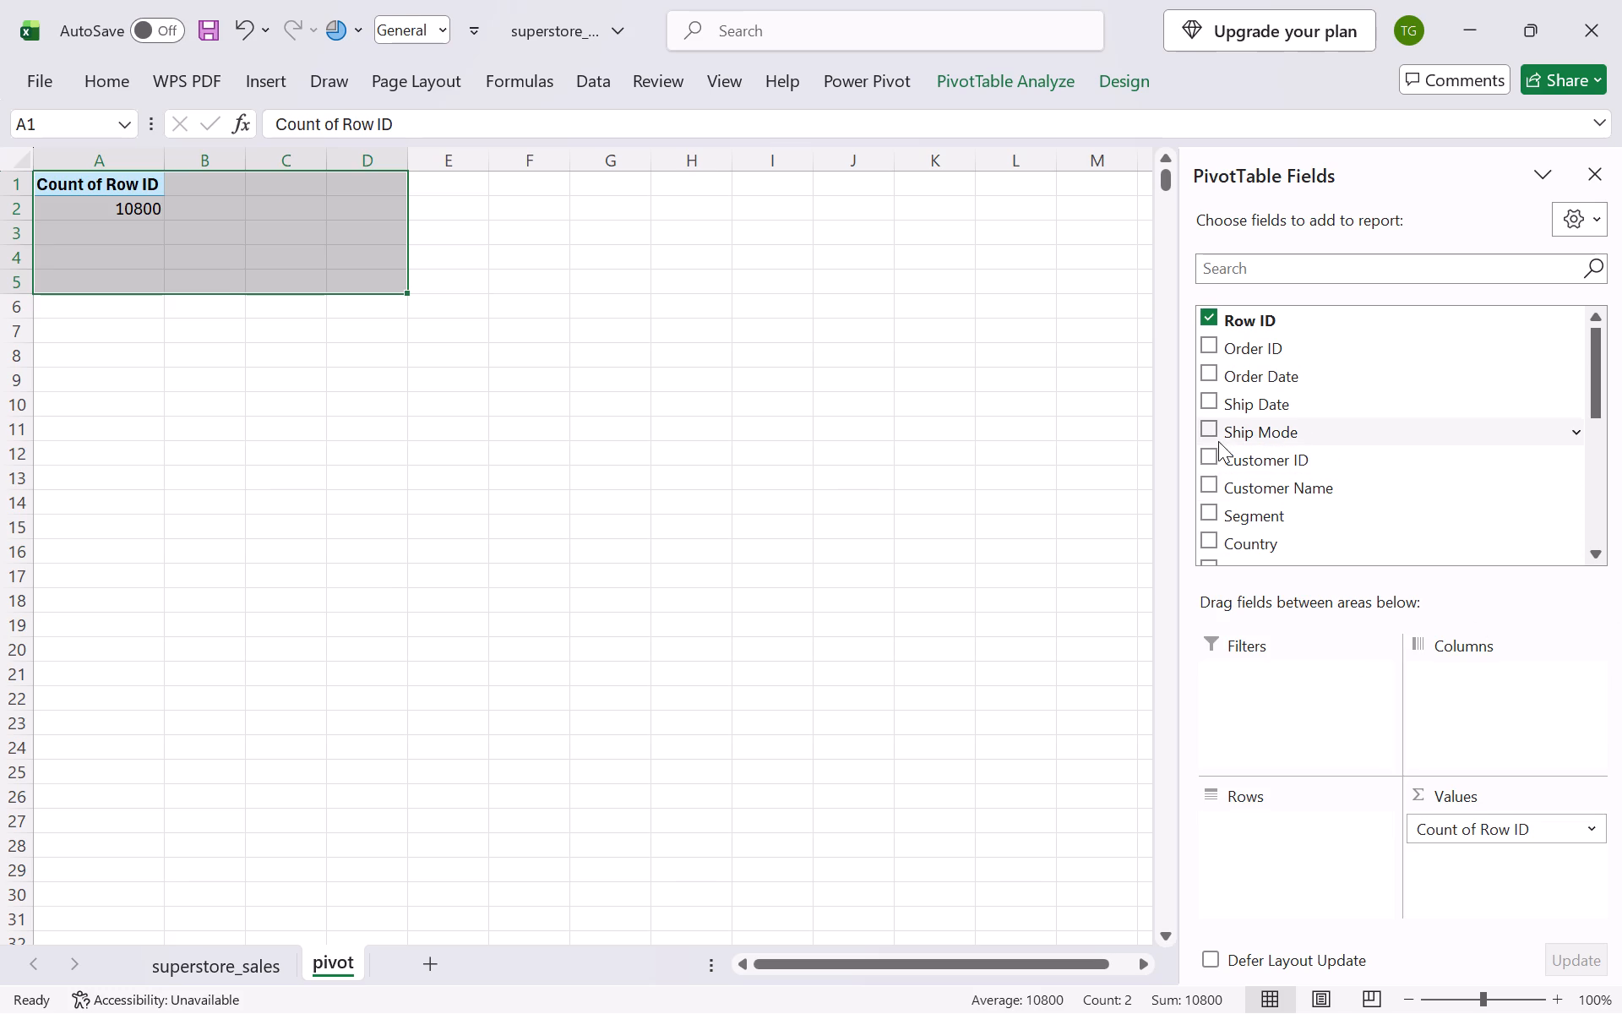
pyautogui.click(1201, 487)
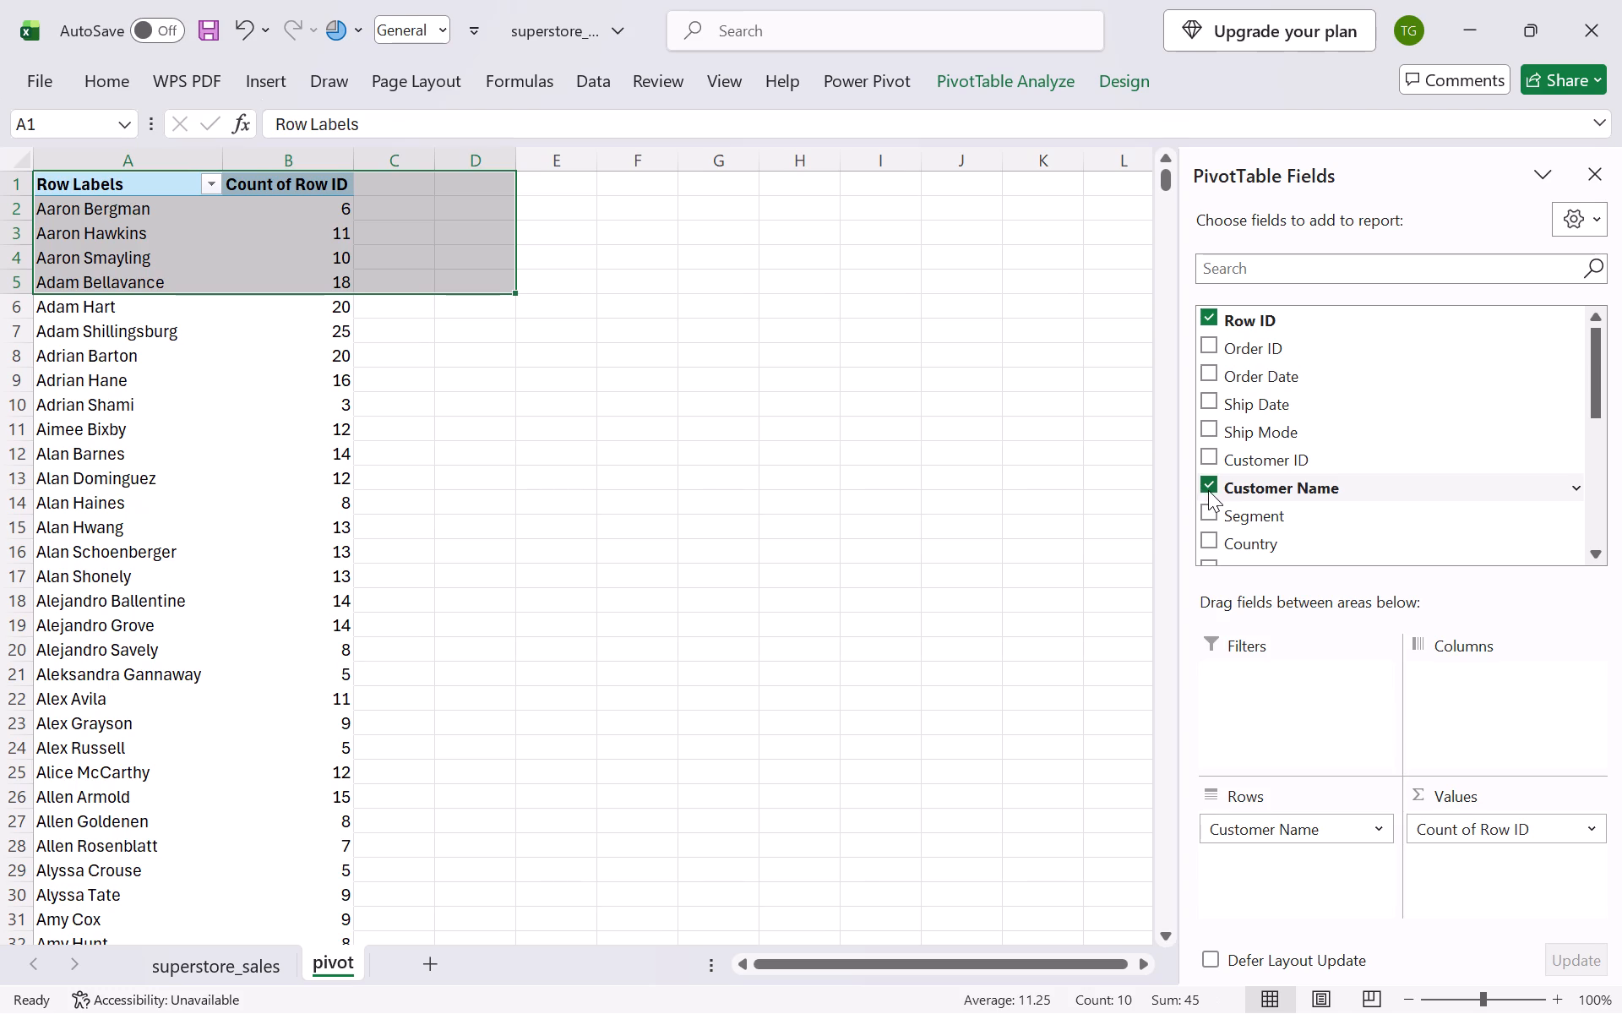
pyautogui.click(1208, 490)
# Add Sales to the PivotTable's values and remove the Row ID count from them.
pyautogui.scroll(-1, 1216, 380)
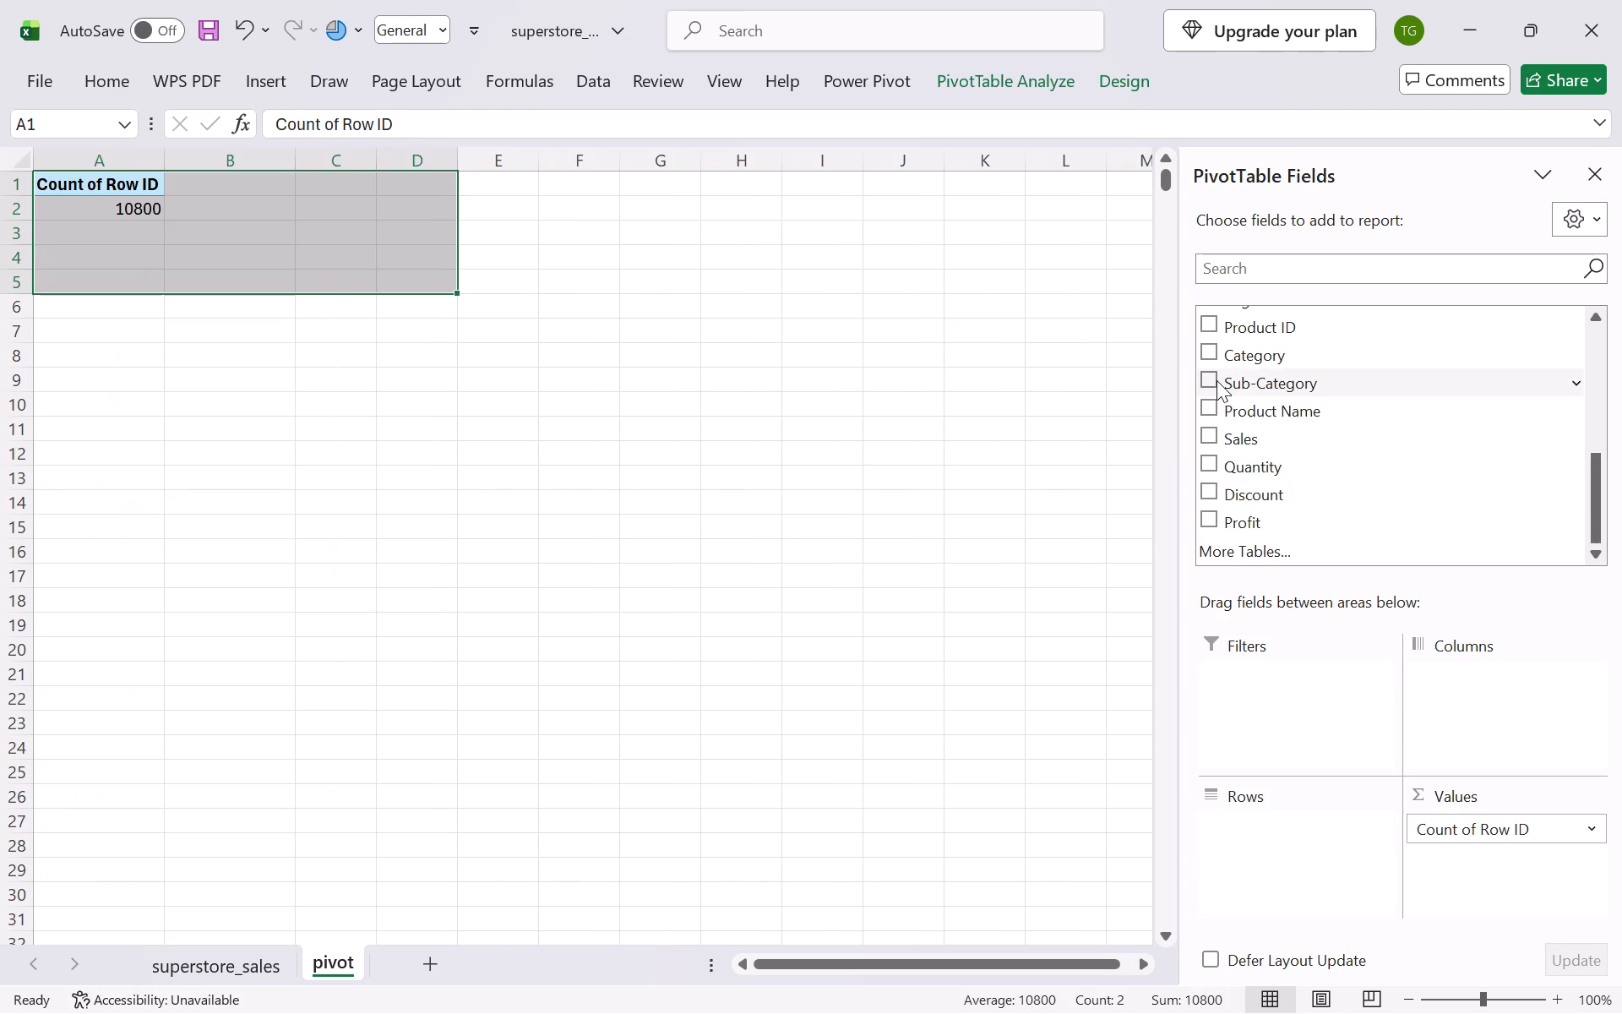
pyautogui.click(1208, 434)
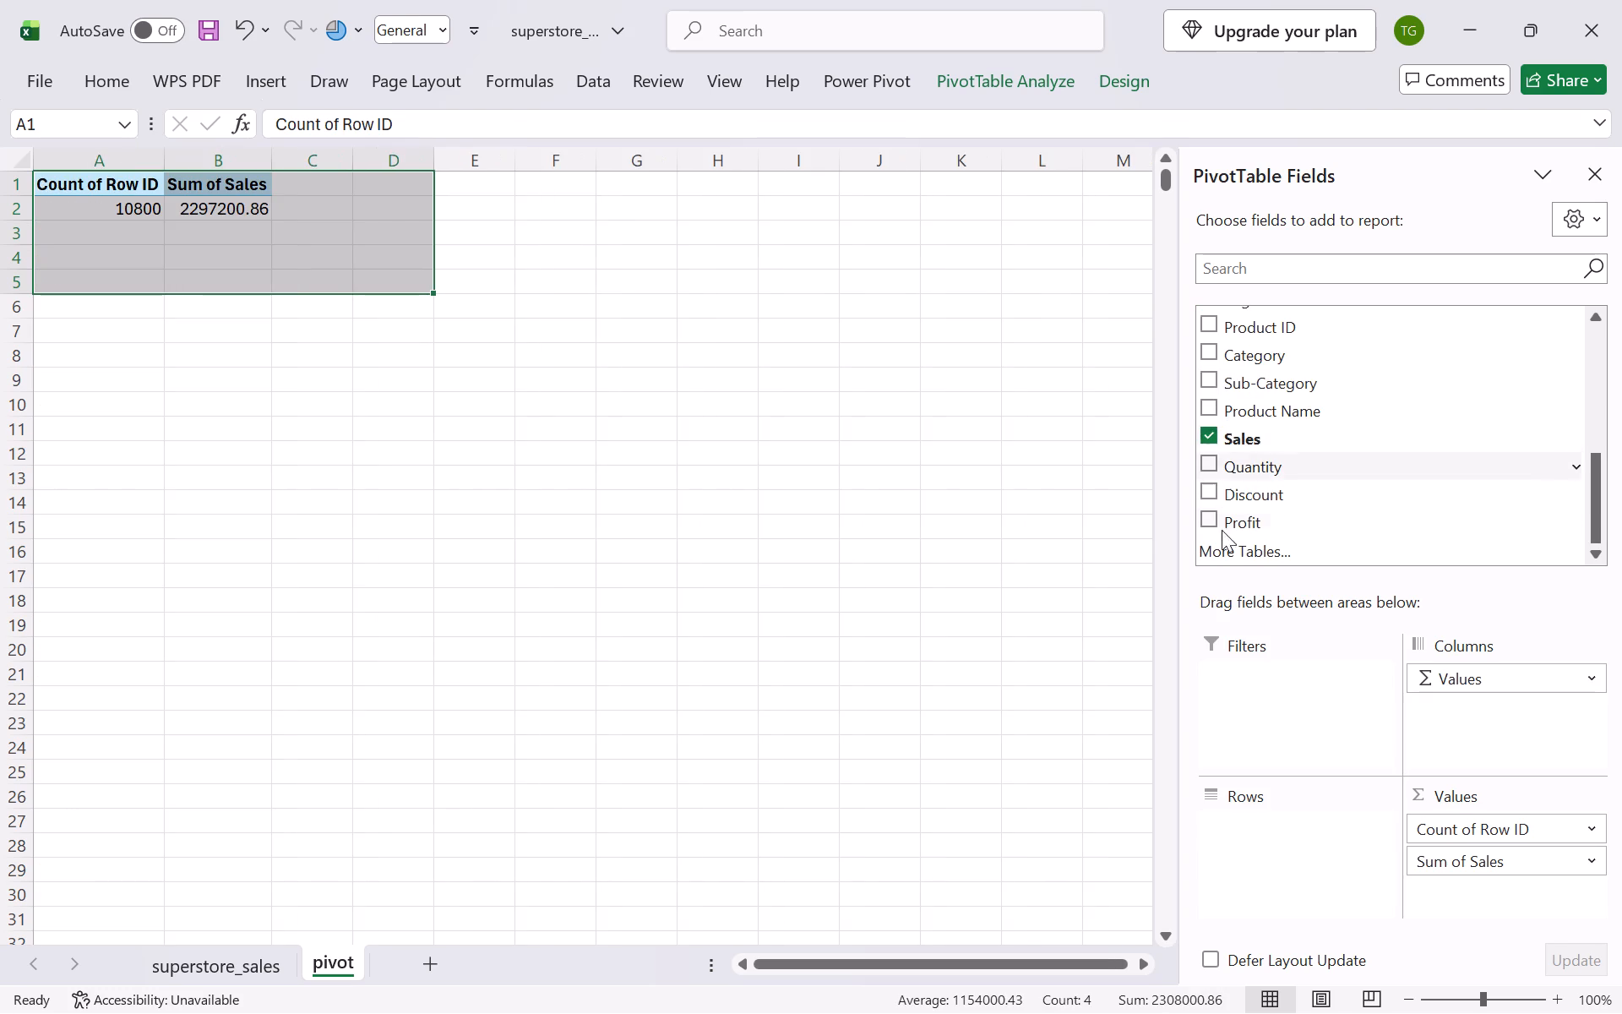
pyautogui.moveTo(1467, 830); pyautogui.dragTo(1260, 389)
pyautogui.moveTo(1260, 389); pyautogui.dragTo(1259, 389)
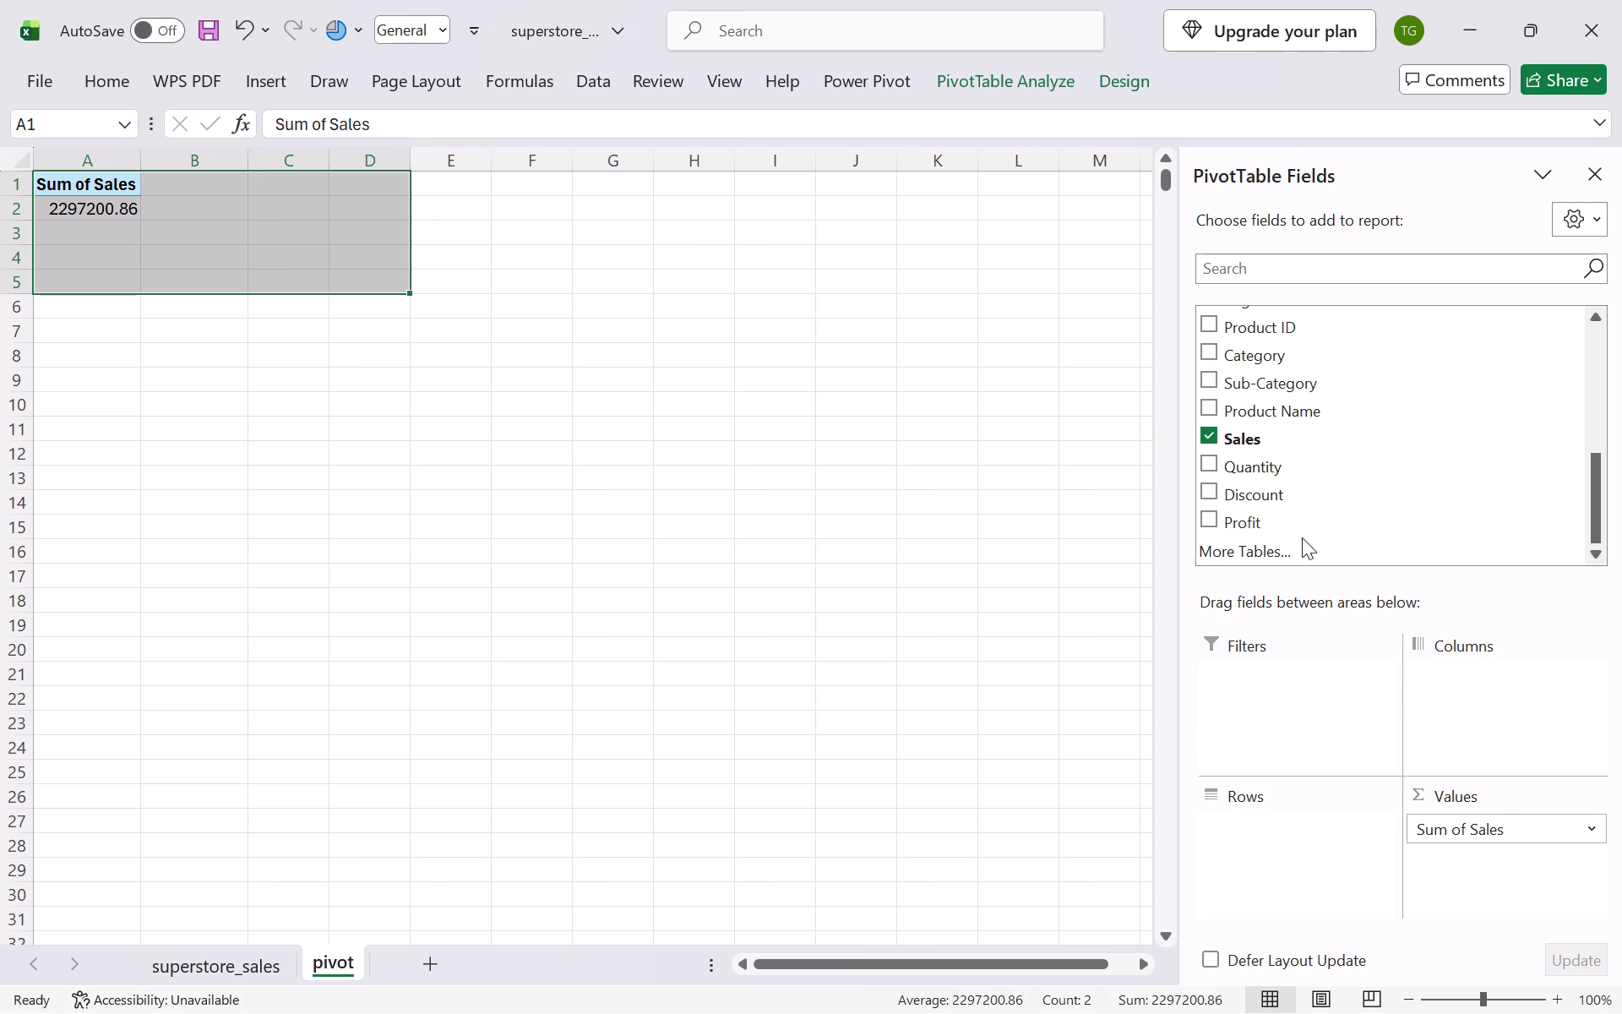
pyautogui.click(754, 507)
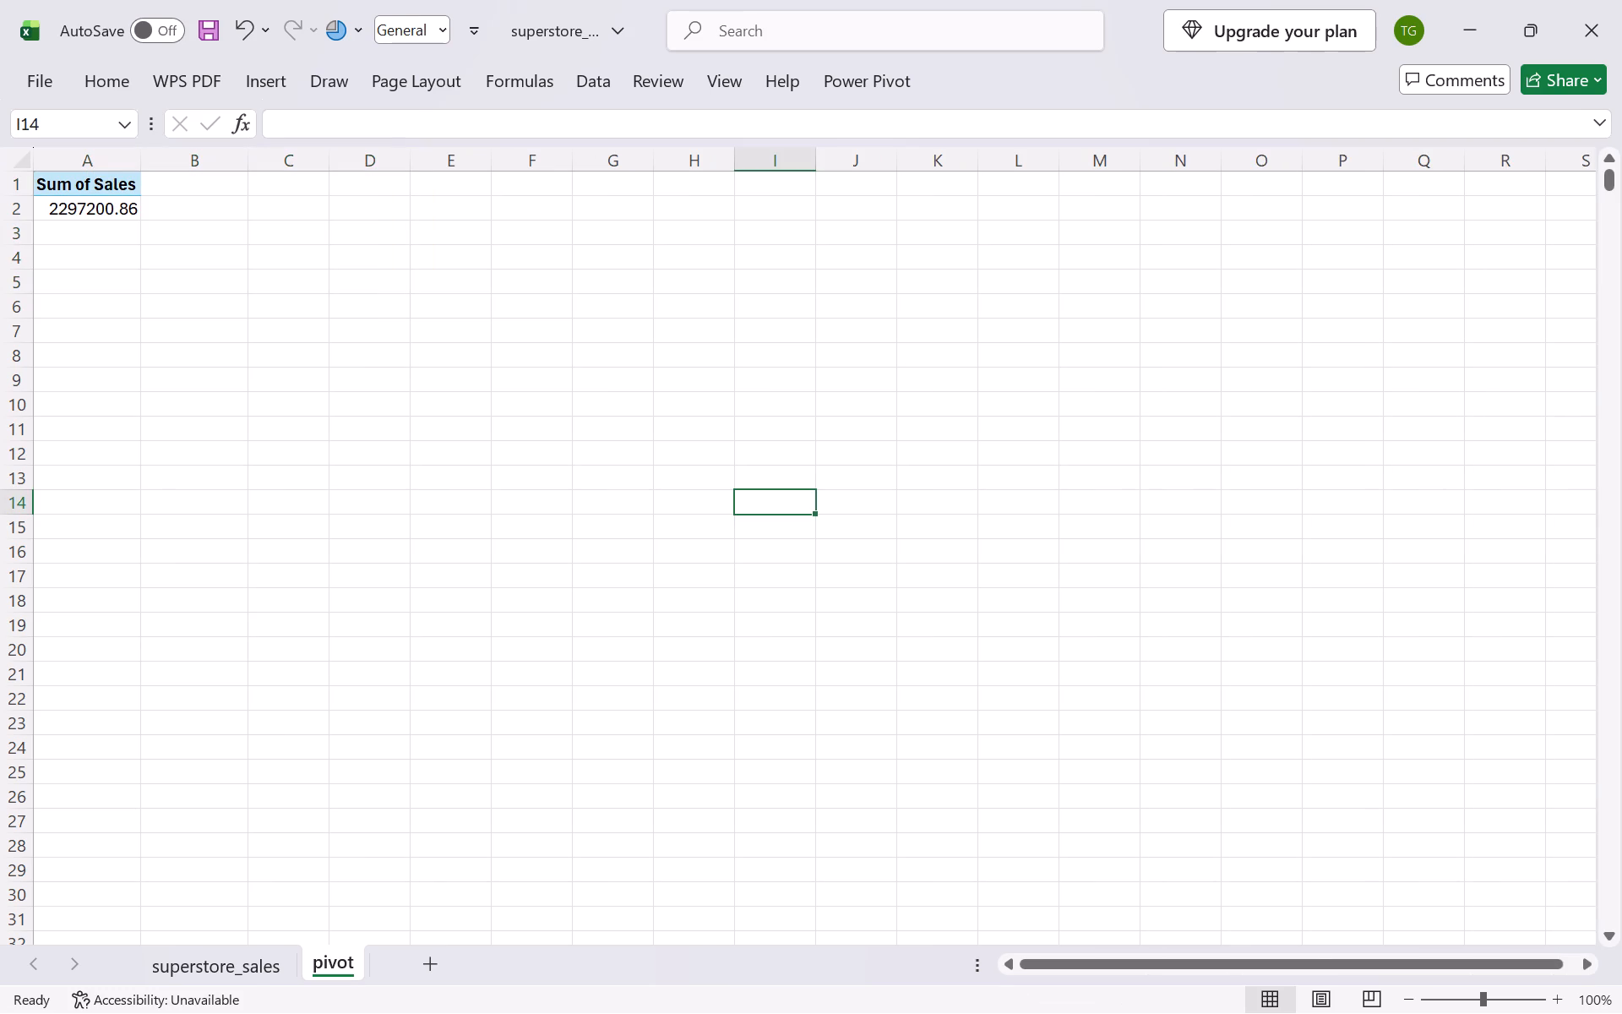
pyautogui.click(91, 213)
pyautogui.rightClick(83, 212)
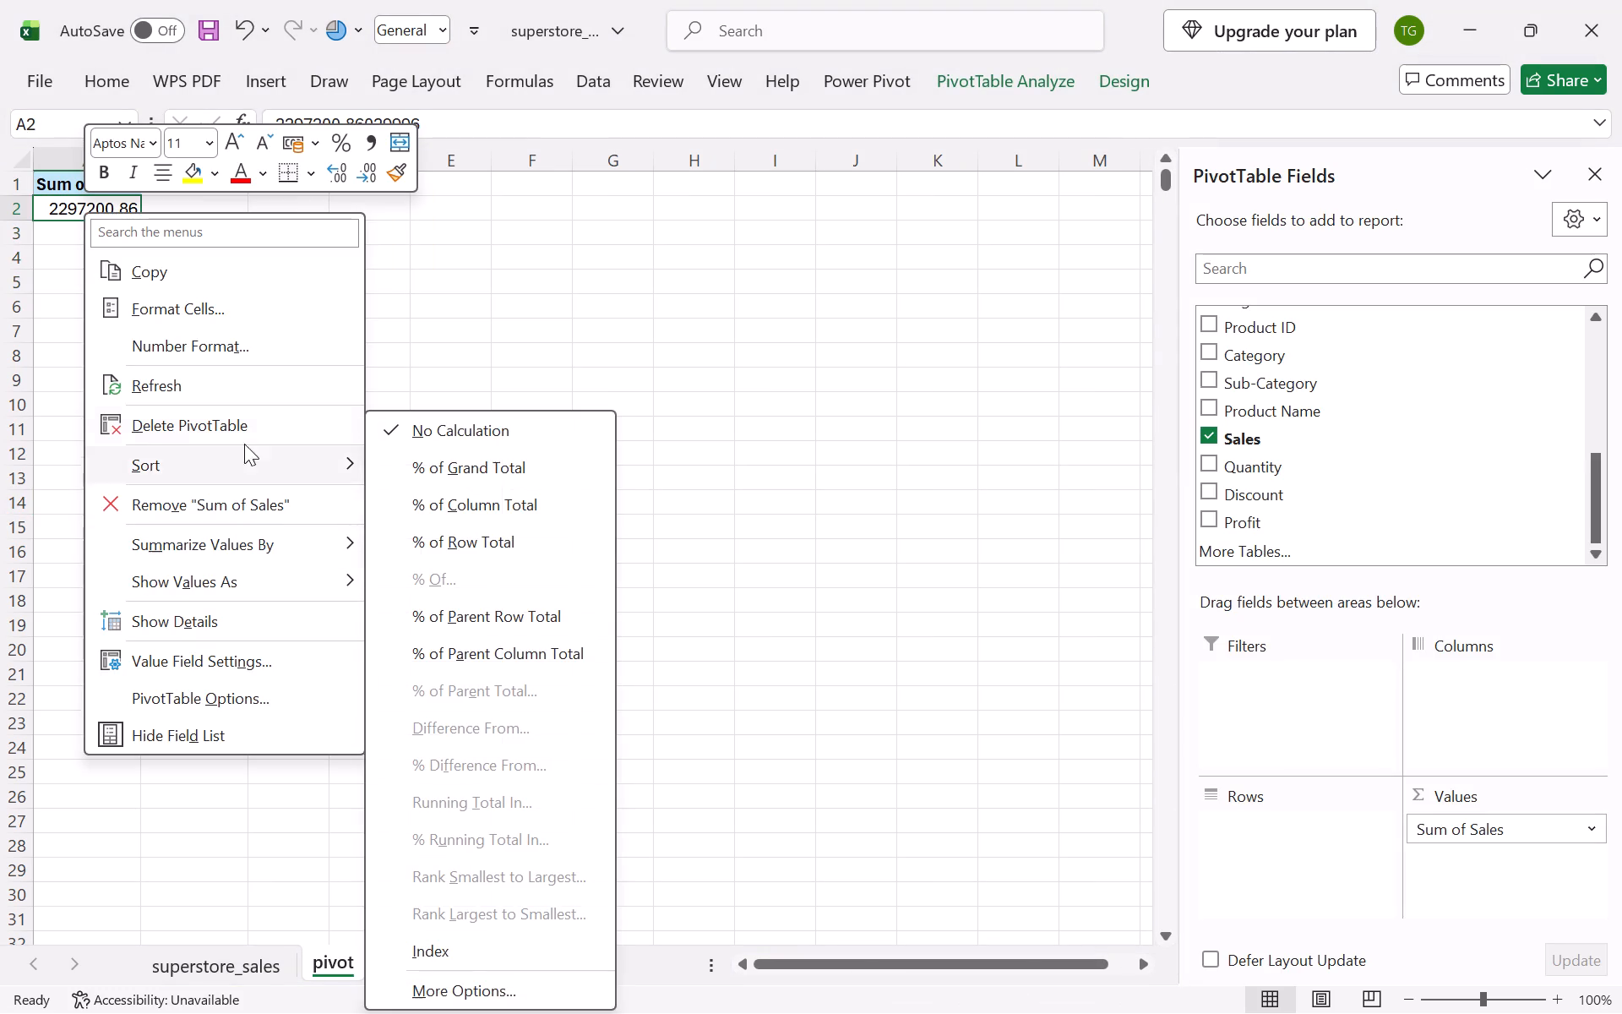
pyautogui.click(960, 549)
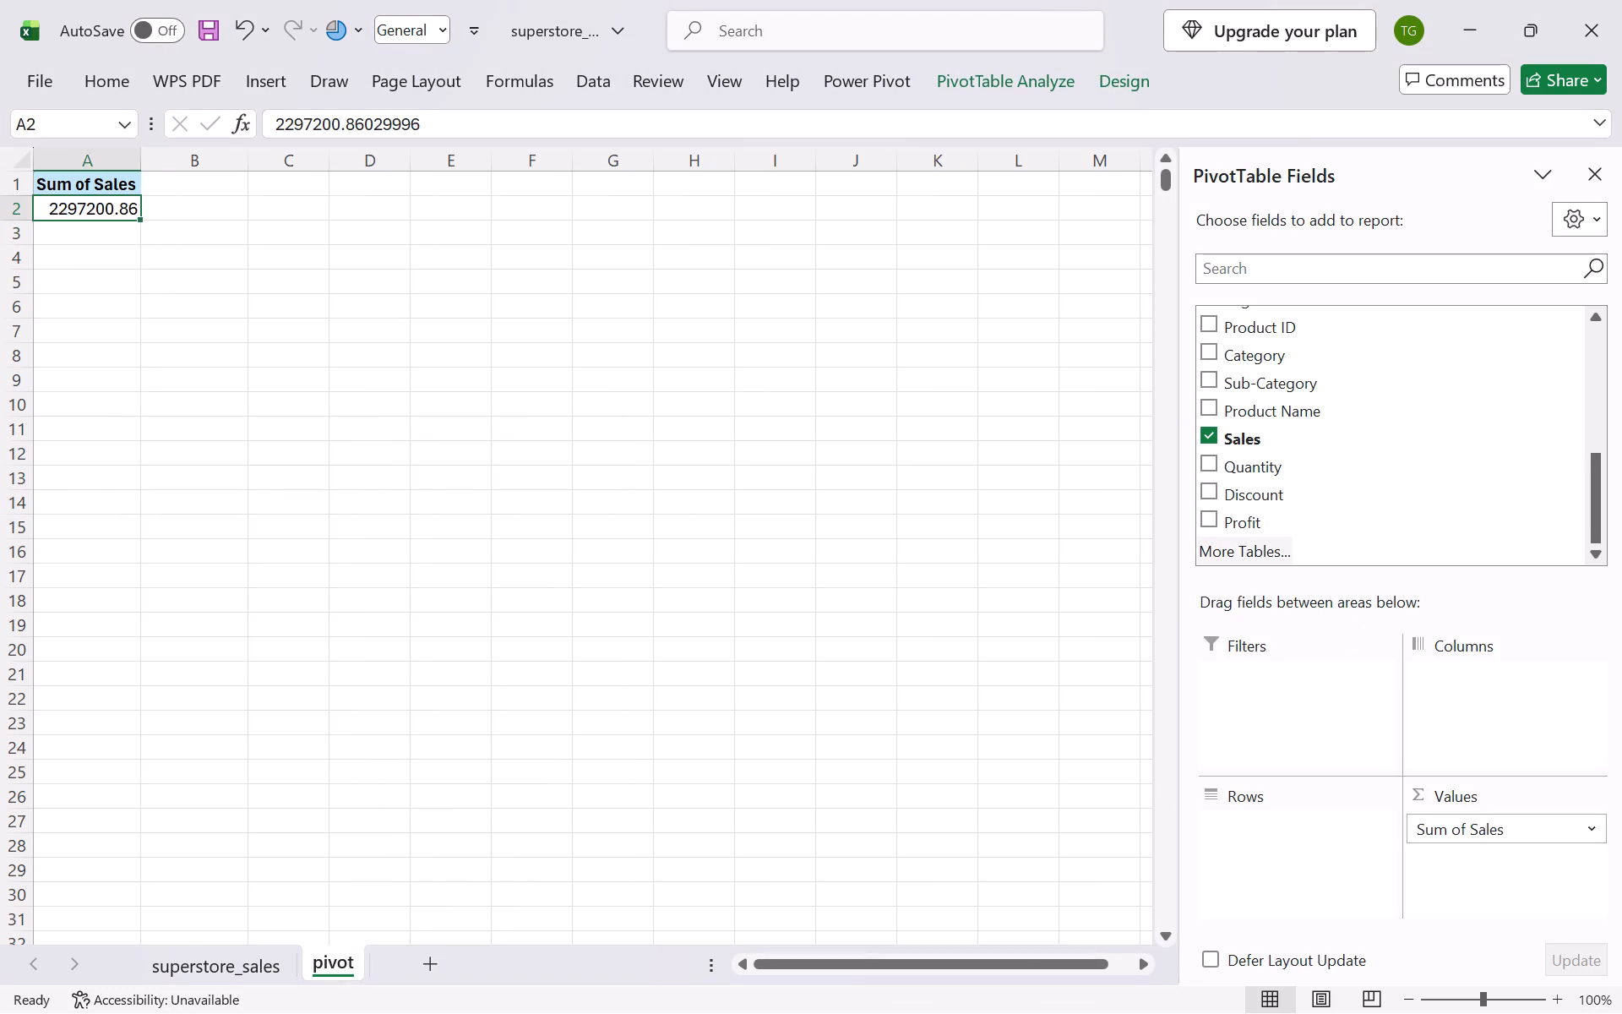
# Add Profit to the PivotTable's values and Ship Date to its rows.
pyautogui.click(1218, 523)
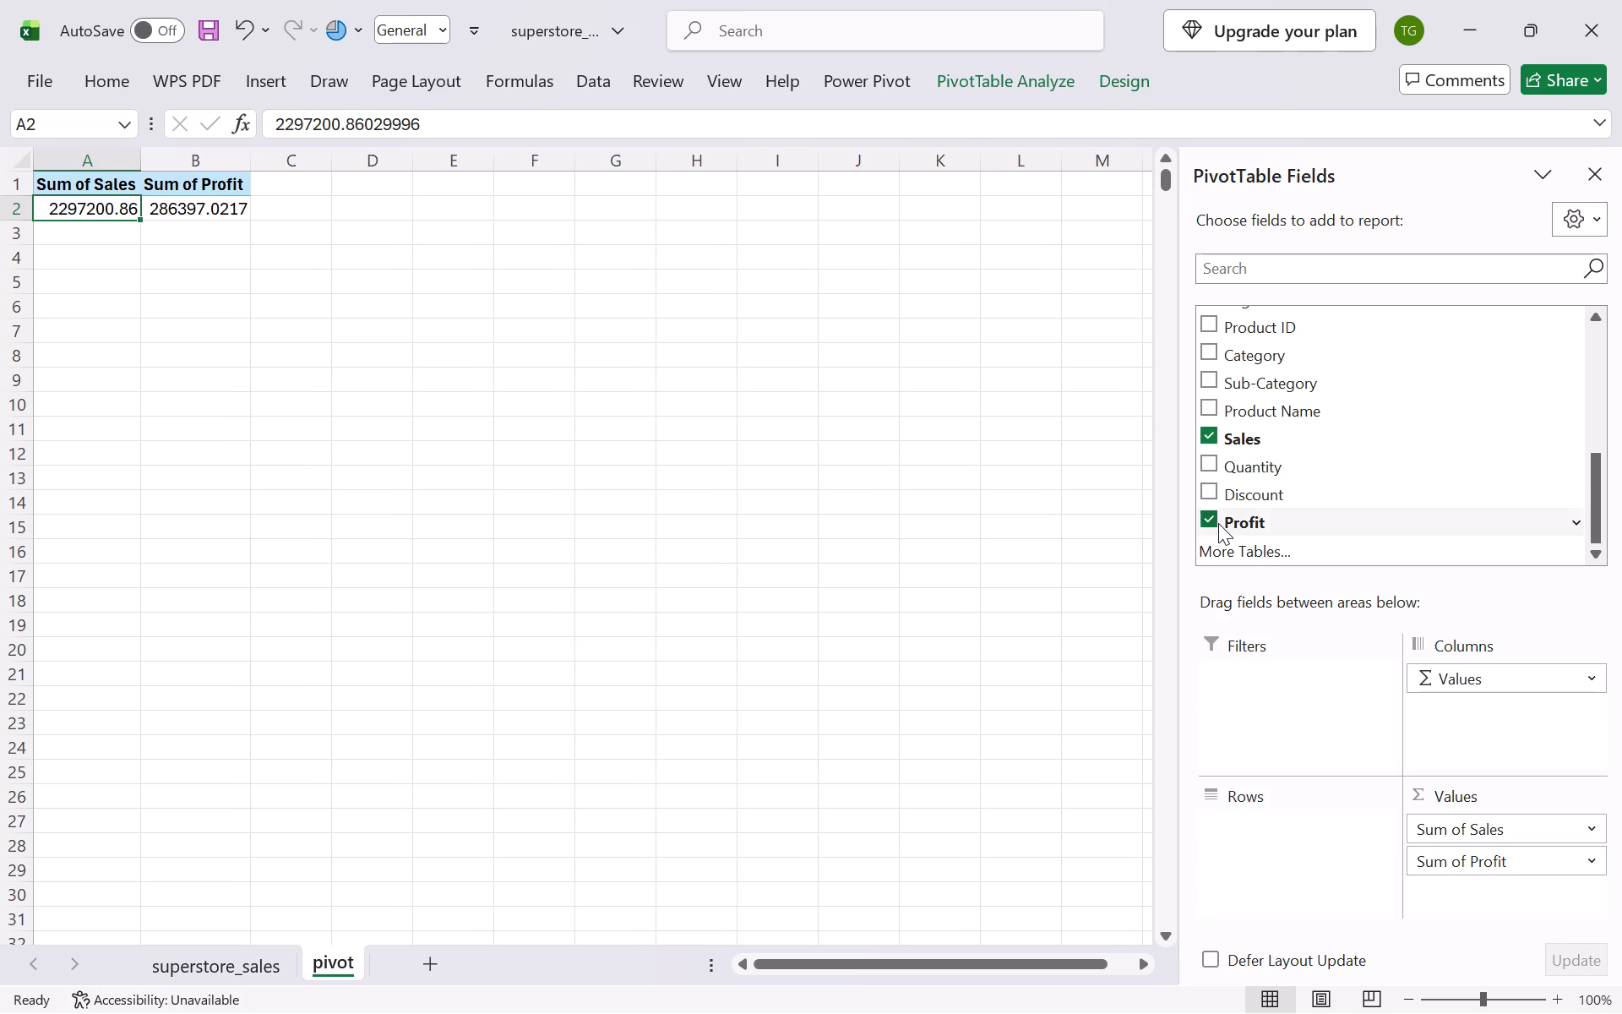
pyautogui.scroll(5, 1258, 338)
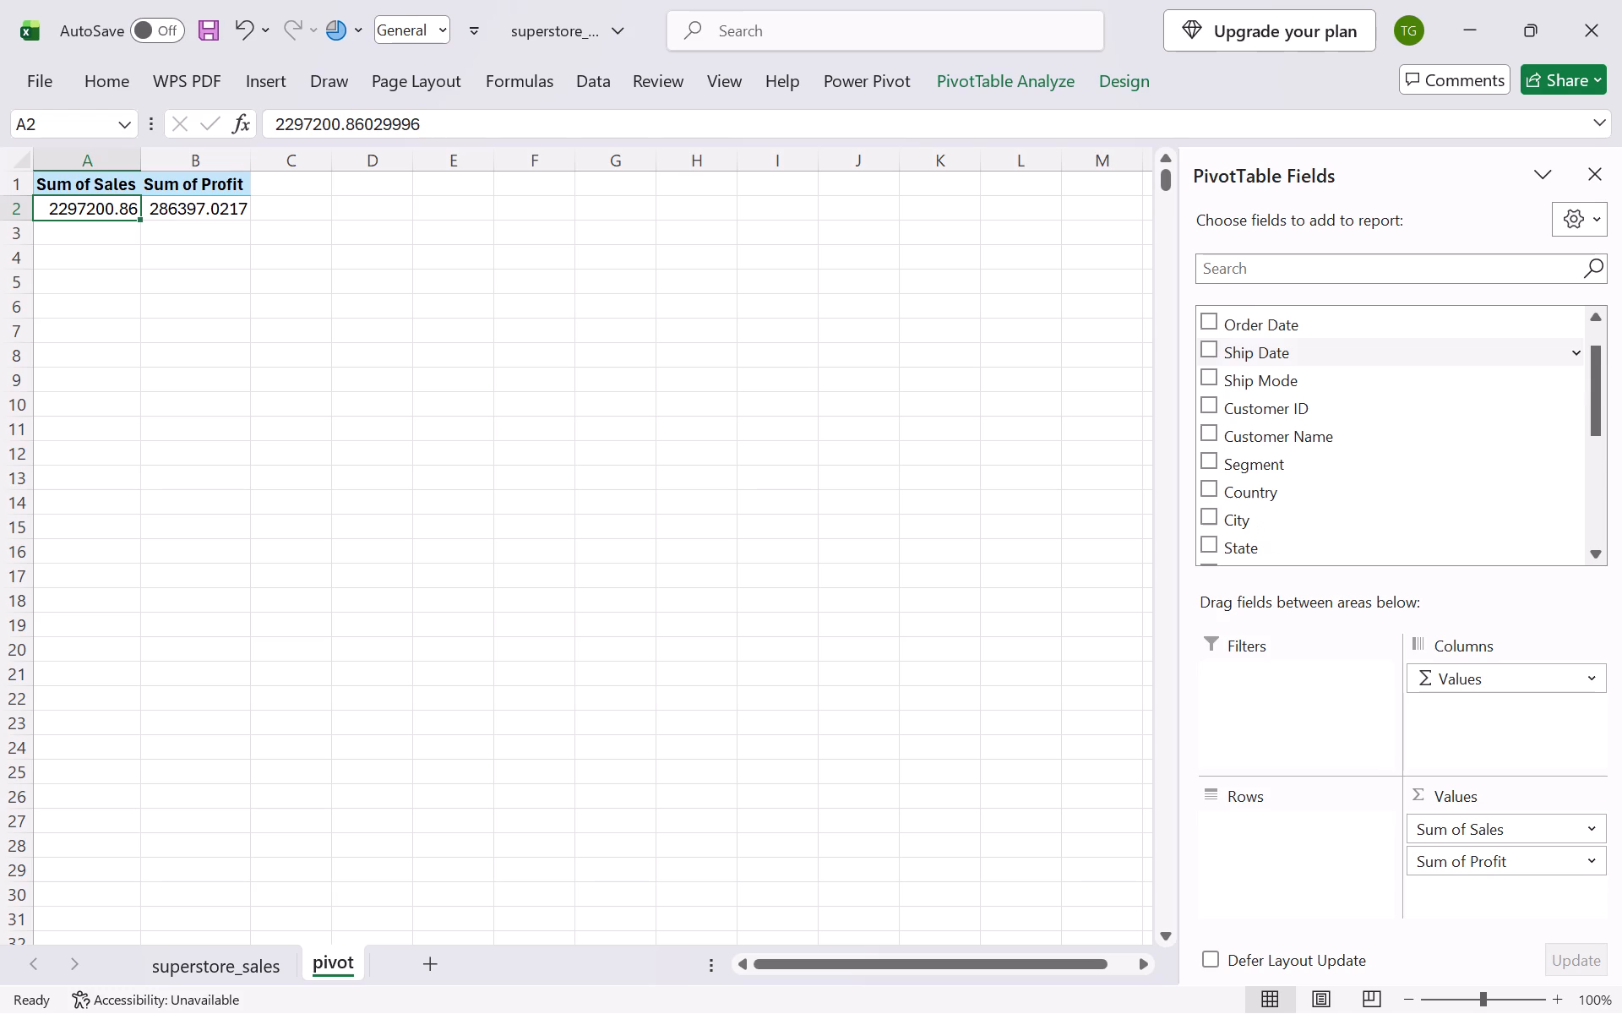
pyautogui.scroll(2, 1258, 338)
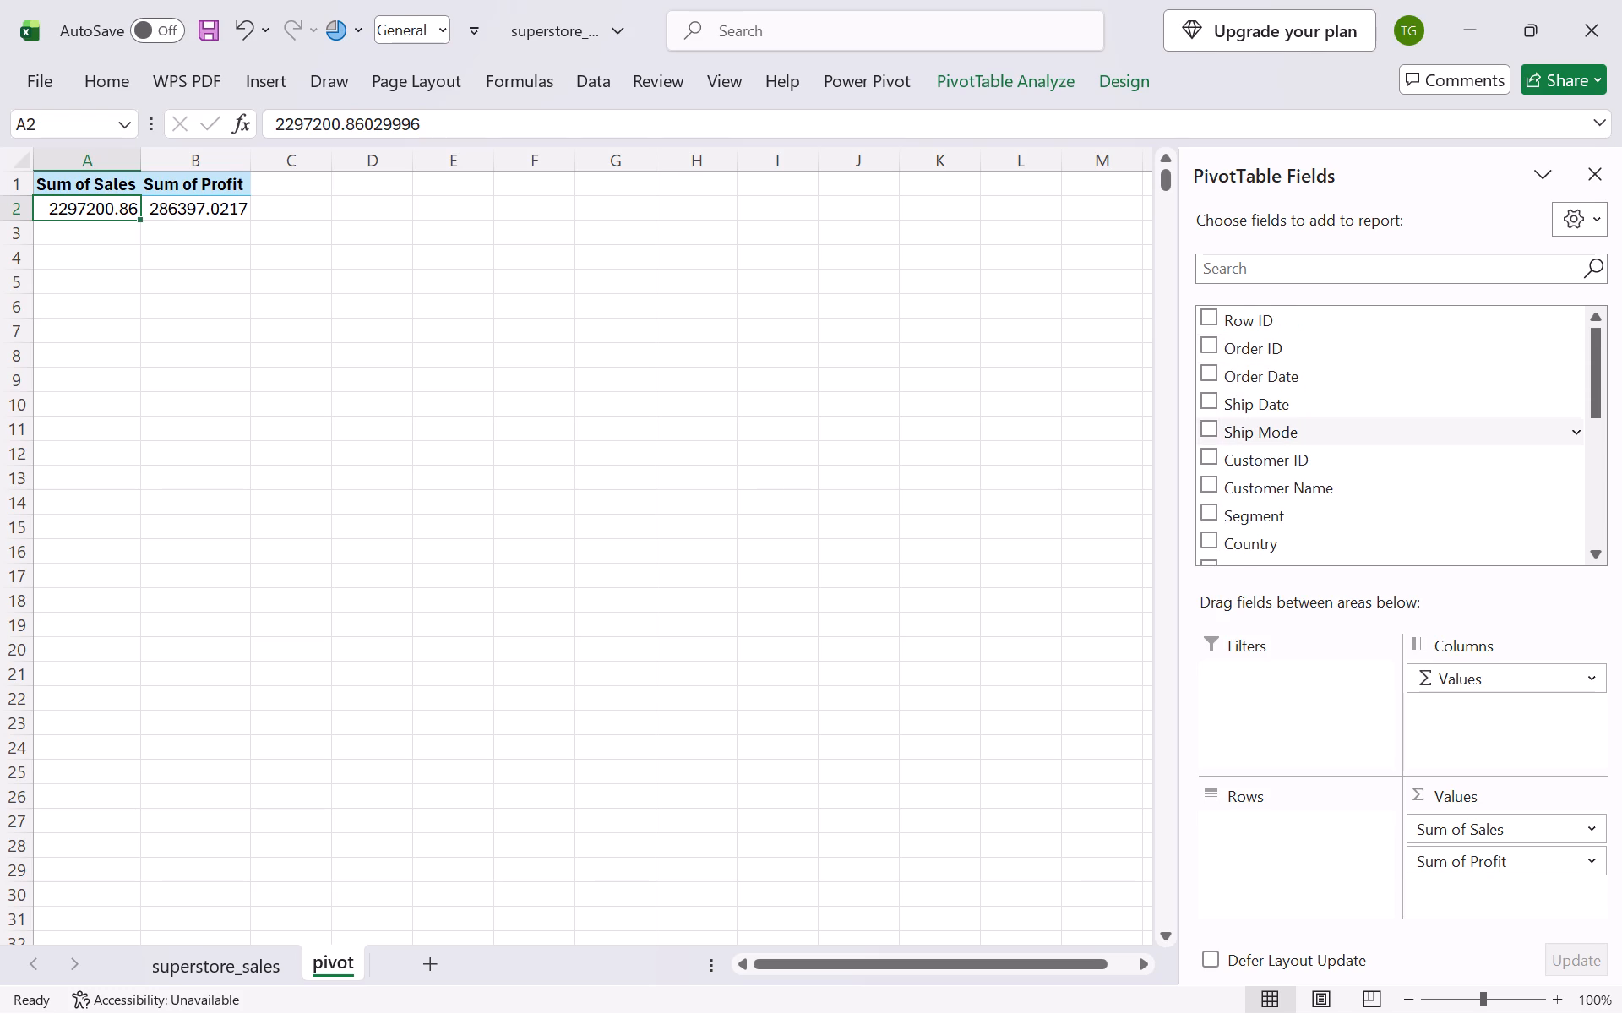
pyautogui.click(1218, 404)
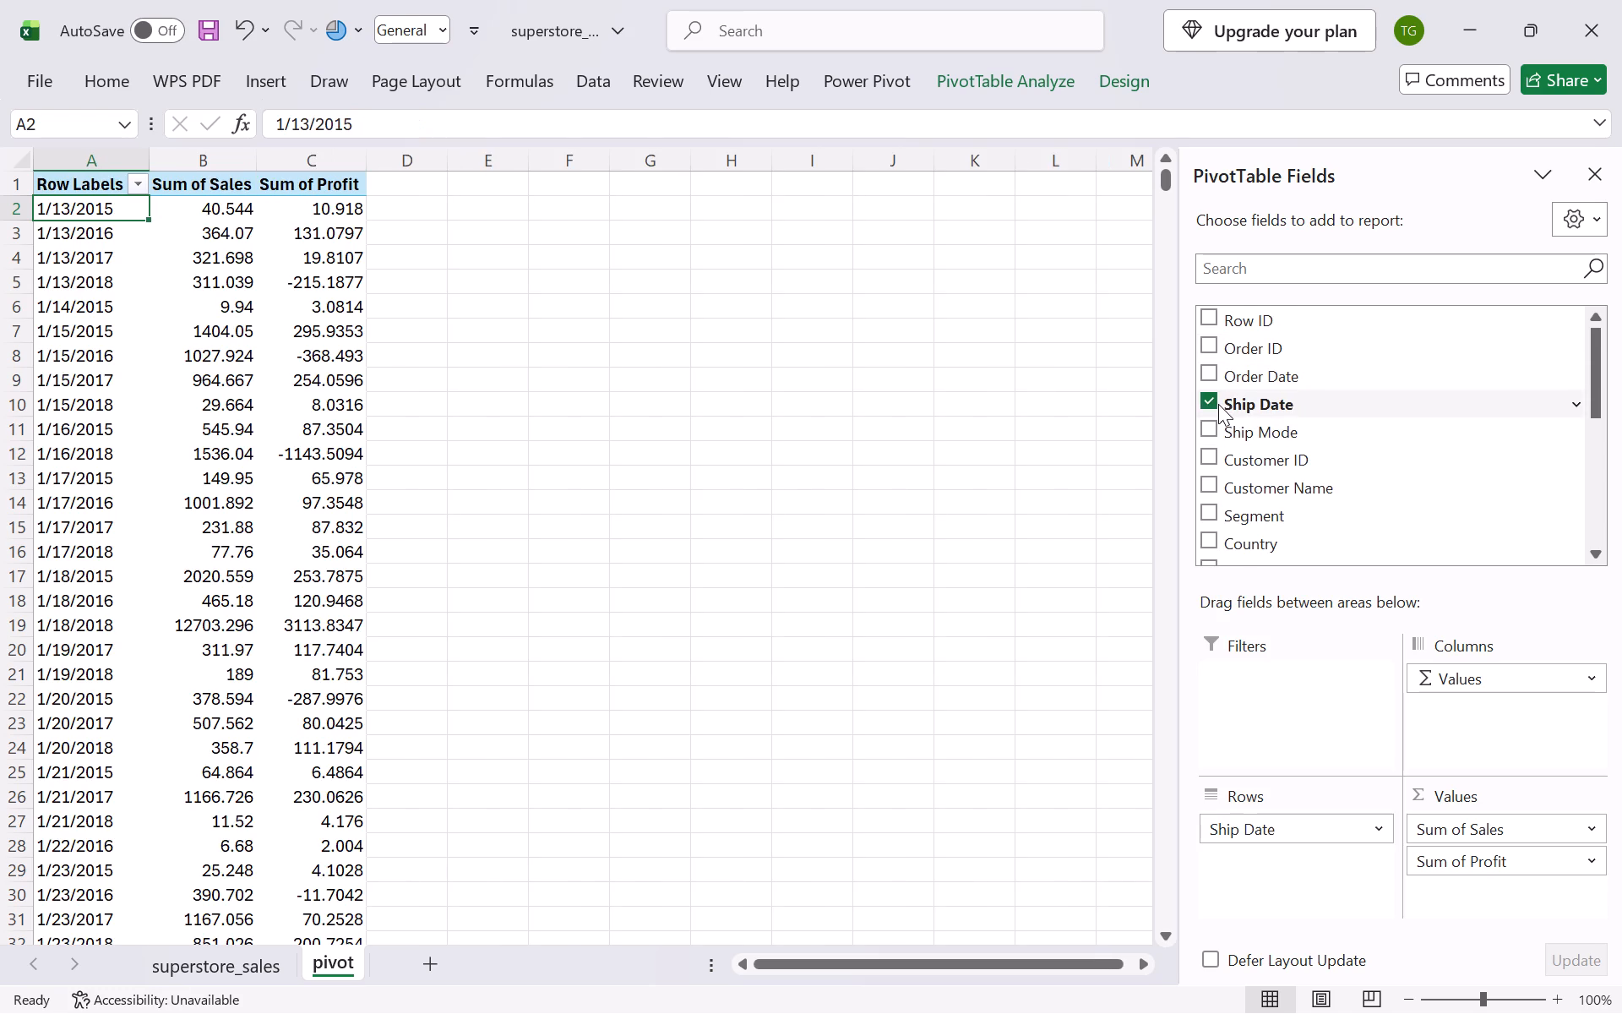
pyautogui.click(601, 564)
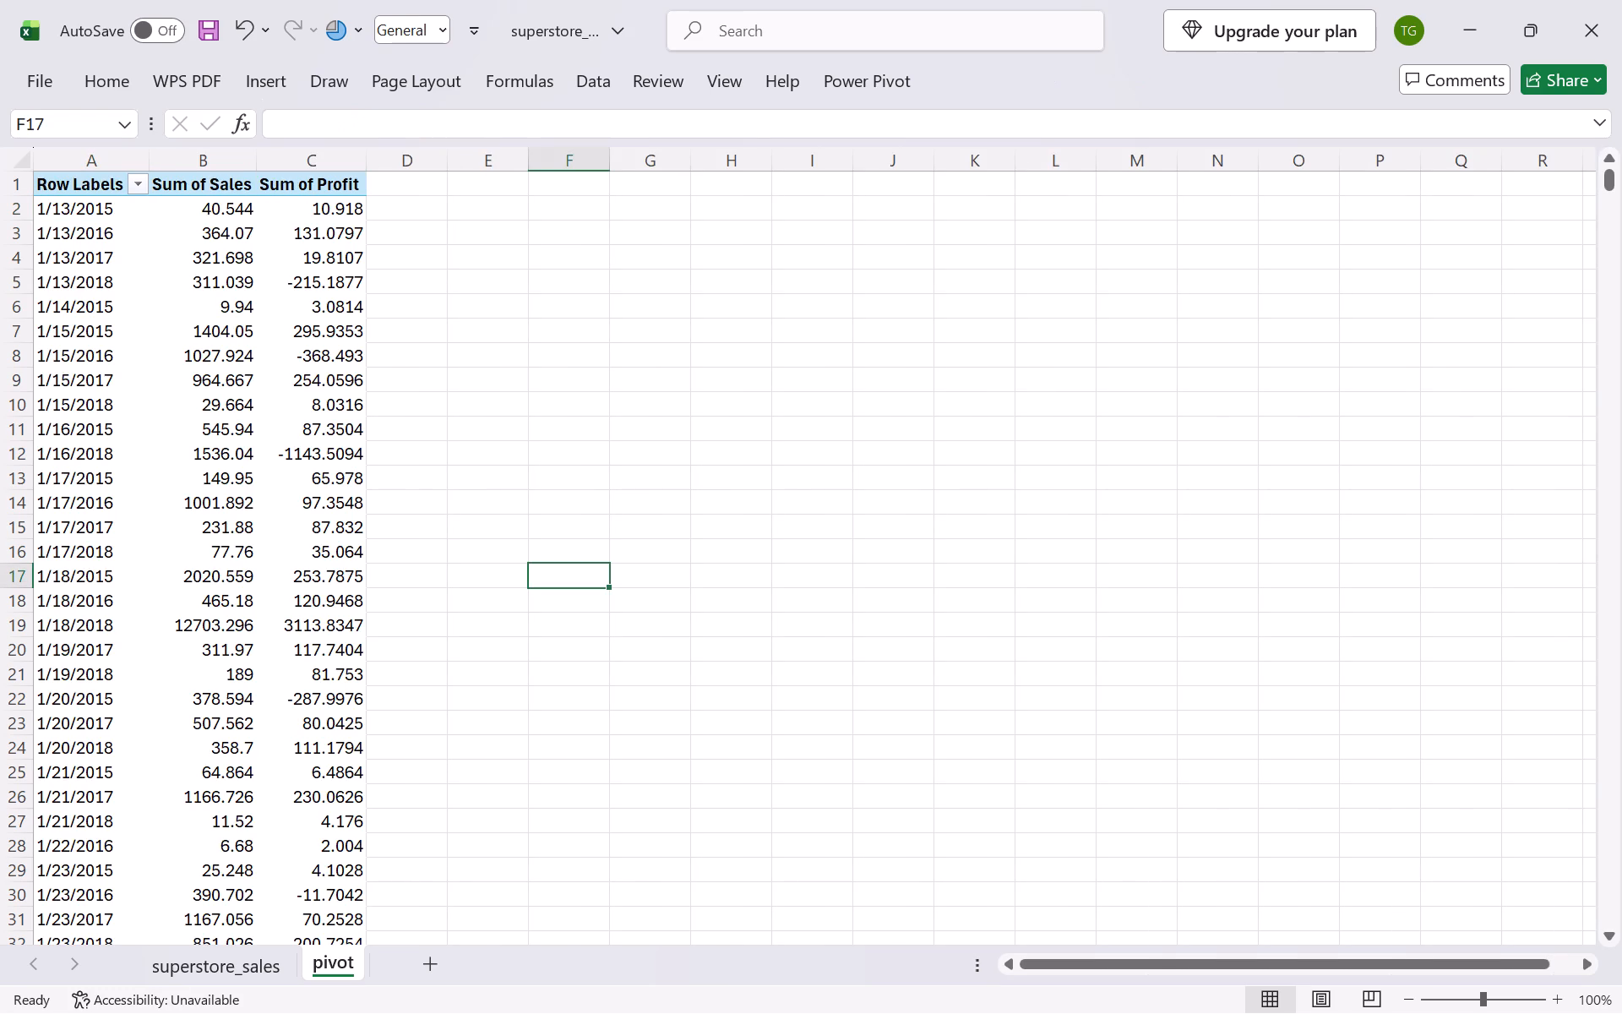
# Add a new worksheet after the pivot sheet and name it dashboard.
pyautogui.click(438, 965)
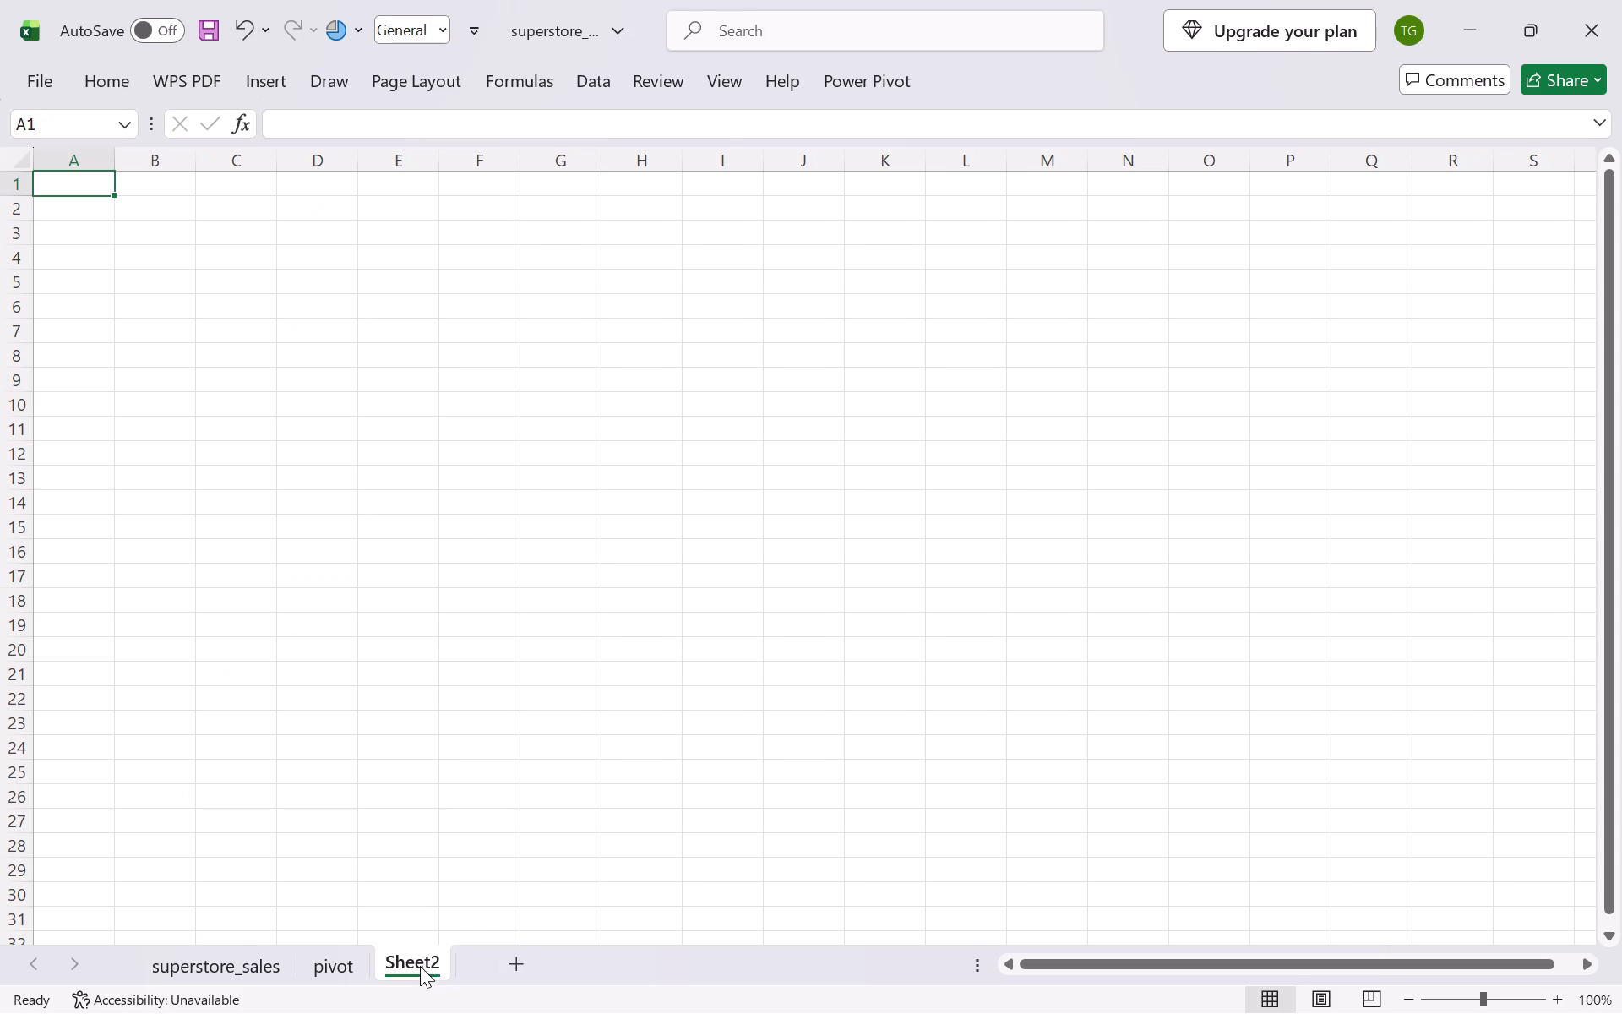
pyautogui.doubleClick(420, 966)
pyautogui.press('BackSpace')
pyautogui.write('dashboard')
pyautogui.press('Return')
# Draw a large rounded rectangle on the dashboard sheet, spanning from cell A1 to about column U and row 30.
pyautogui.click(266, 82)
pyautogui.click(286, 159)
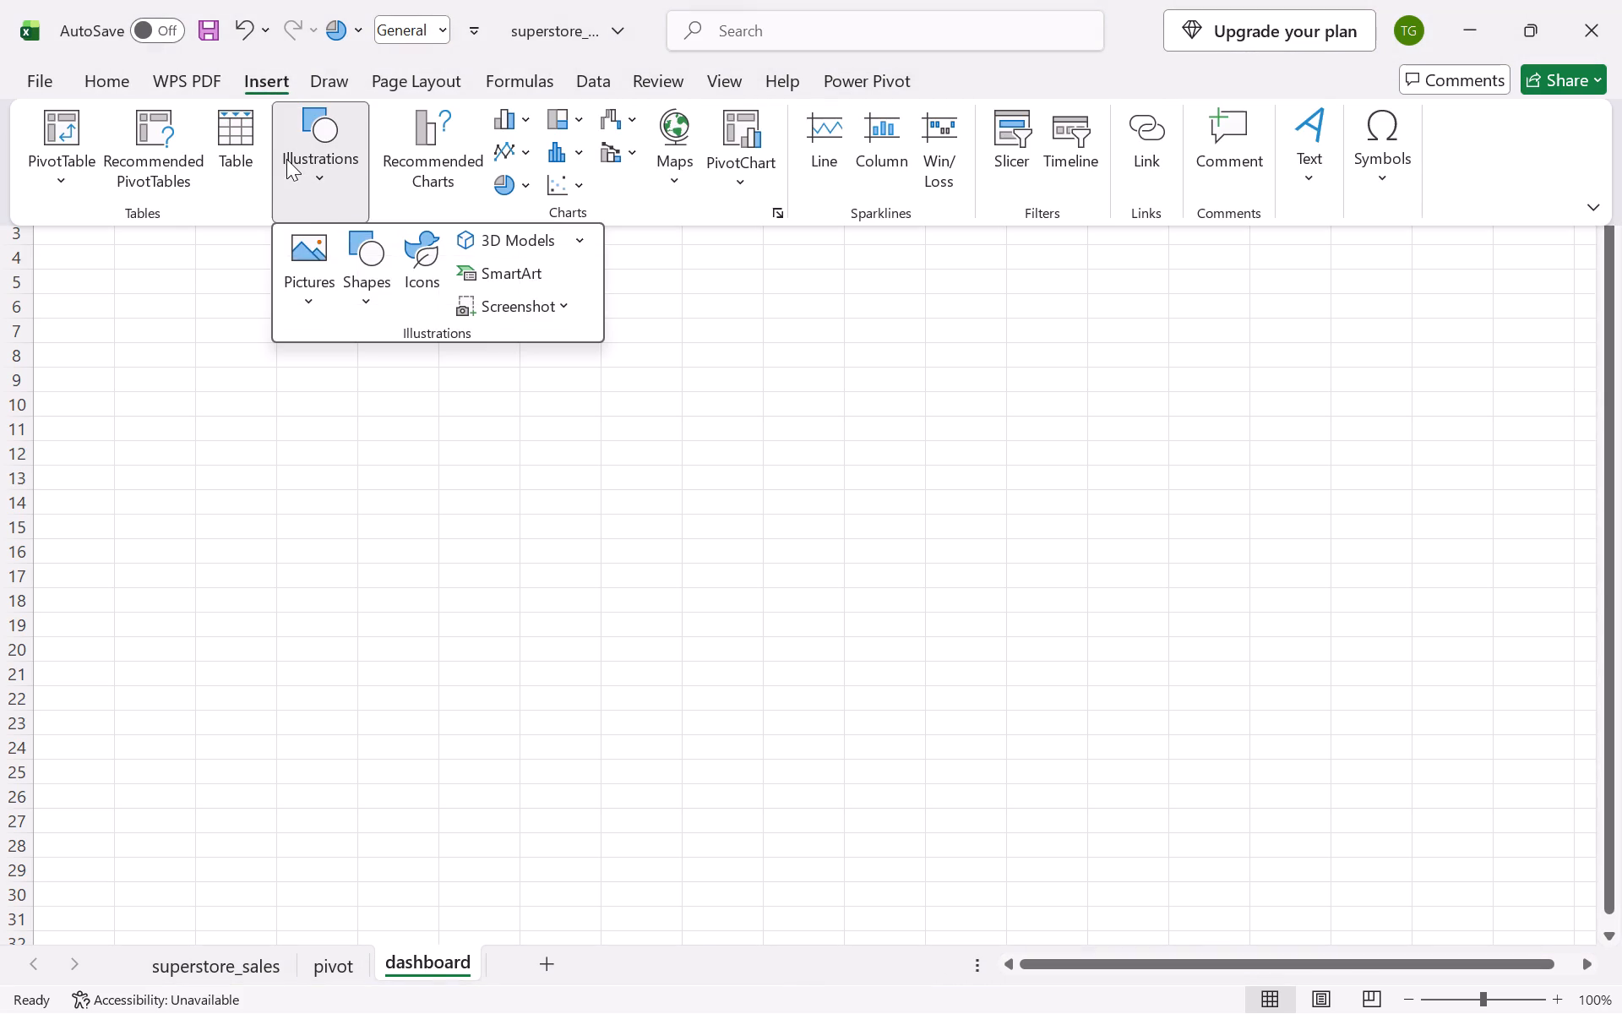
pyautogui.click(358, 253)
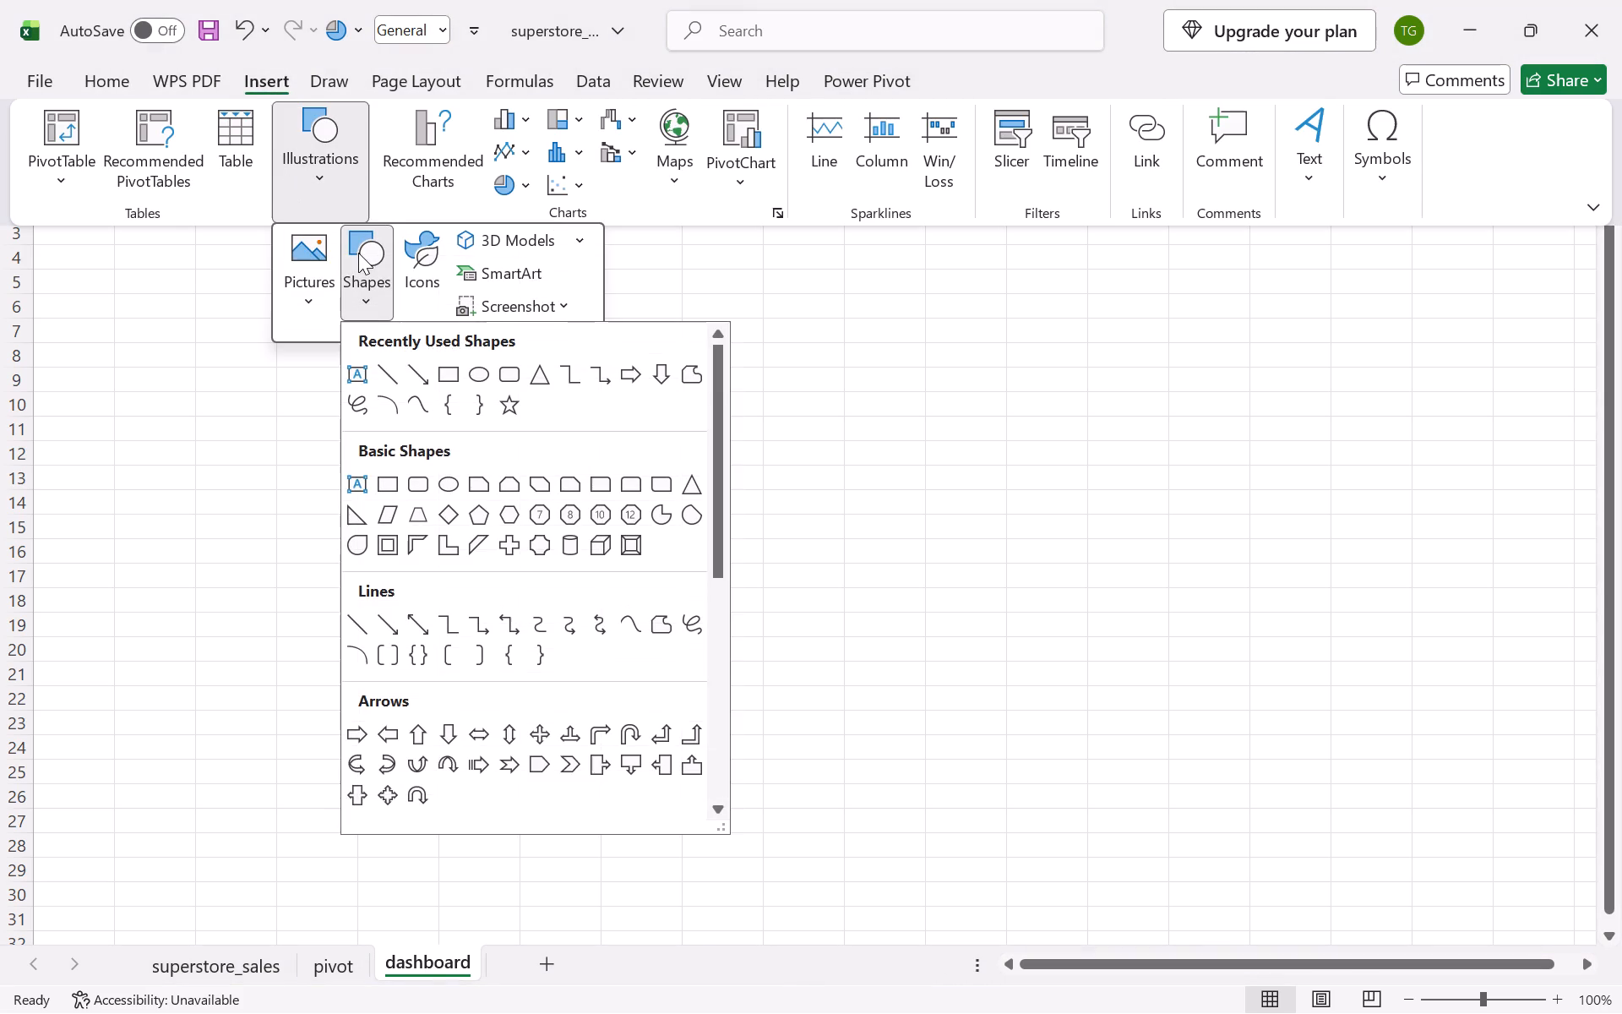
pyautogui.click(498, 376)
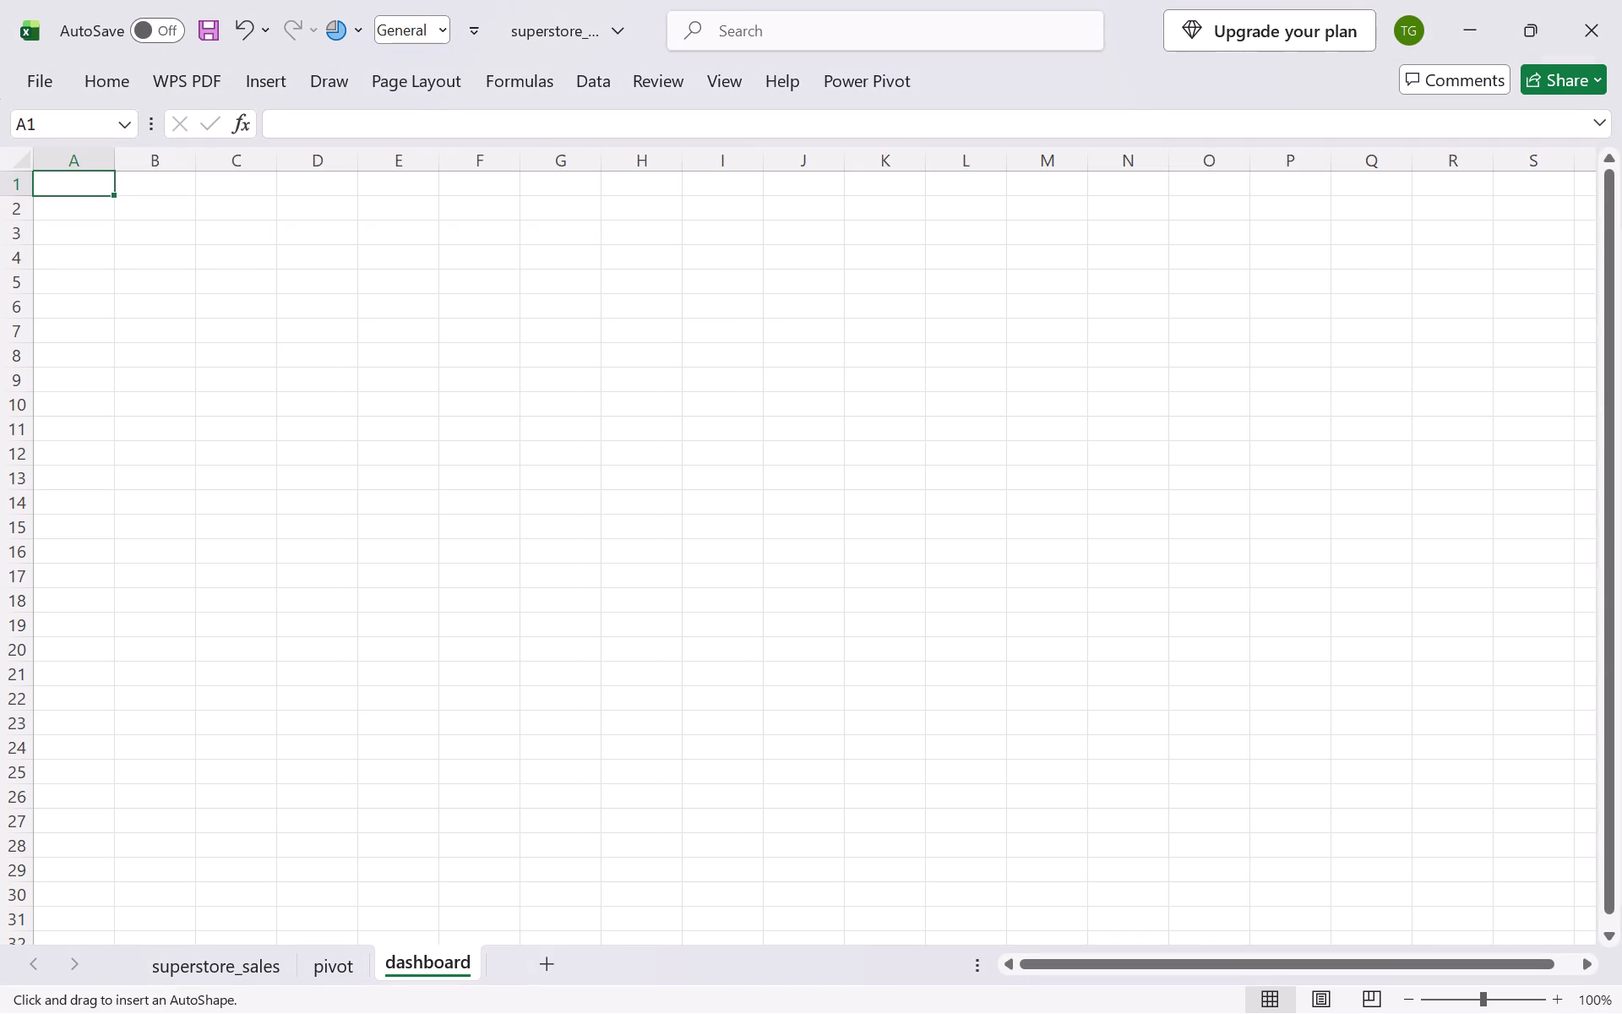
pyautogui.moveTo(40, 174); pyautogui.dragTo(1361, 921)
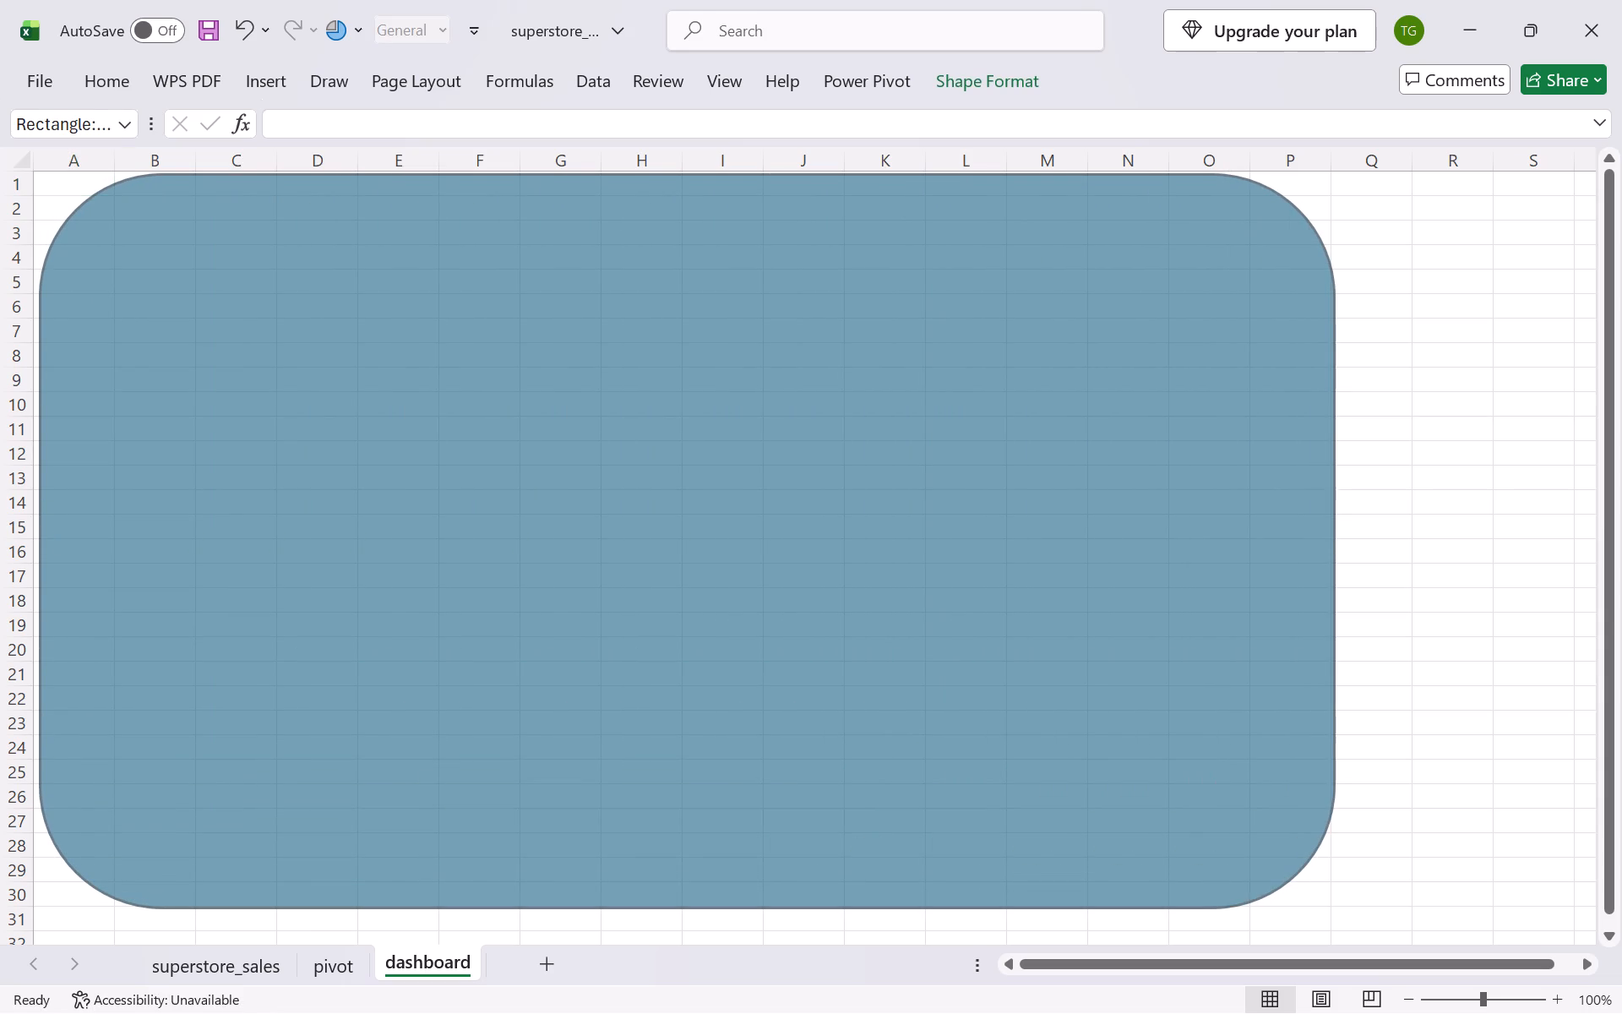
pyautogui.moveTo(1336, 537); pyautogui.dragTo(1499, 521)
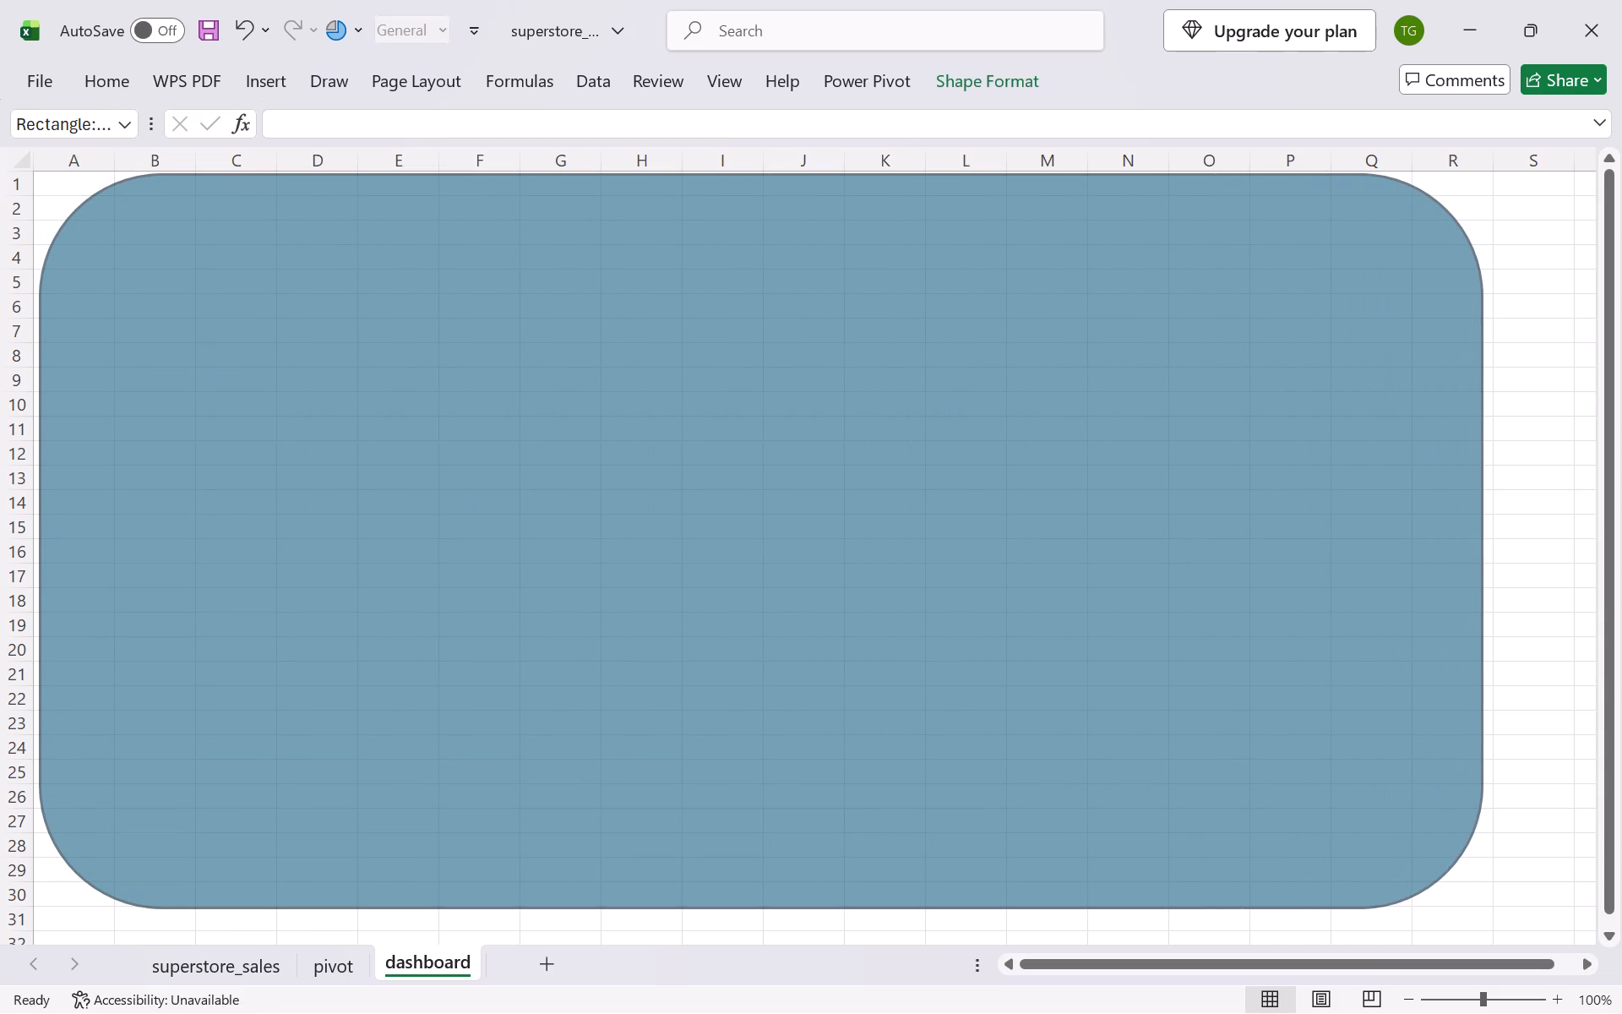
pyautogui.moveTo(1499, 521); pyautogui.dragTo(1314, 546)
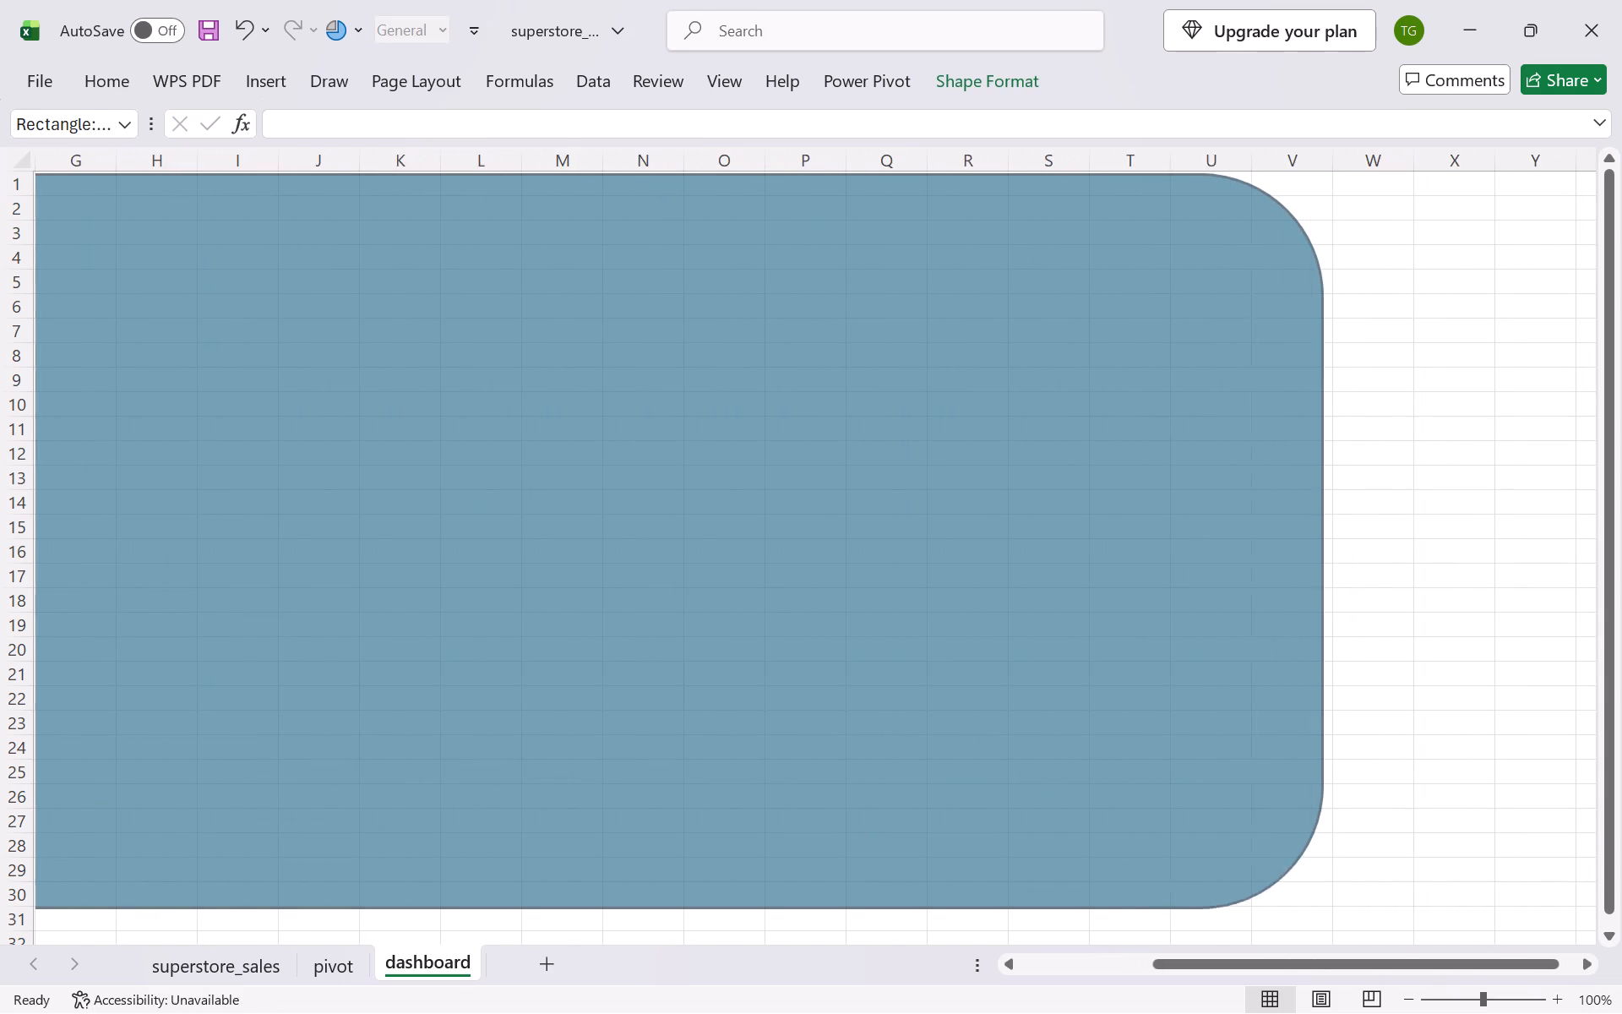
pyautogui.moveTo(1314, 546); pyautogui.dragTo(1238, 549)
pyautogui.hscroll(3, 1098, 596)
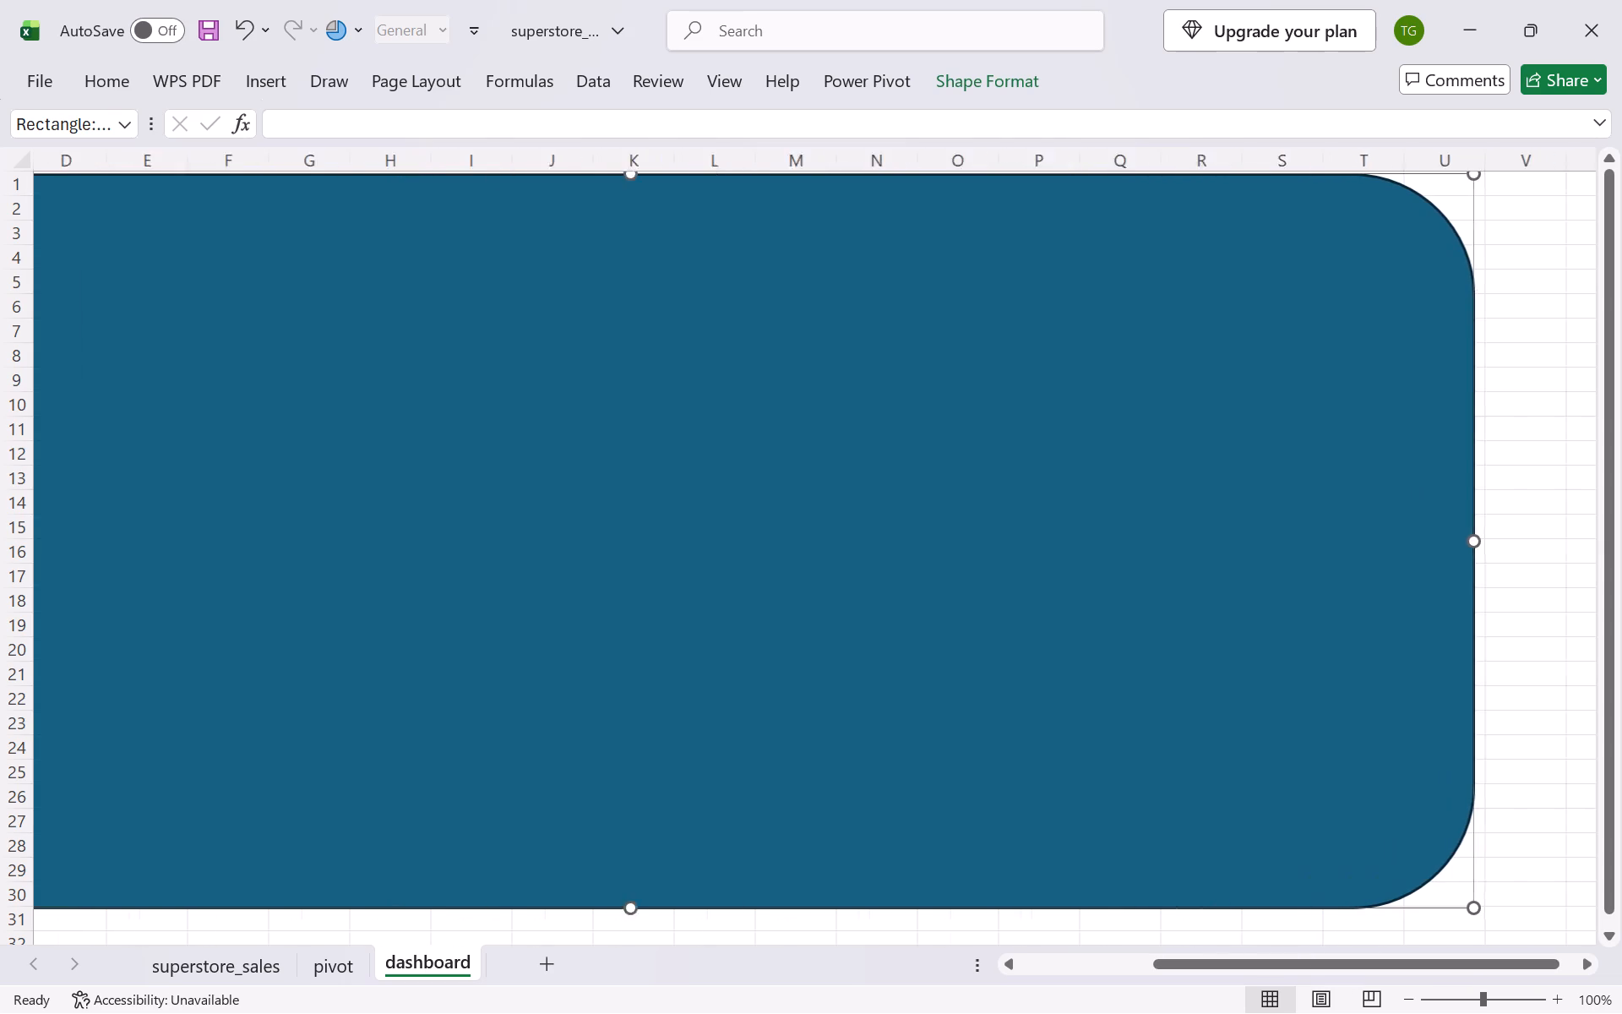
pyautogui.hscroll(2, 1098, 596)
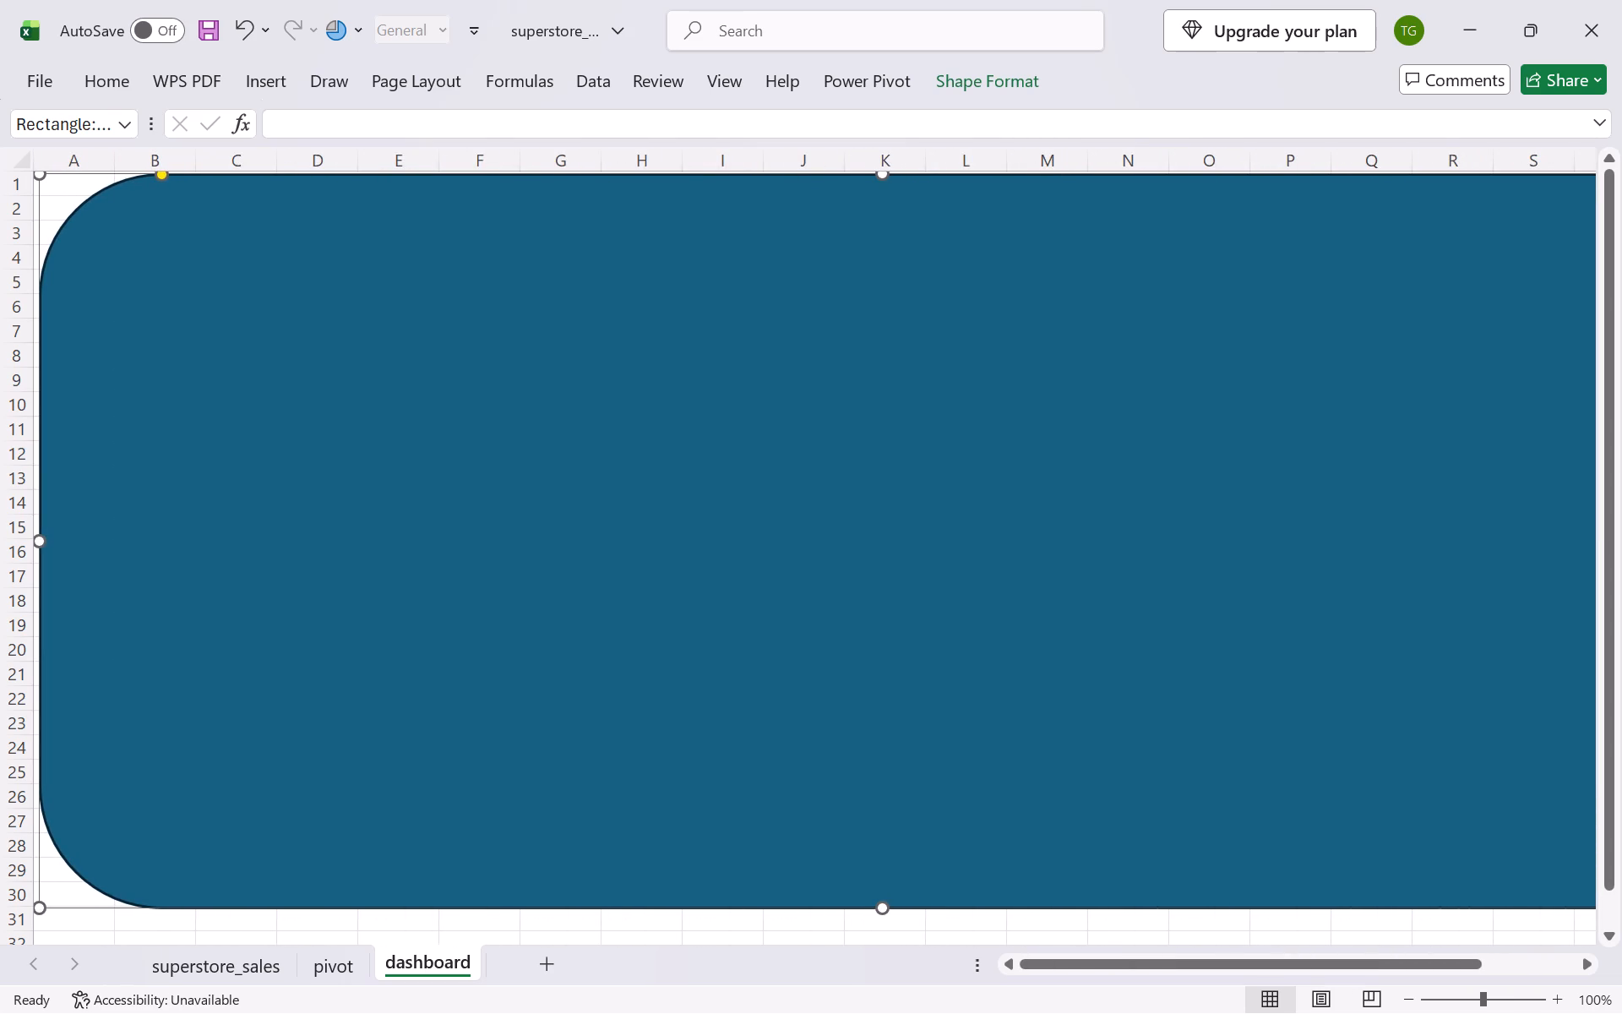
# Reduce the rectangle's corner rounding so its corners are only slightly rounded.
pyautogui.moveTo(165, 178); pyautogui.dragTo(64, 171)
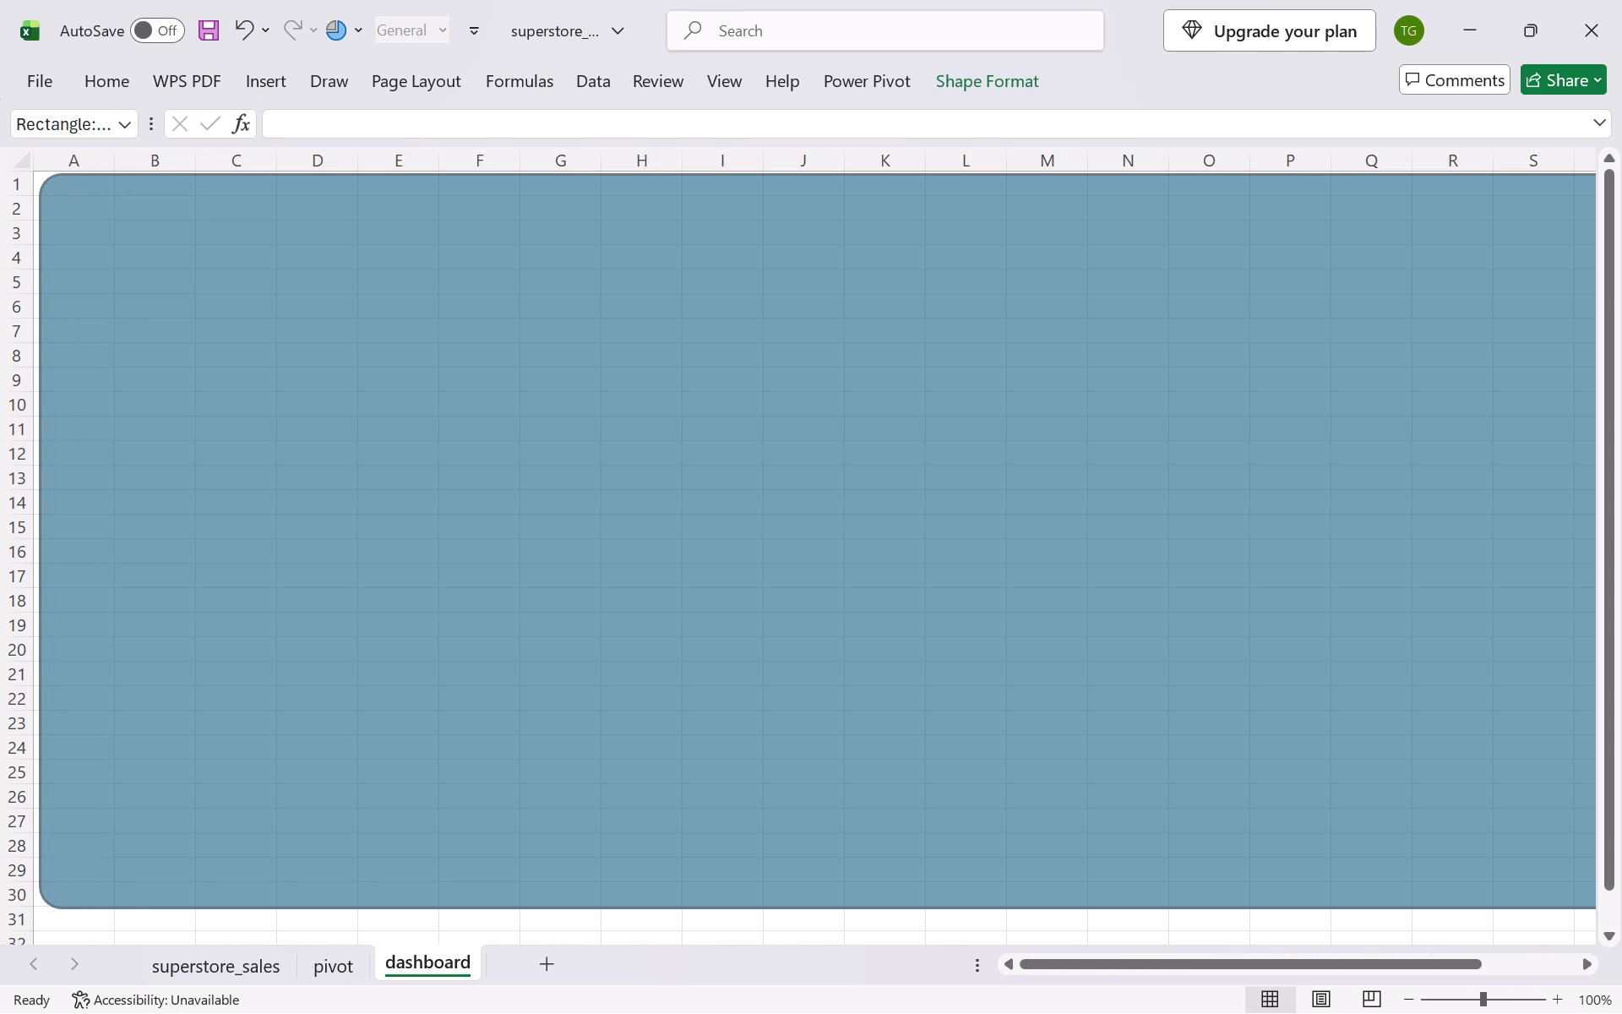
pyautogui.moveTo(64, 171); pyautogui.dragTo(57, 160)
pyautogui.click(678, 503)
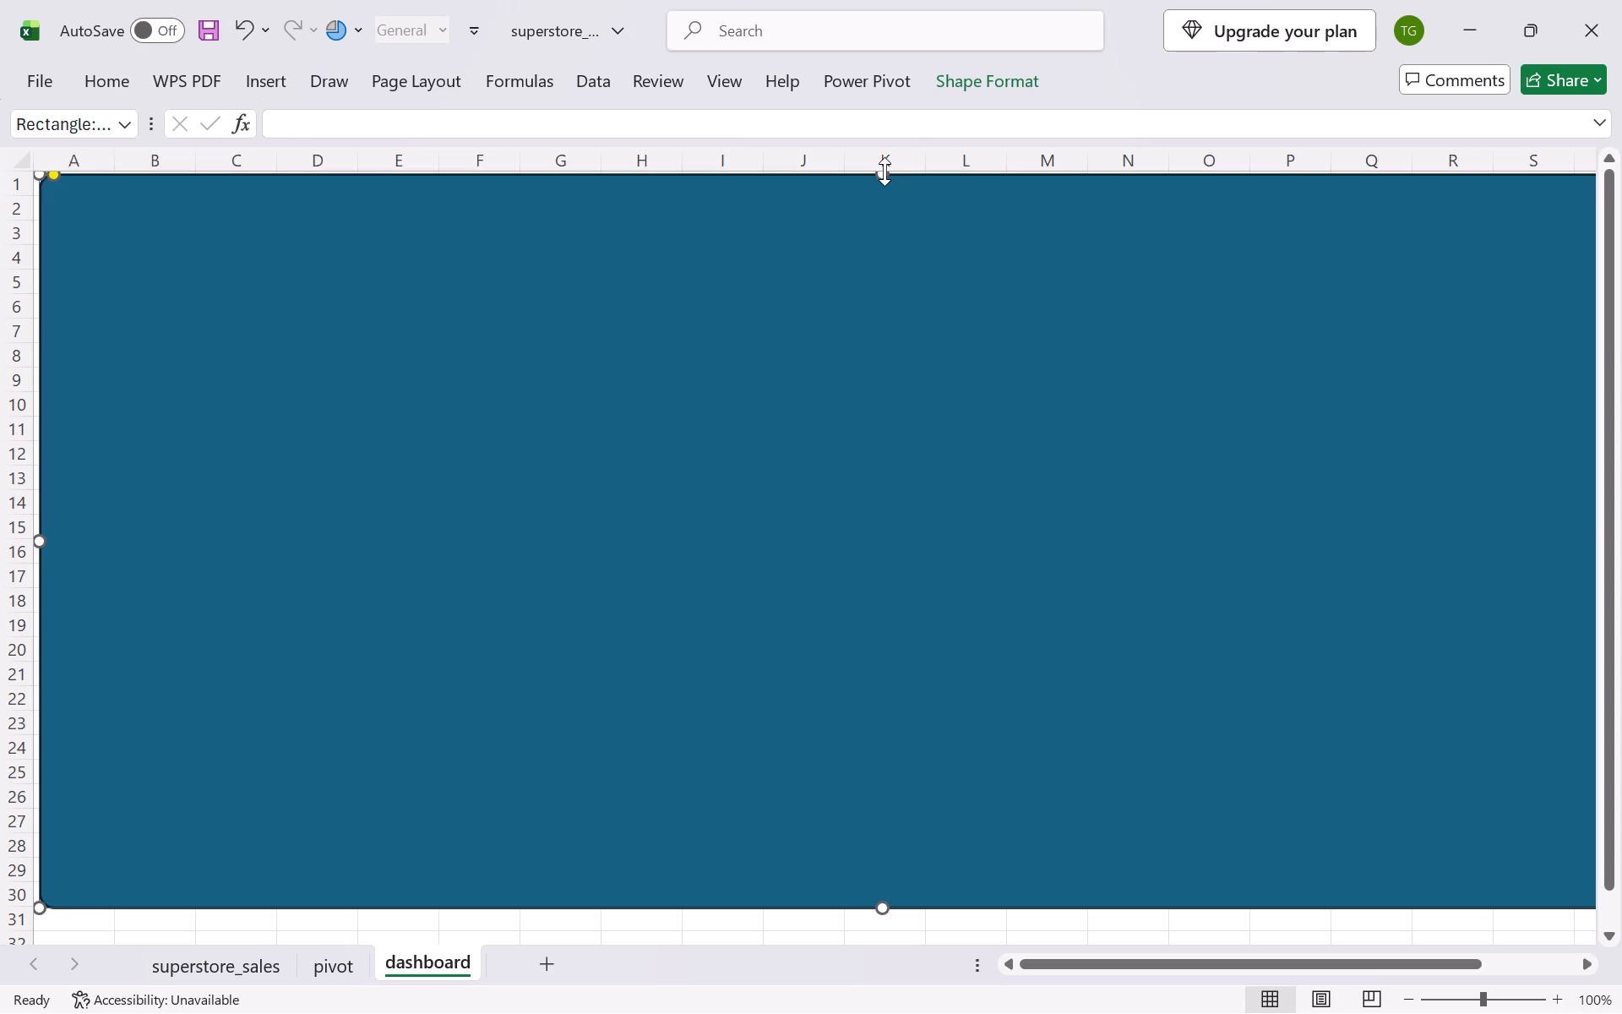
# Stretch the background rectangle up to the top edge of row 1 and down to about row 33.
pyautogui.moveTo(884, 172); pyautogui.dragTo(884, 162)
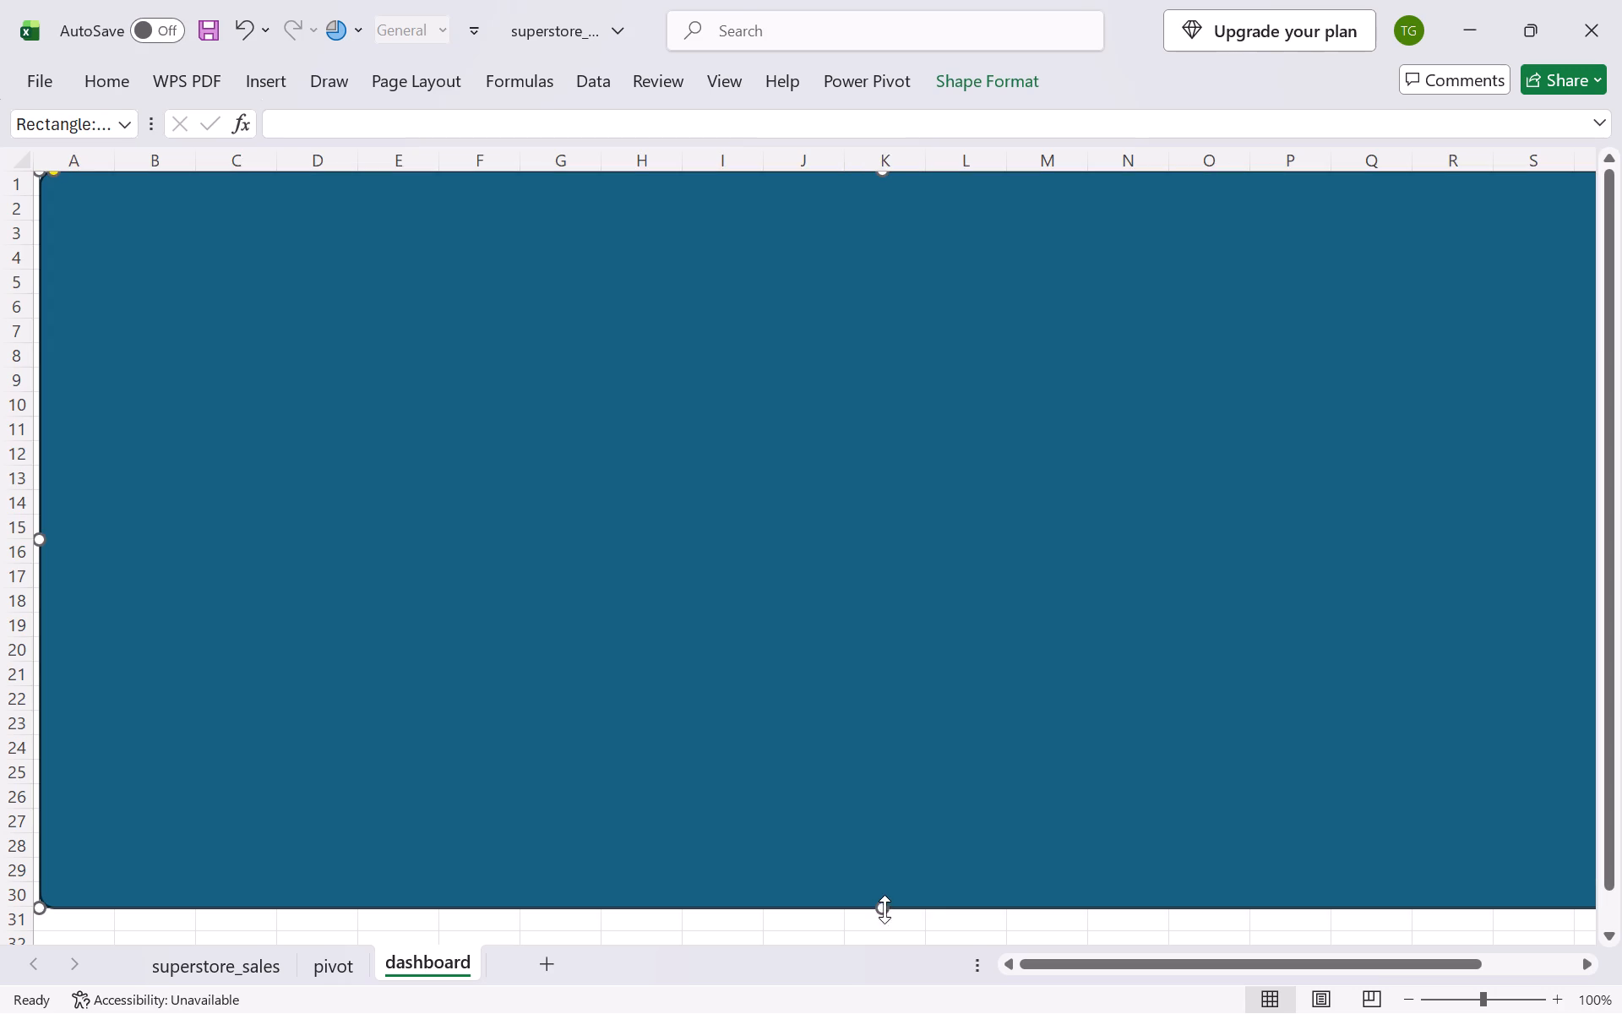
pyautogui.moveTo(881, 905); pyautogui.dragTo(874, 936)
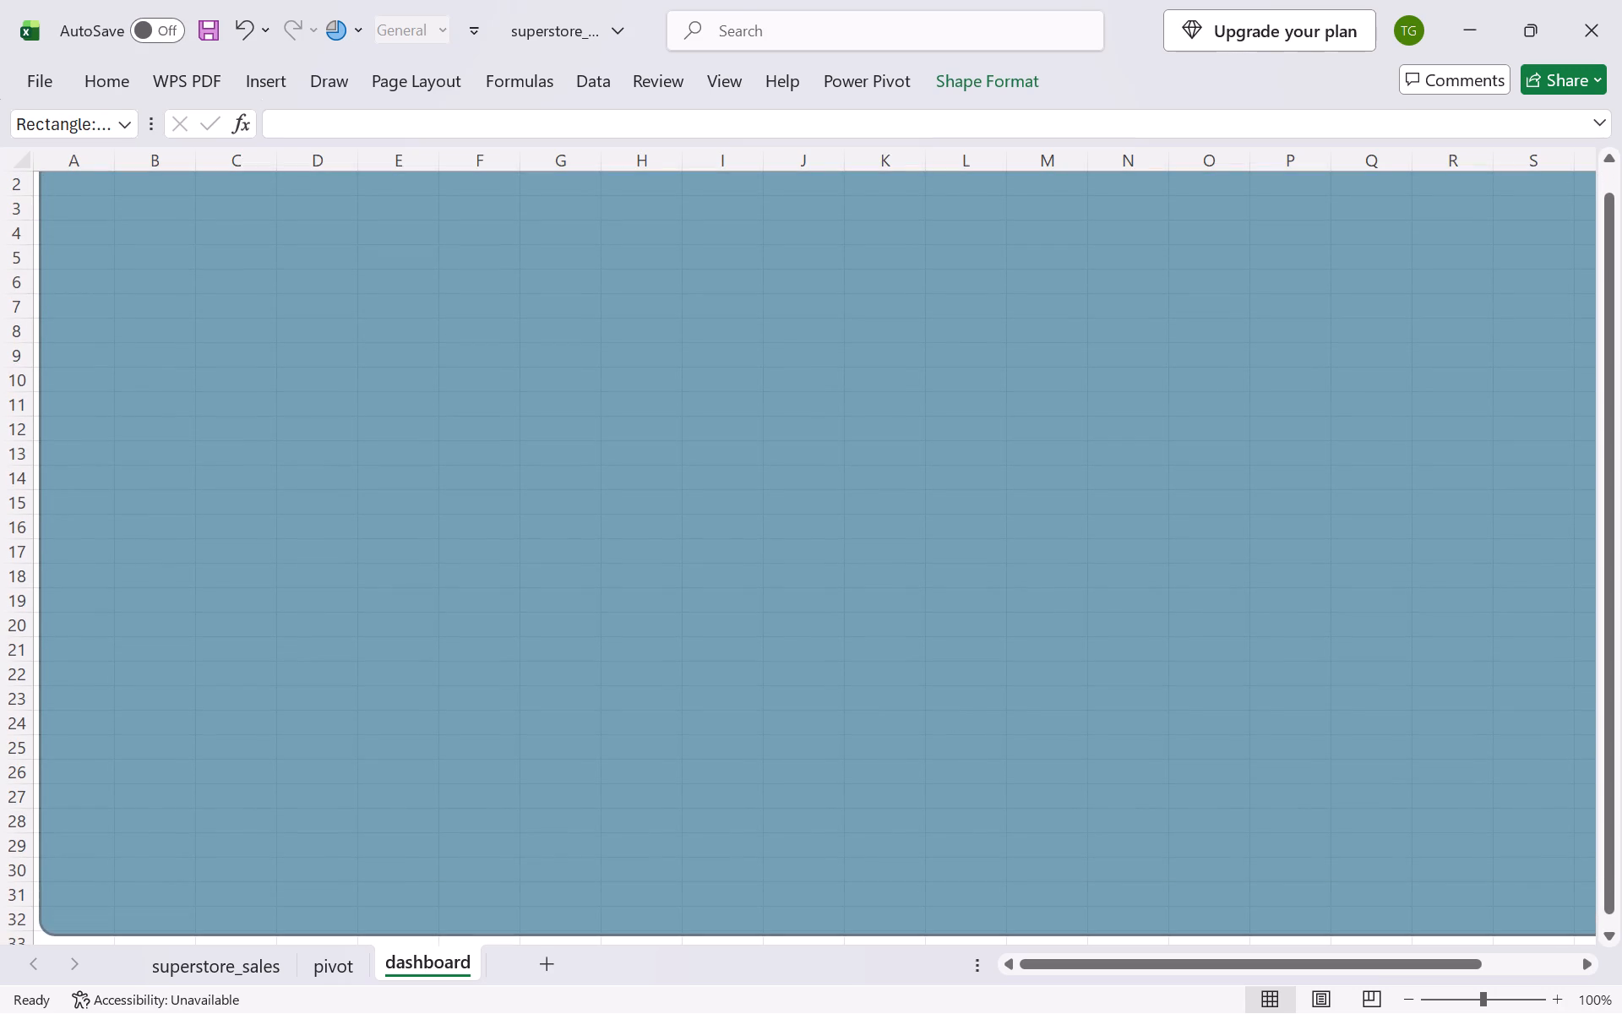
pyautogui.moveTo(874, 936); pyautogui.dragTo(864, 923)
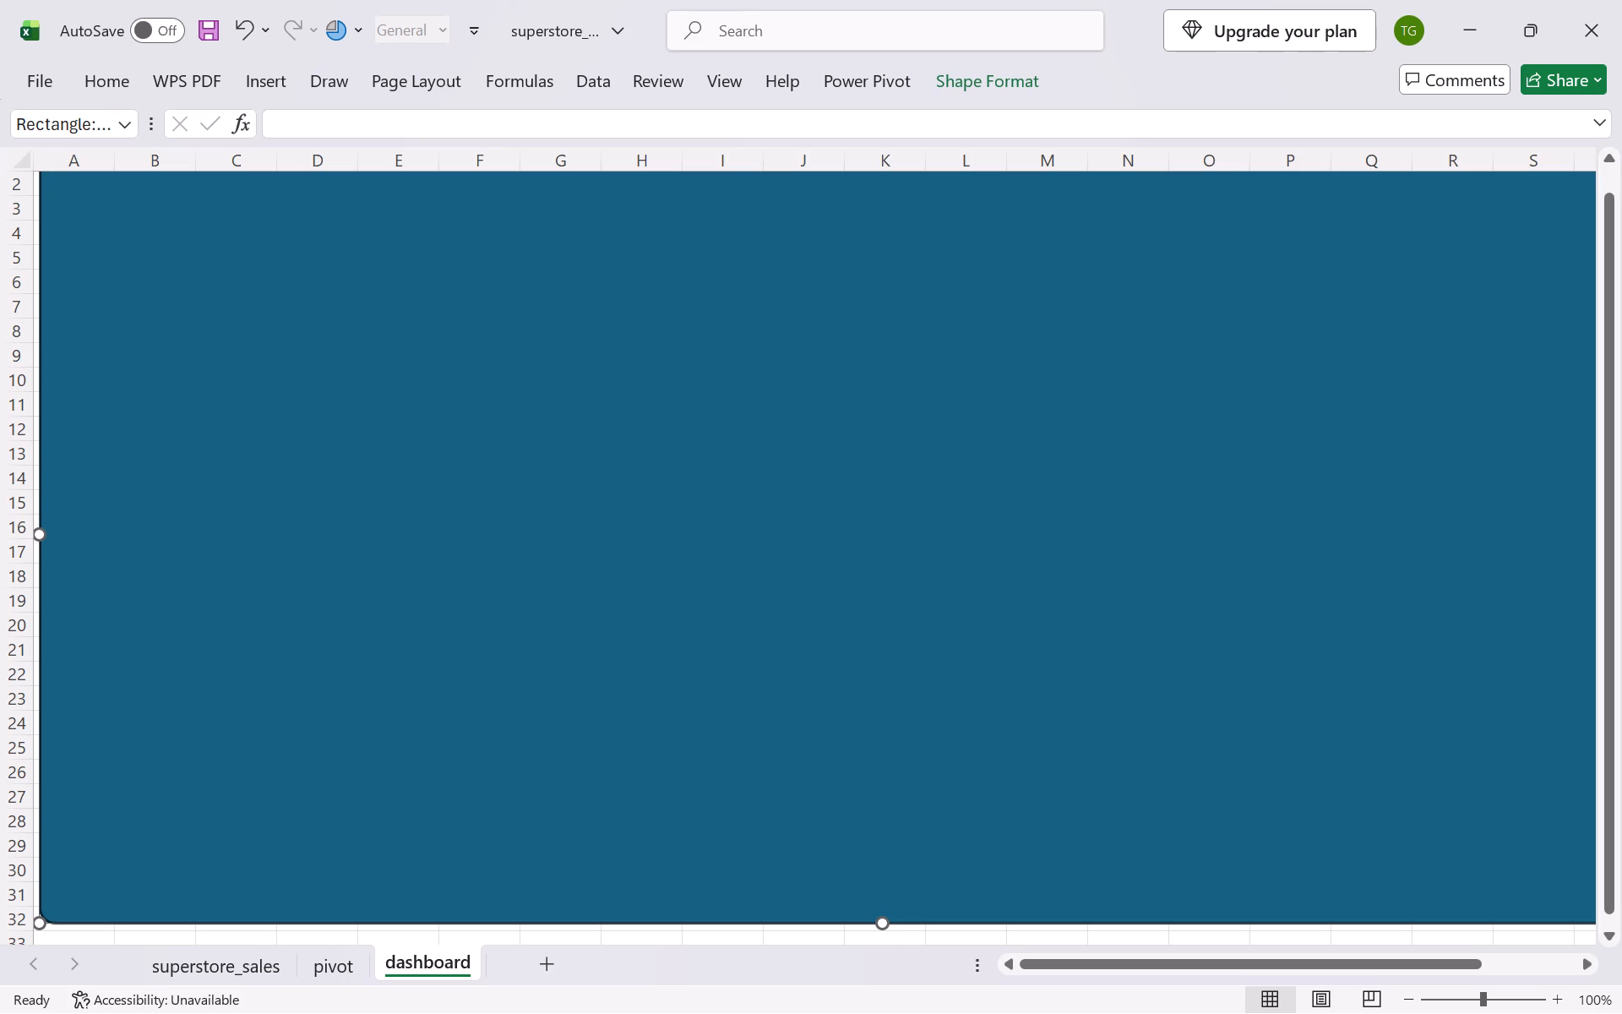
pyautogui.moveTo(876, 919); pyautogui.dragTo(879, 941)
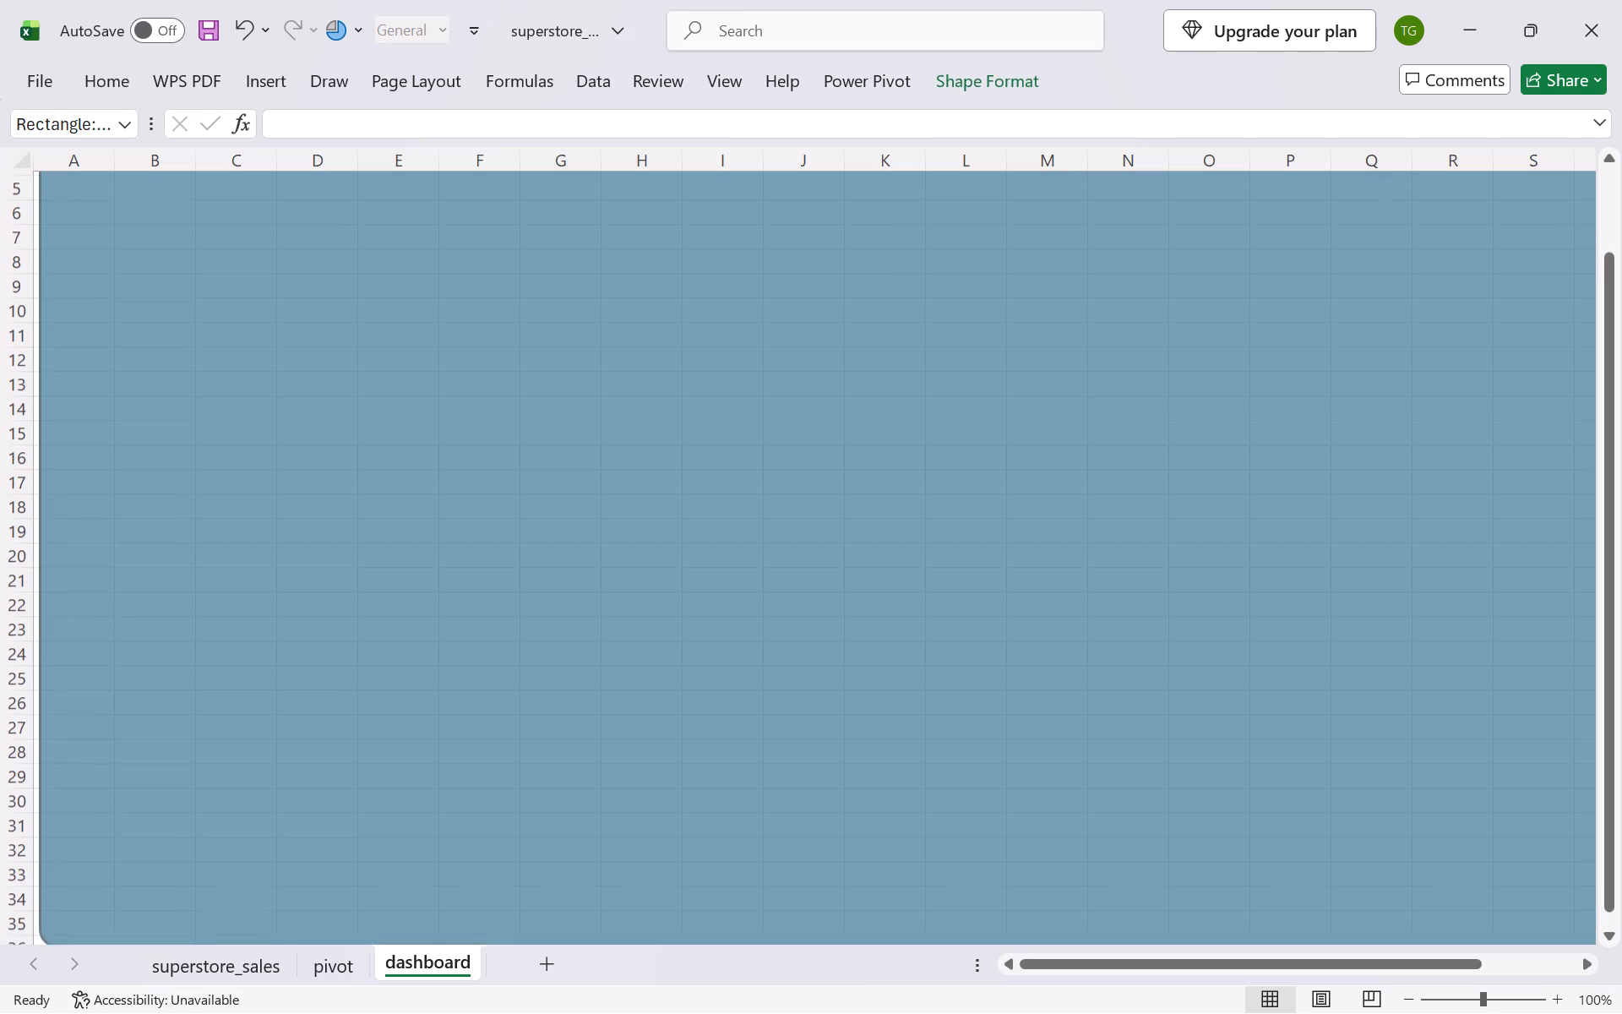
pyautogui.moveTo(879, 941); pyautogui.dragTo(870, 864)
pyautogui.scroll(6, 820, 630)
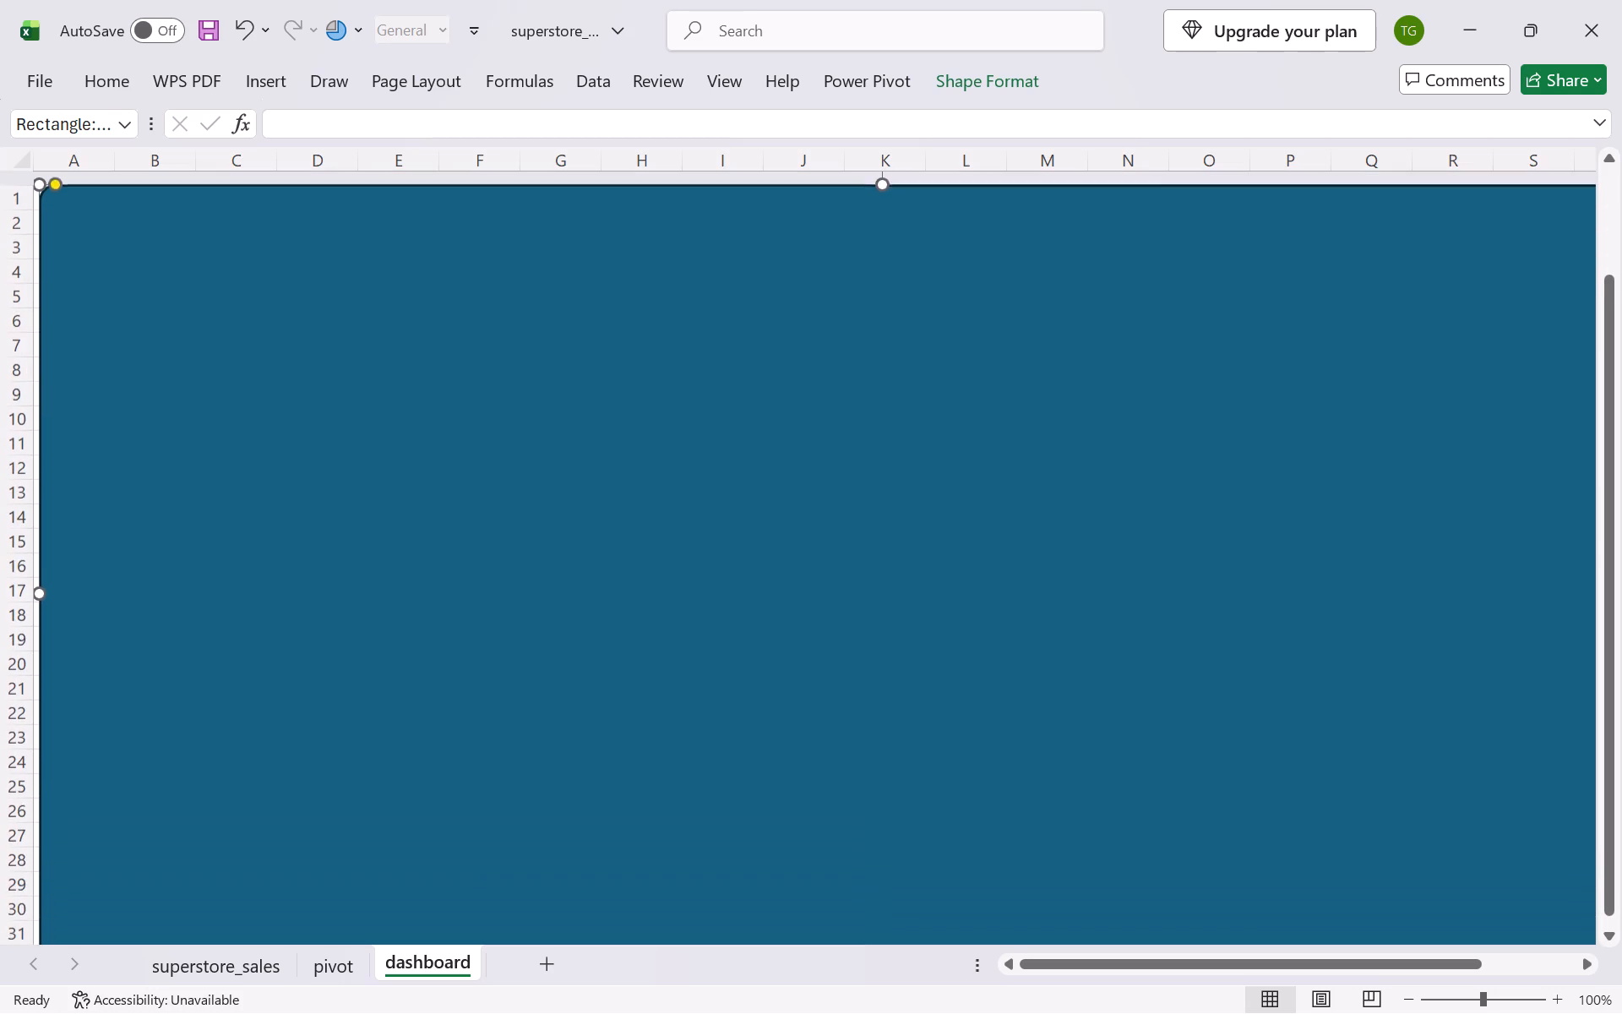
pyautogui.scroll(-1, 820, 630)
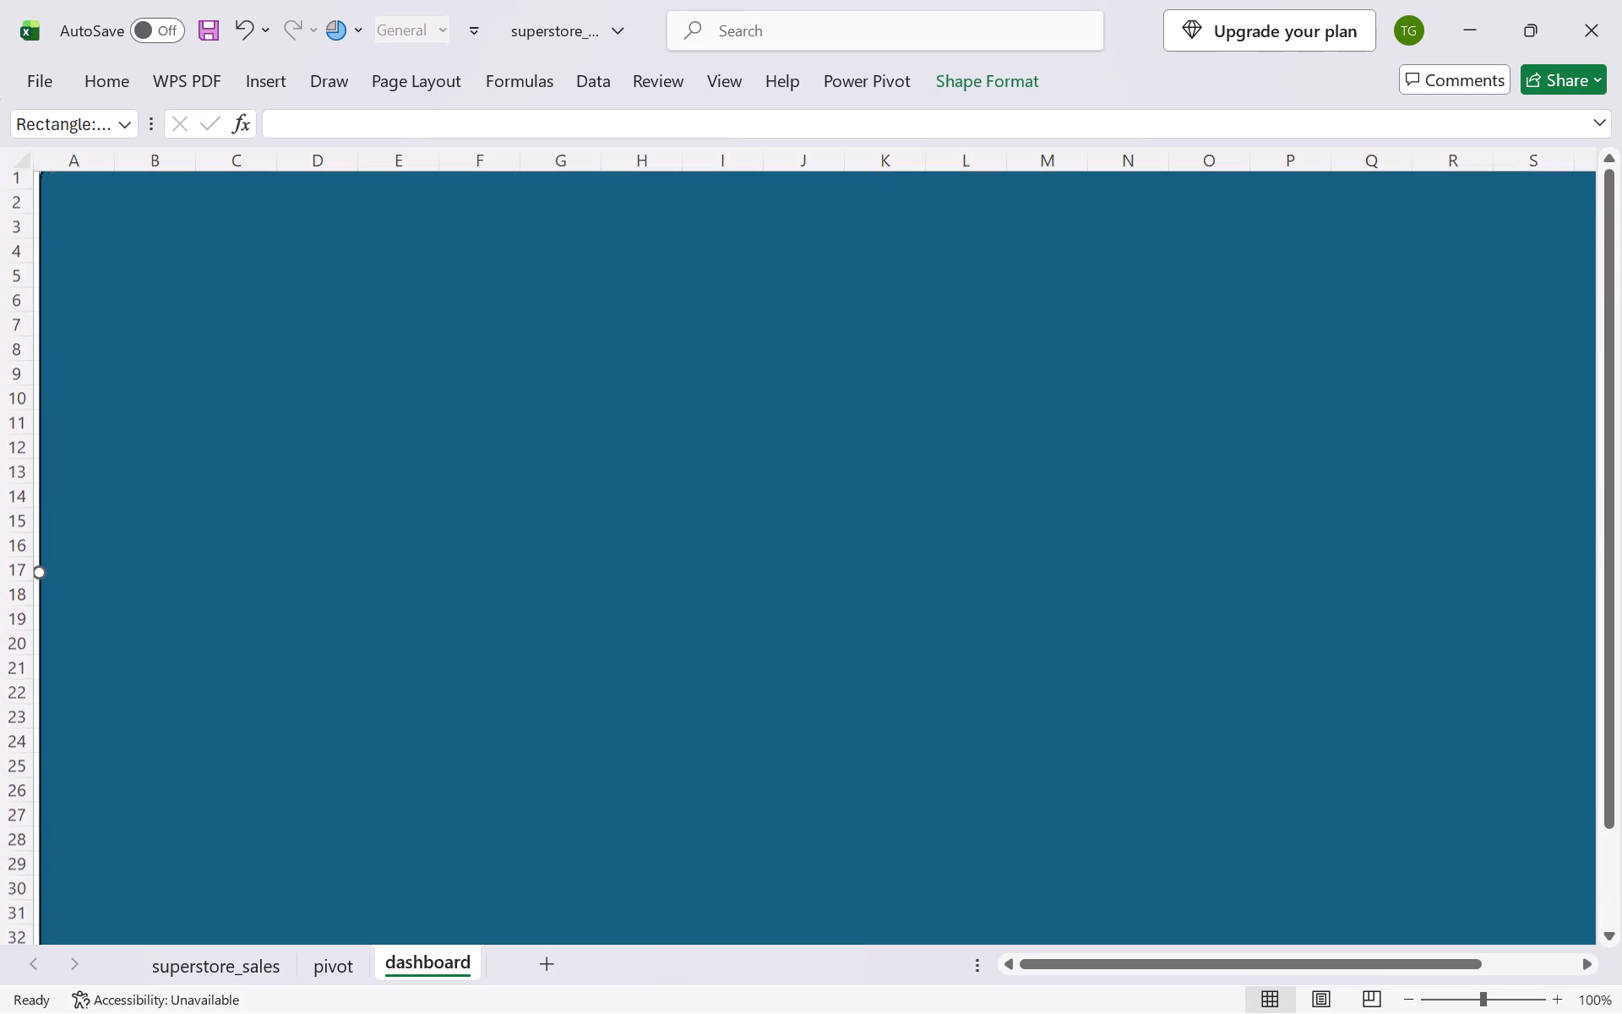
pyautogui.scroll(-1, 820, 630)
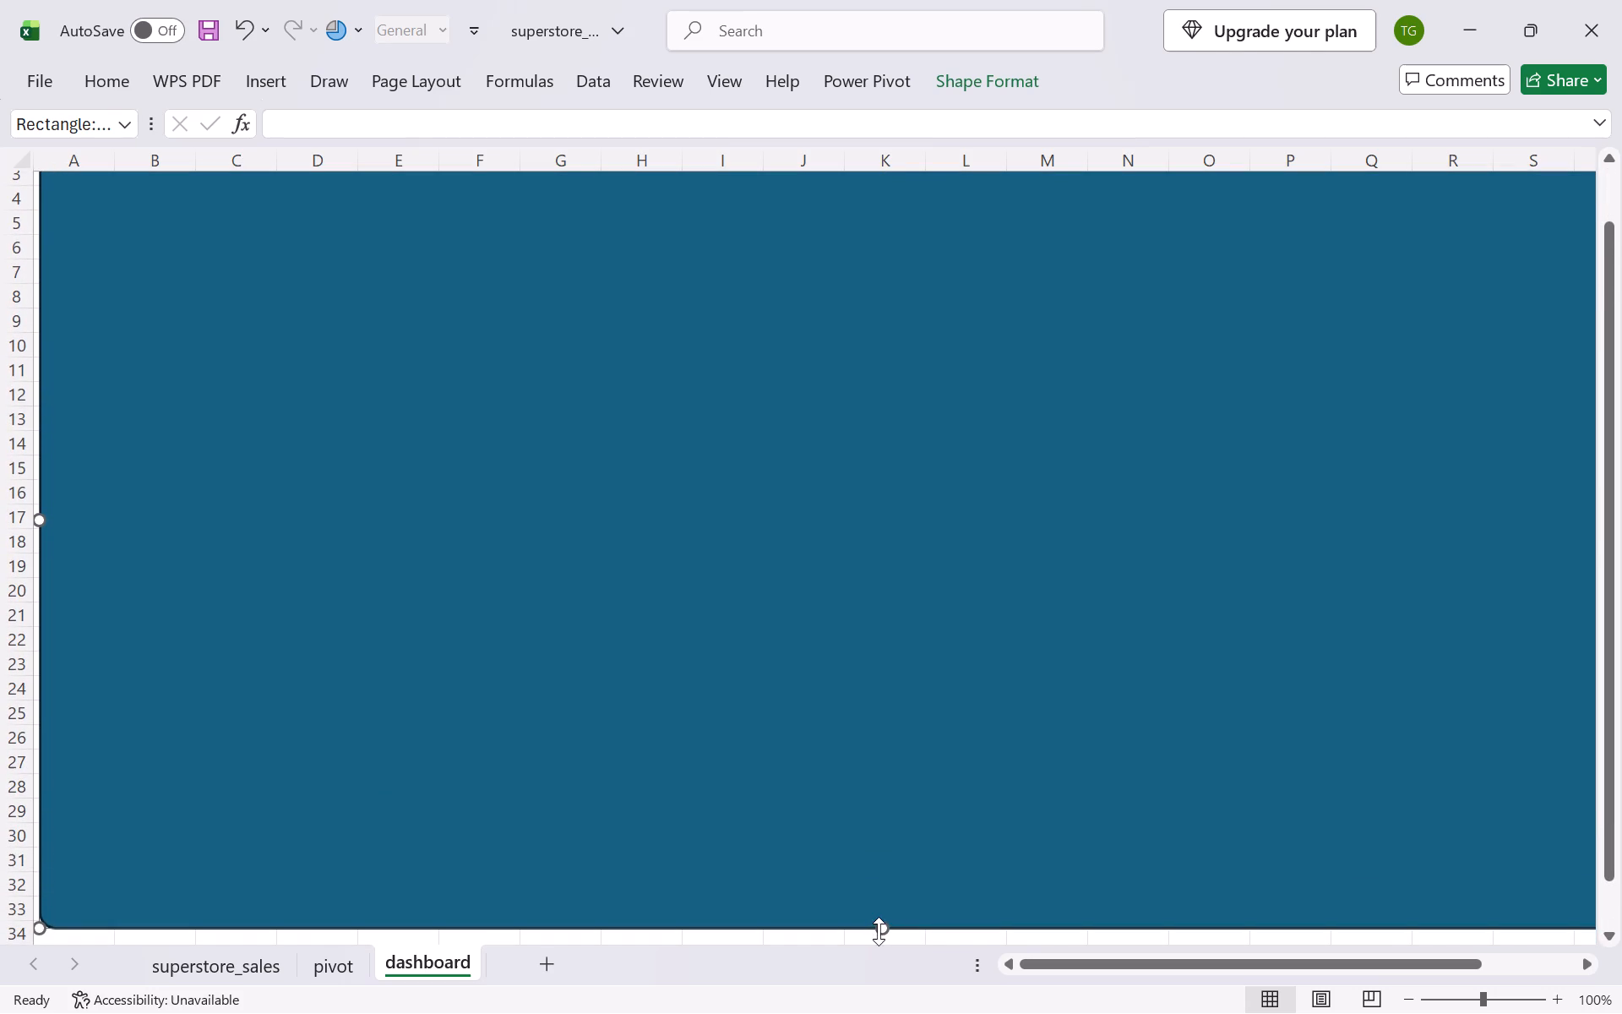
pyautogui.moveTo(879, 931); pyautogui.dragTo(880, 913)
pyautogui.scroll(2, 850, 762)
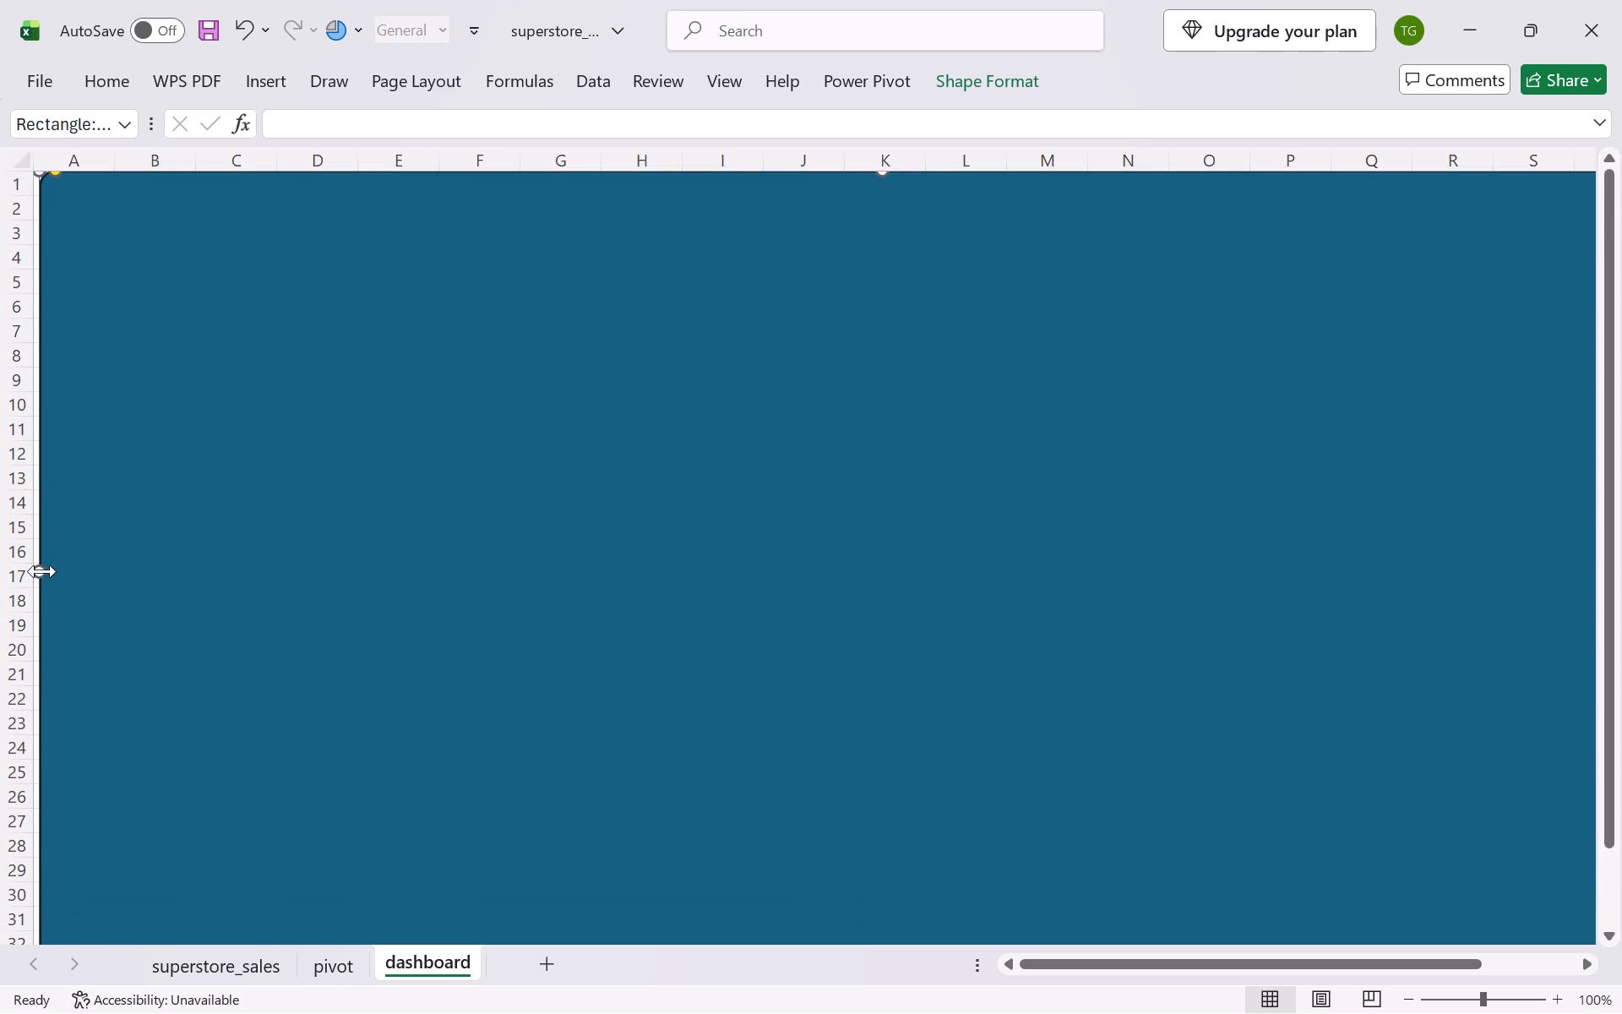
# Extend the background rectangle's left side to the sheet's edge and pull its right side in to just inside column T.
pyautogui.moveTo(42, 571); pyautogui.dragTo(19, 574)
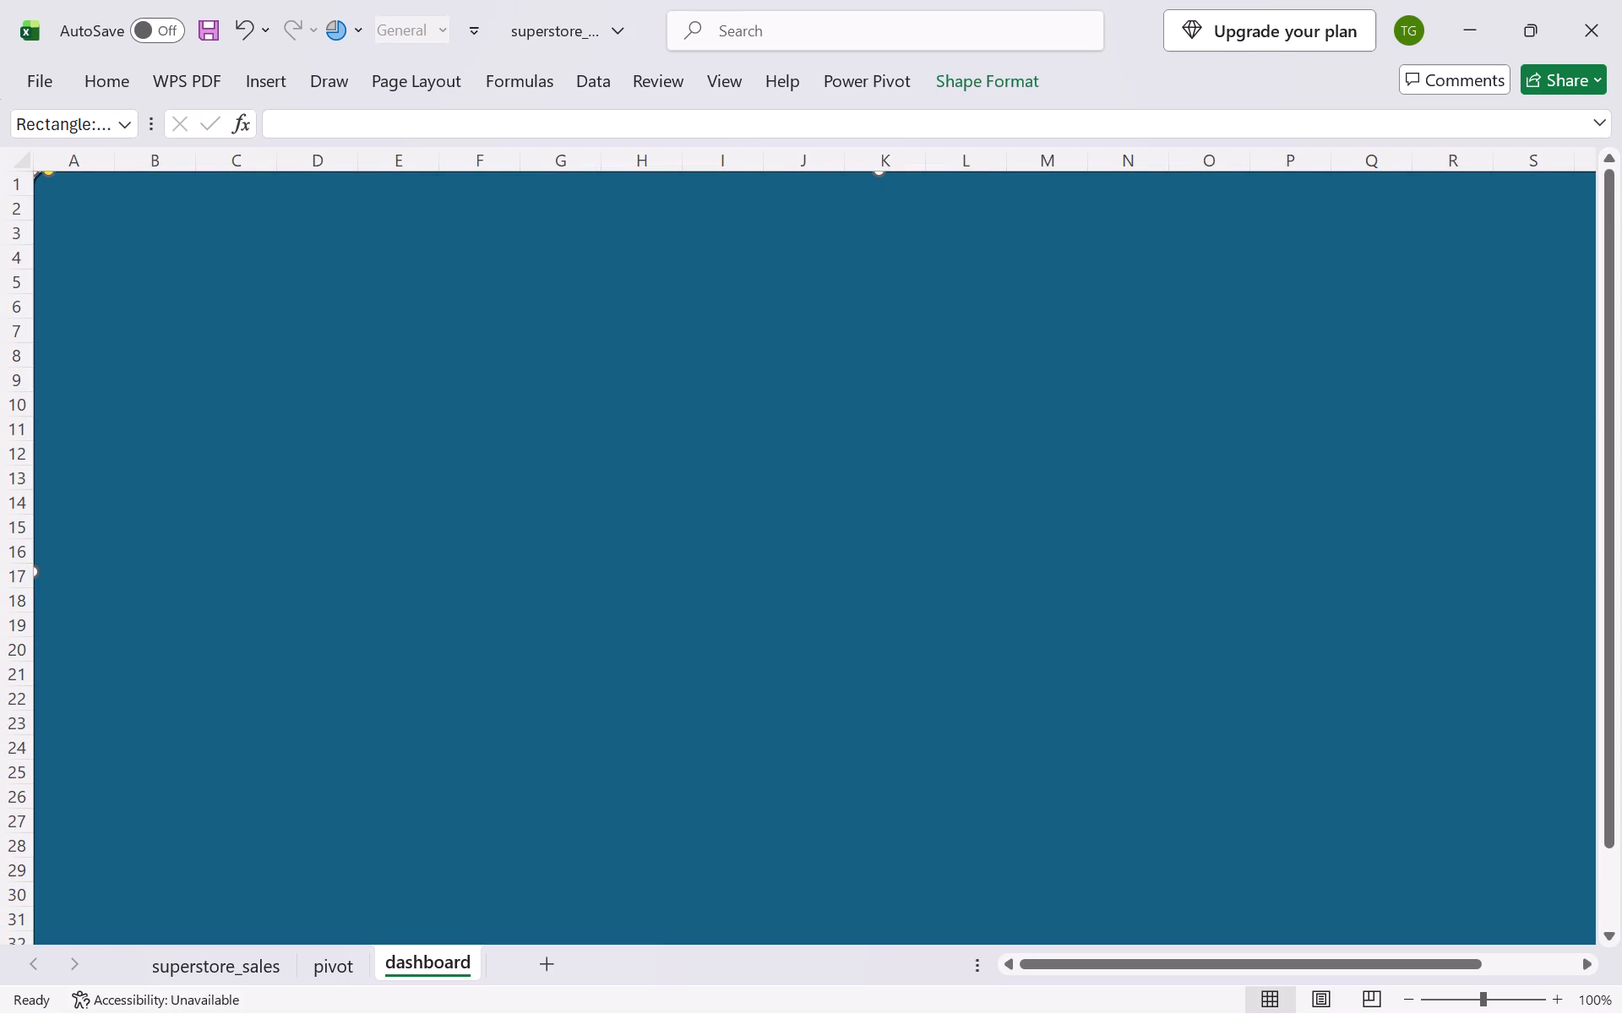
pyautogui.hscroll(-1, 955, 536)
pyautogui.hscroll(2, 955, 536)
pyautogui.scroll(-1, 955, 536)
pyautogui.scroll(1, 955, 536)
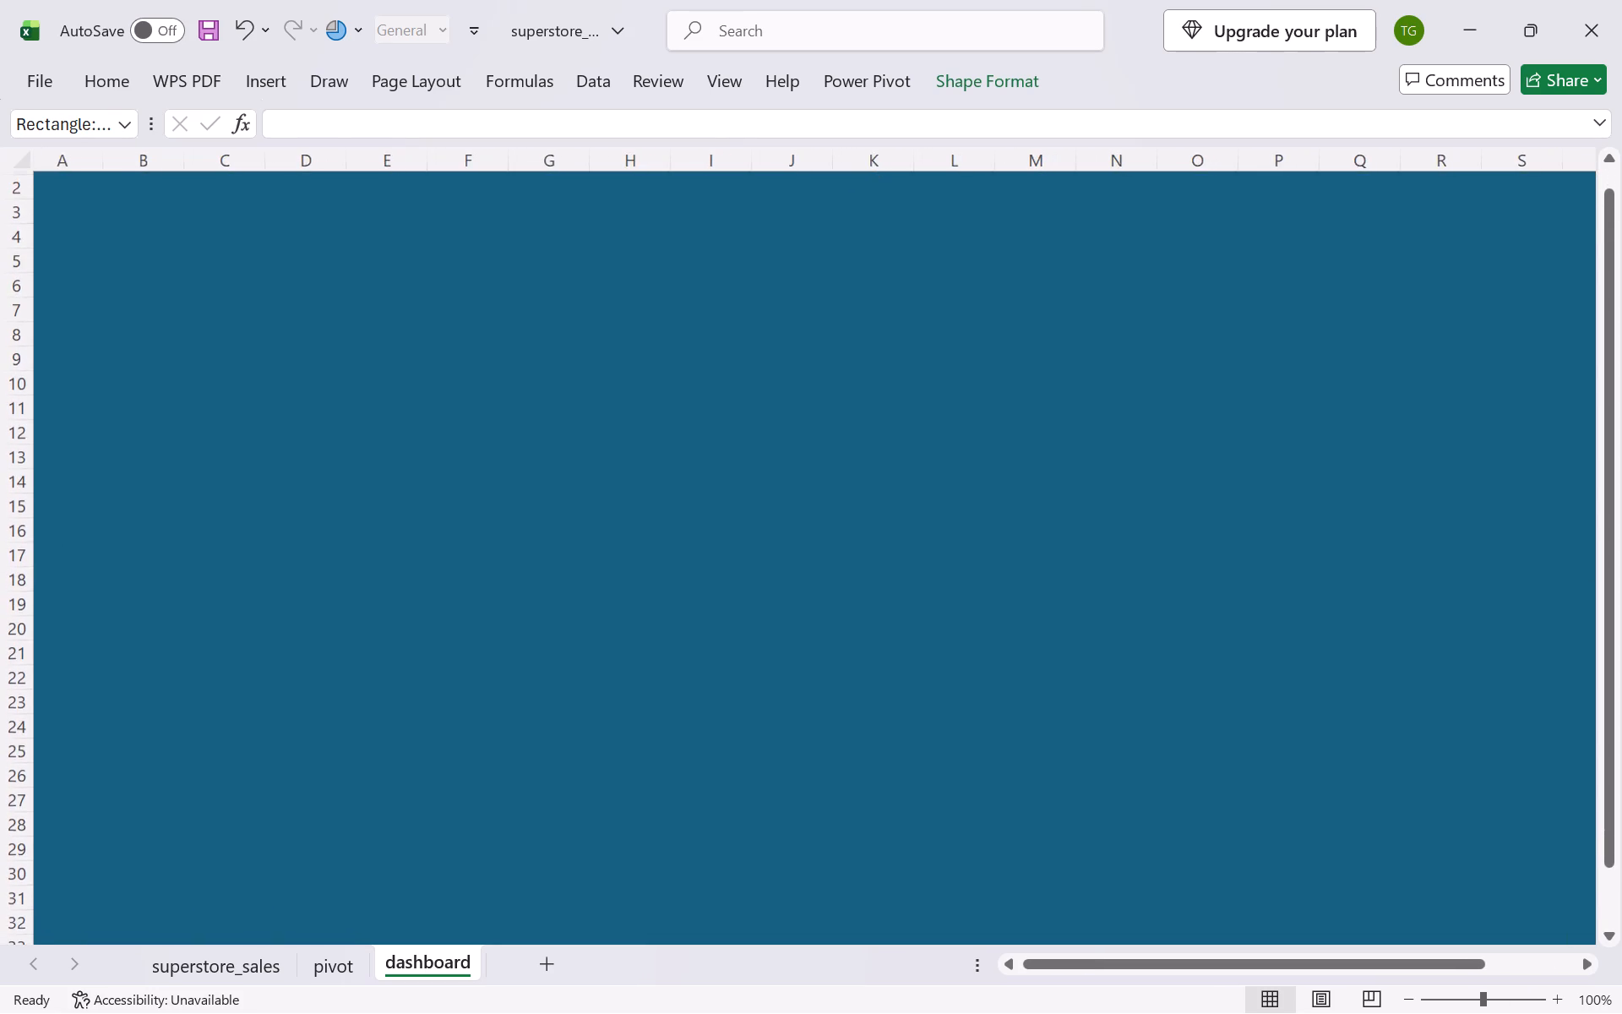
pyautogui.scroll(1, 955, 536)
pyautogui.hscroll(-1, 955, 536)
pyautogui.hscroll(2, 955, 536)
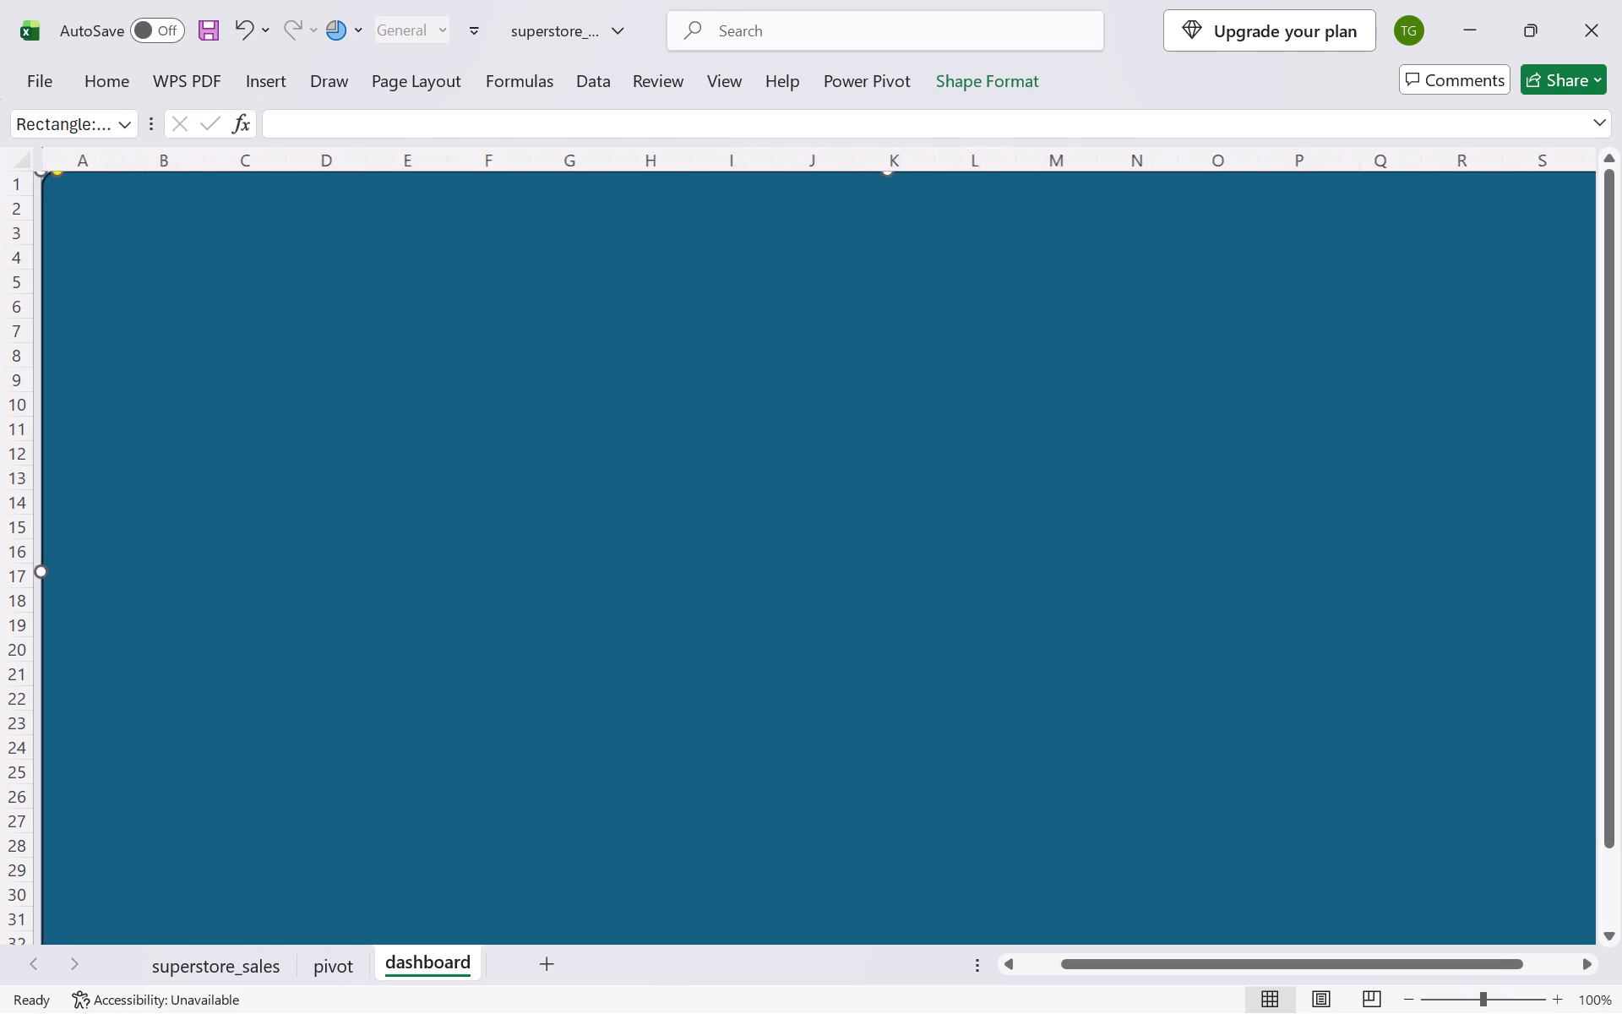
pyautogui.hscroll(-3, 955, 536)
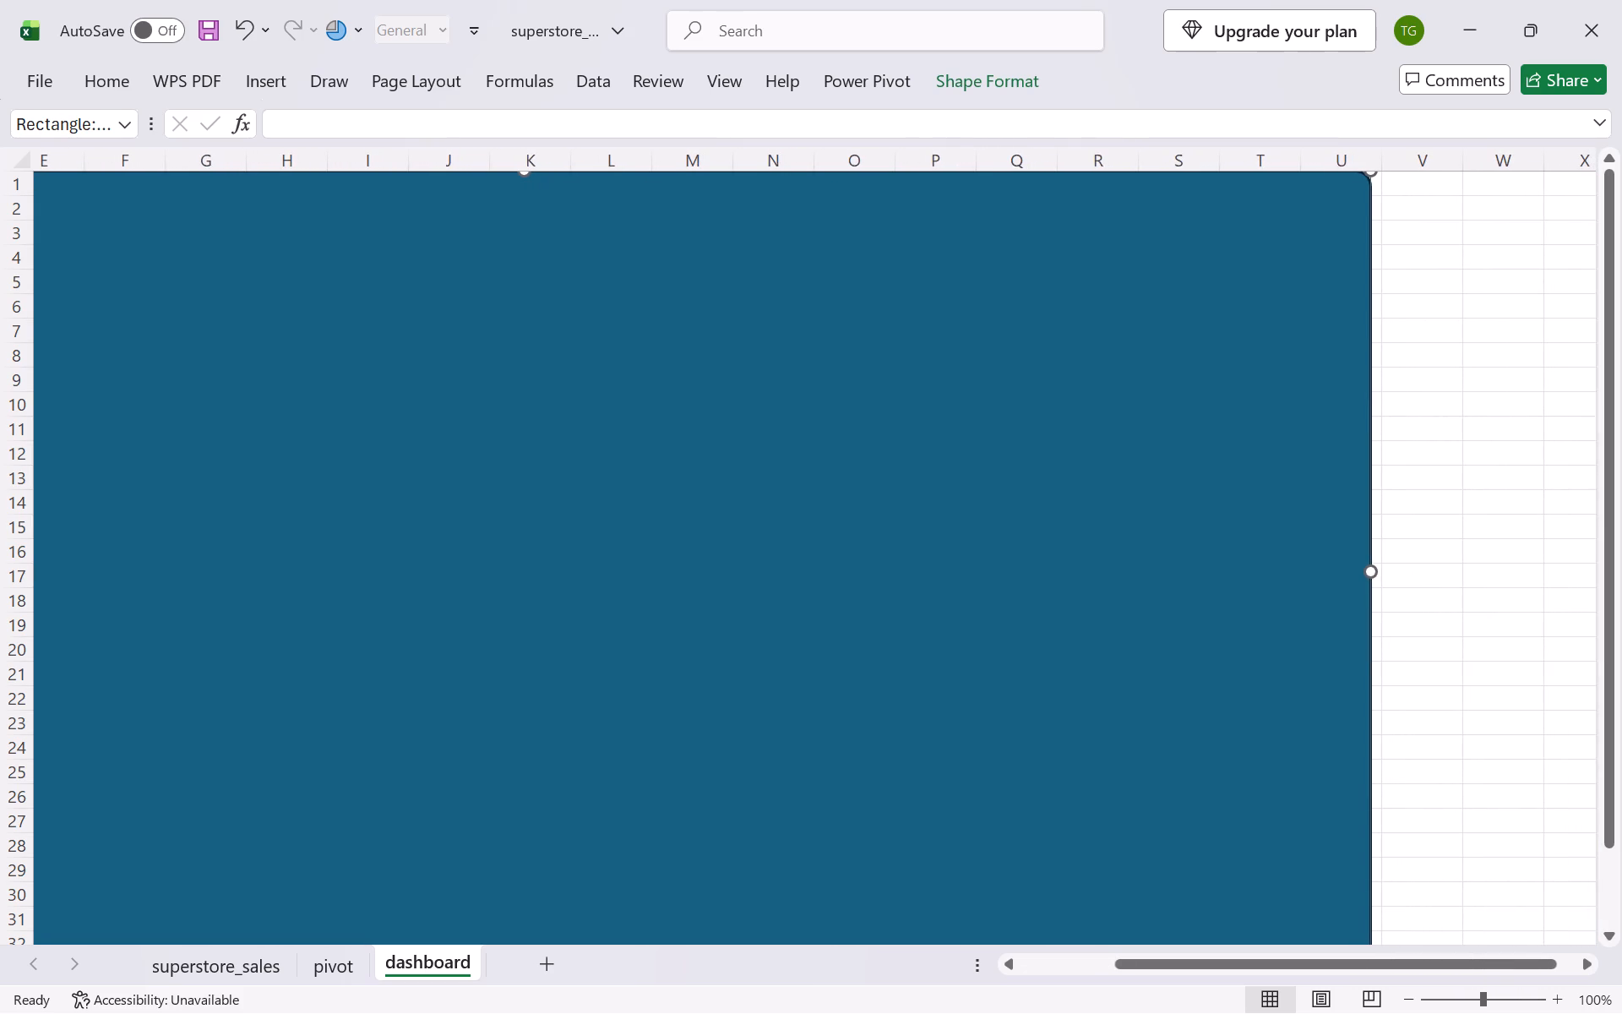
pyautogui.moveTo(1372, 574); pyautogui.dragTo(1301, 582)
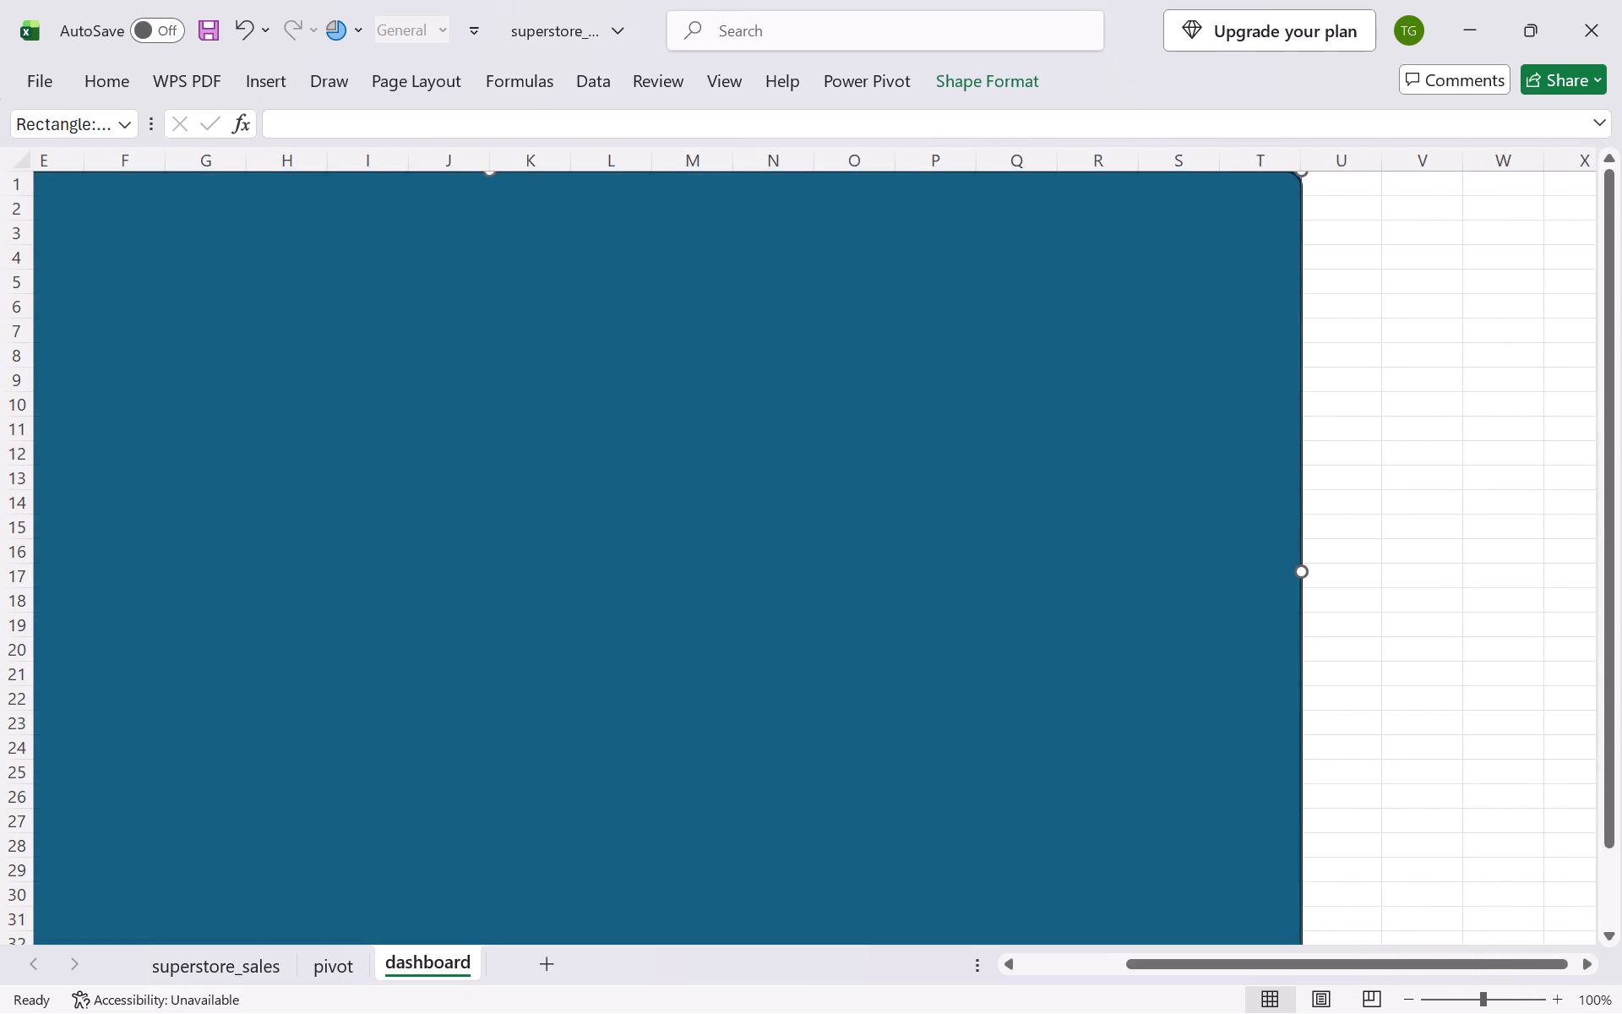
pyautogui.hscroll(5, 1301, 582)
pyautogui.hscroll(-2, 1301, 582)
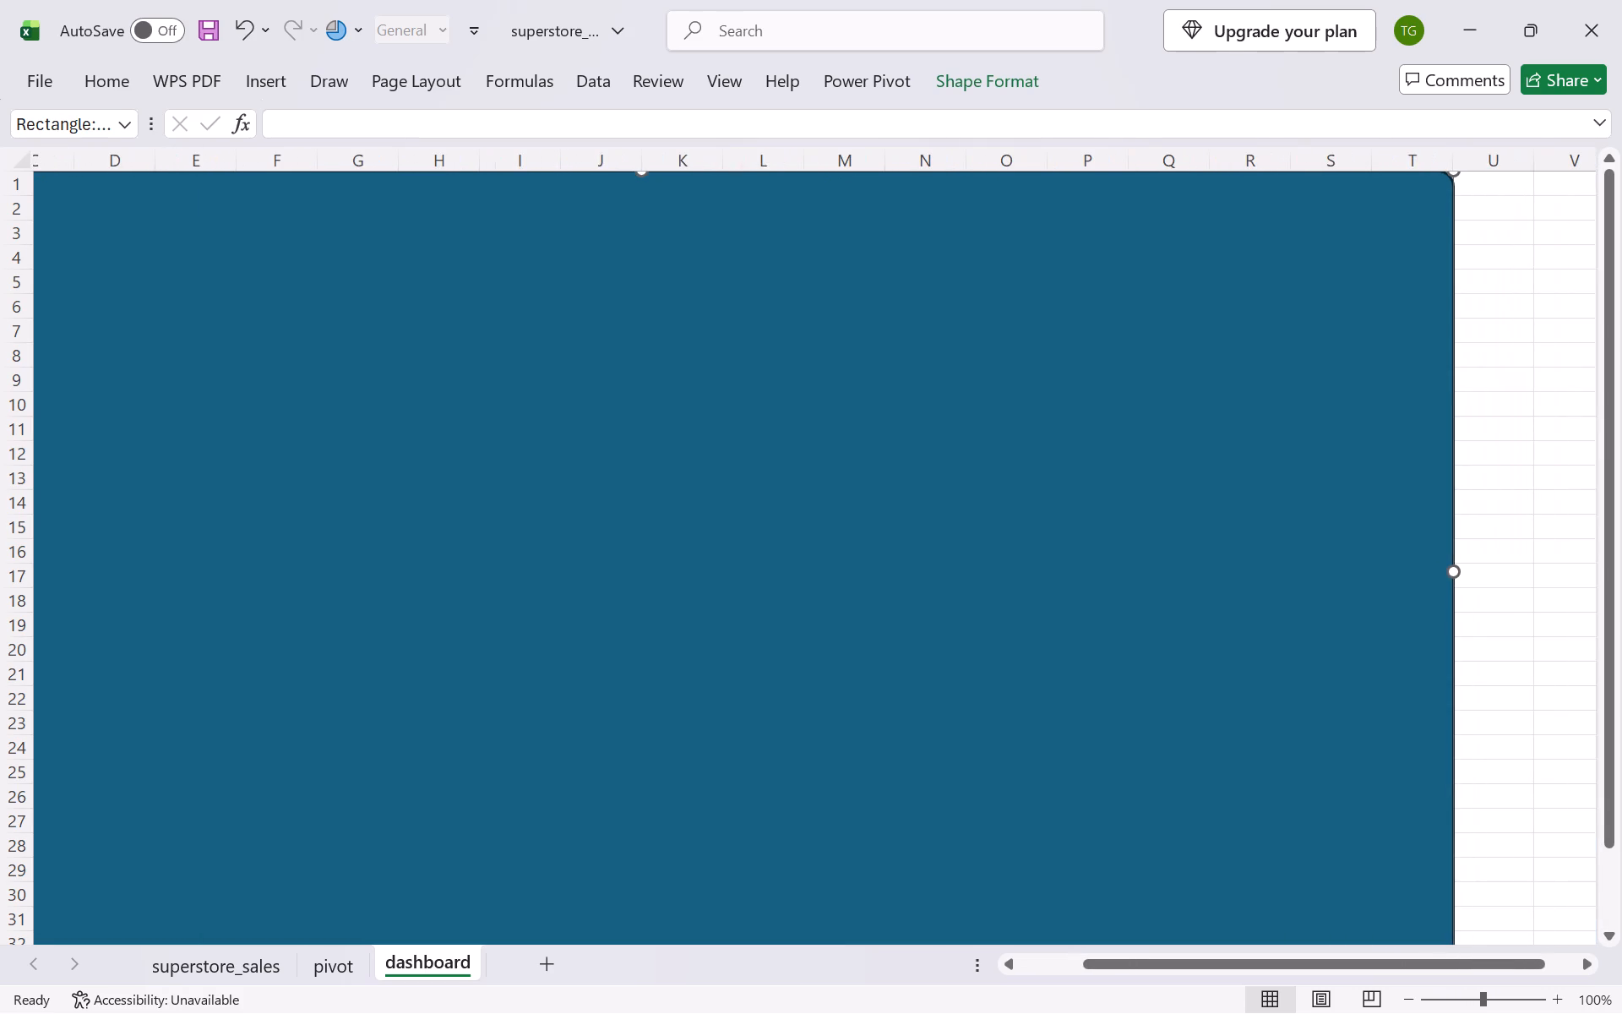
pyautogui.moveTo(1458, 575); pyautogui.dragTo(1403, 587)
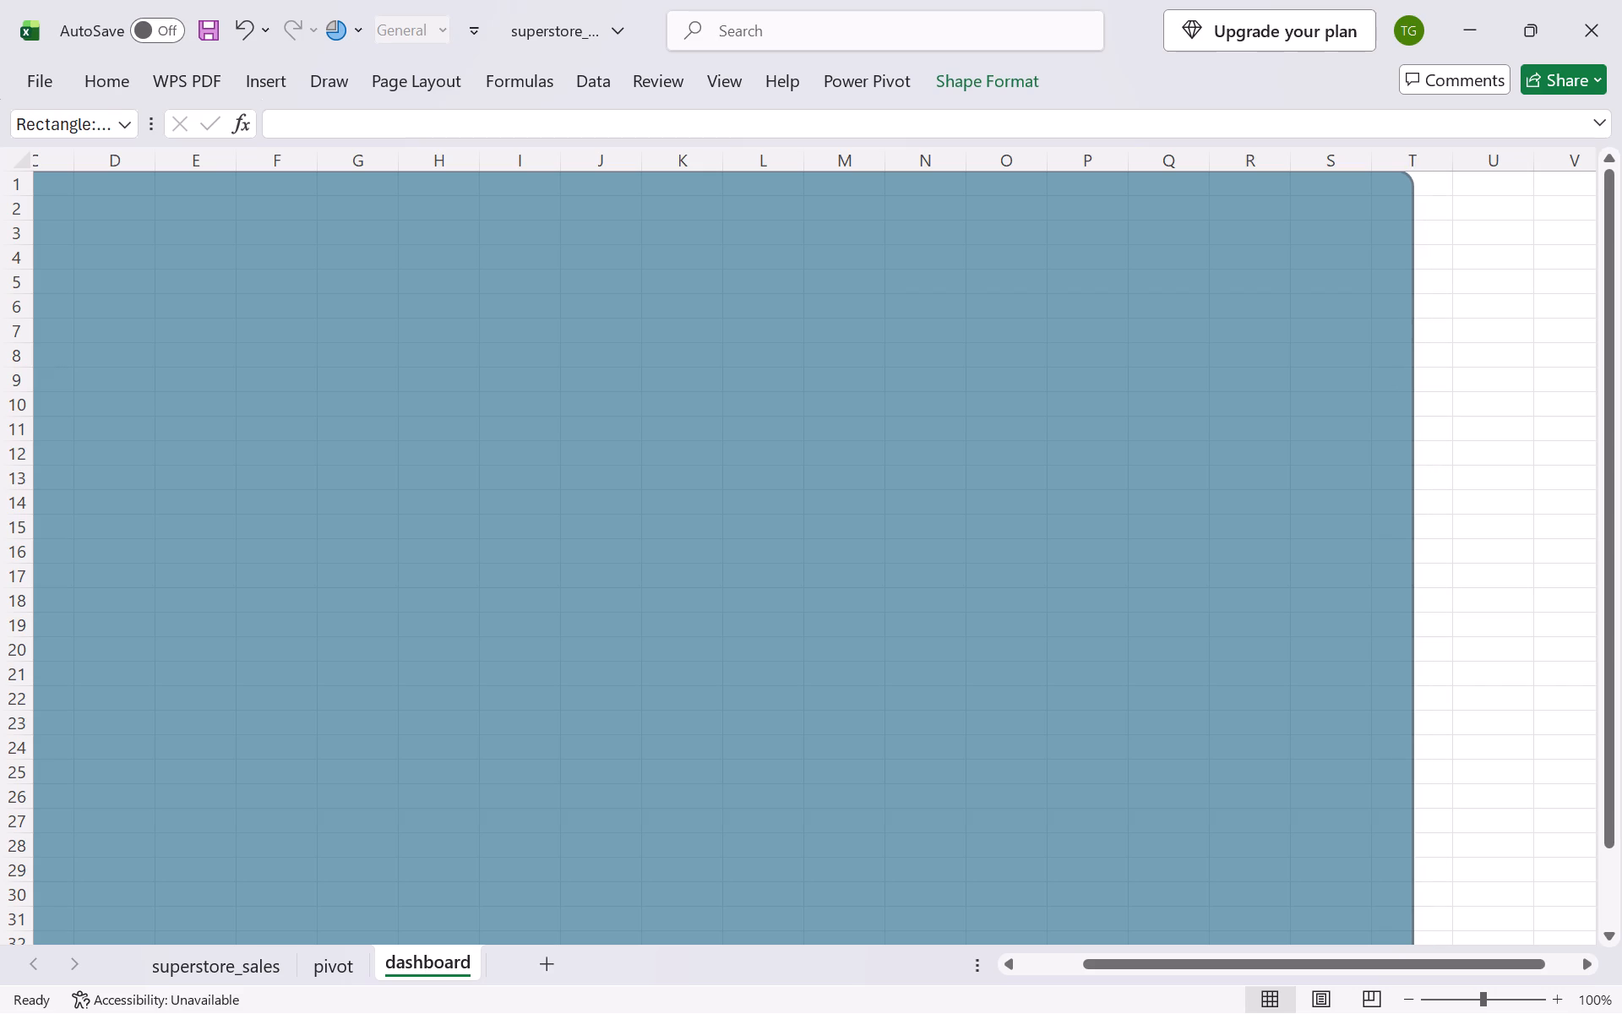
pyautogui.moveTo(1403, 587); pyautogui.dragTo(1397, 589)
pyautogui.hscroll(5, 1122, 590)
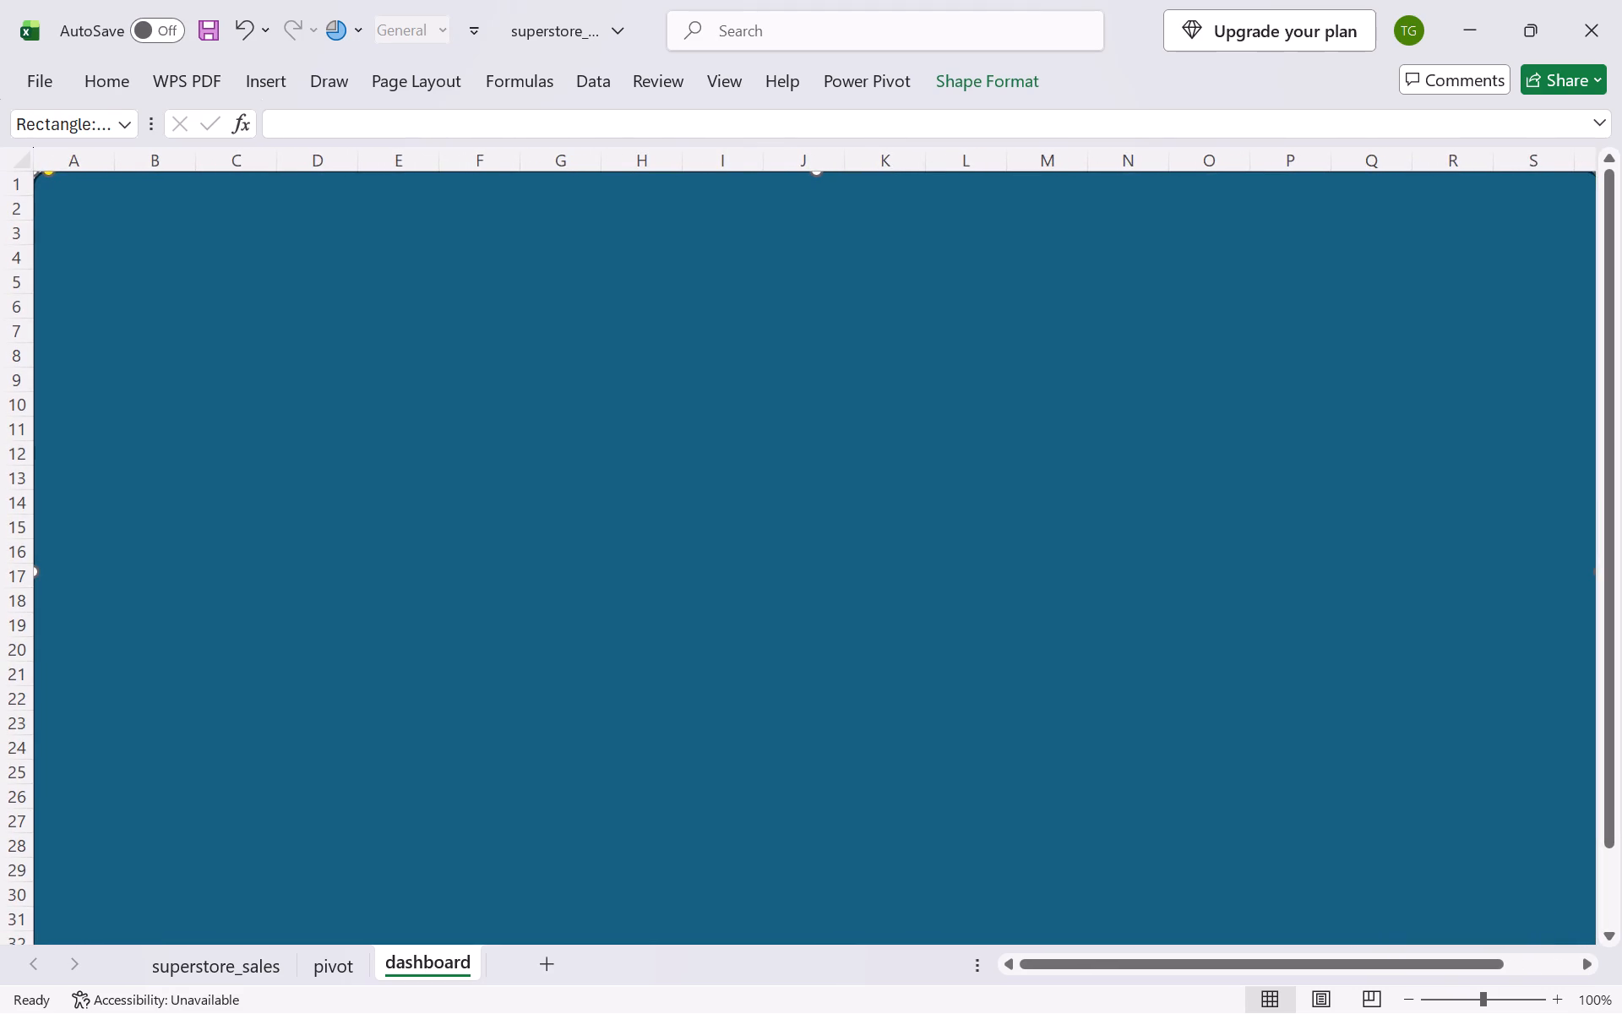
# Draw a tall rounded rectangle as a side panel over columns A to C, from row 1 to about row 30.
pyautogui.click(267, 84)
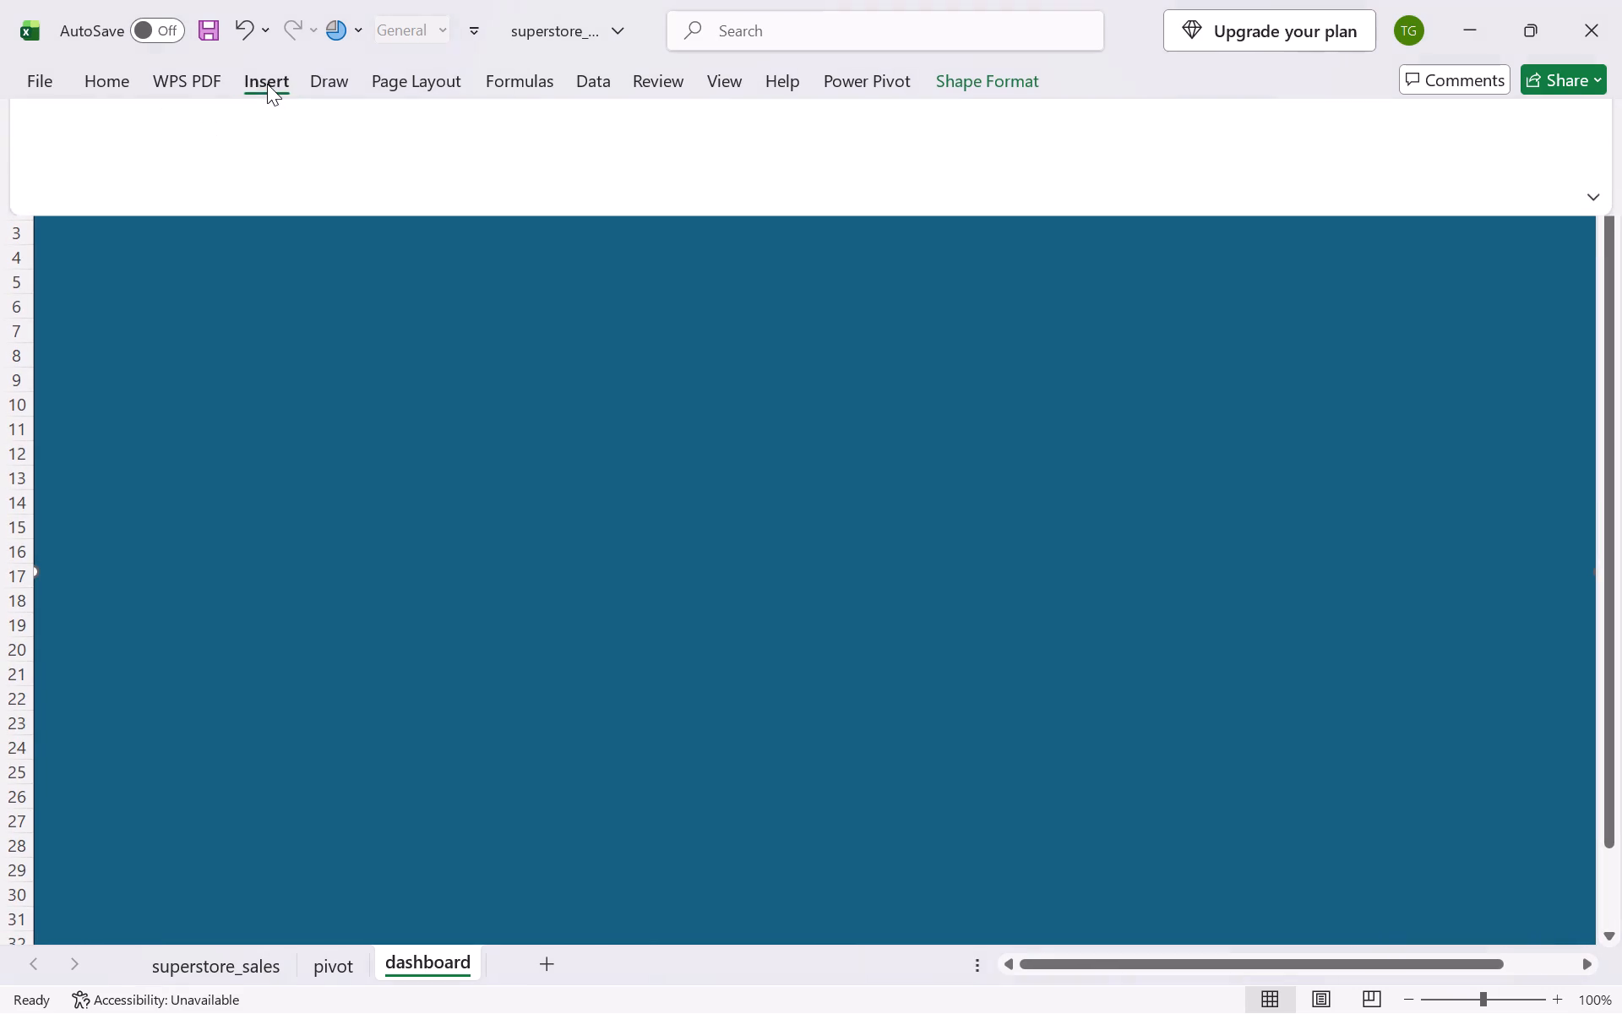
pyautogui.click(350, 138)
pyautogui.click(359, 265)
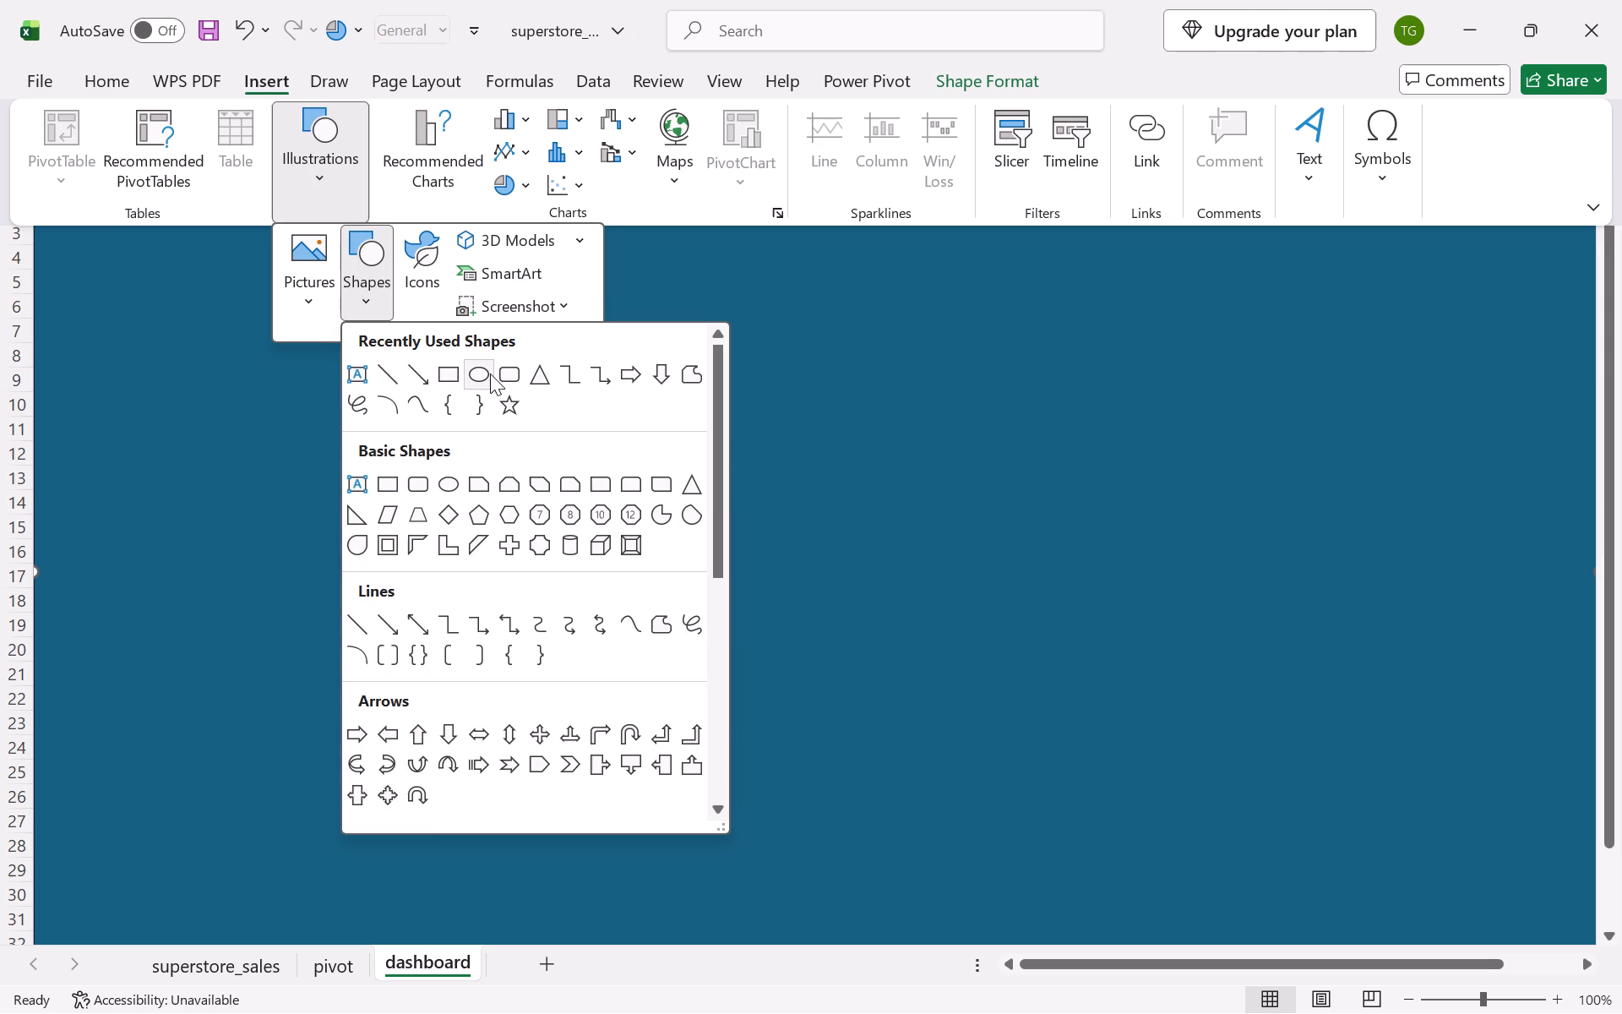
pyautogui.click(499, 373)
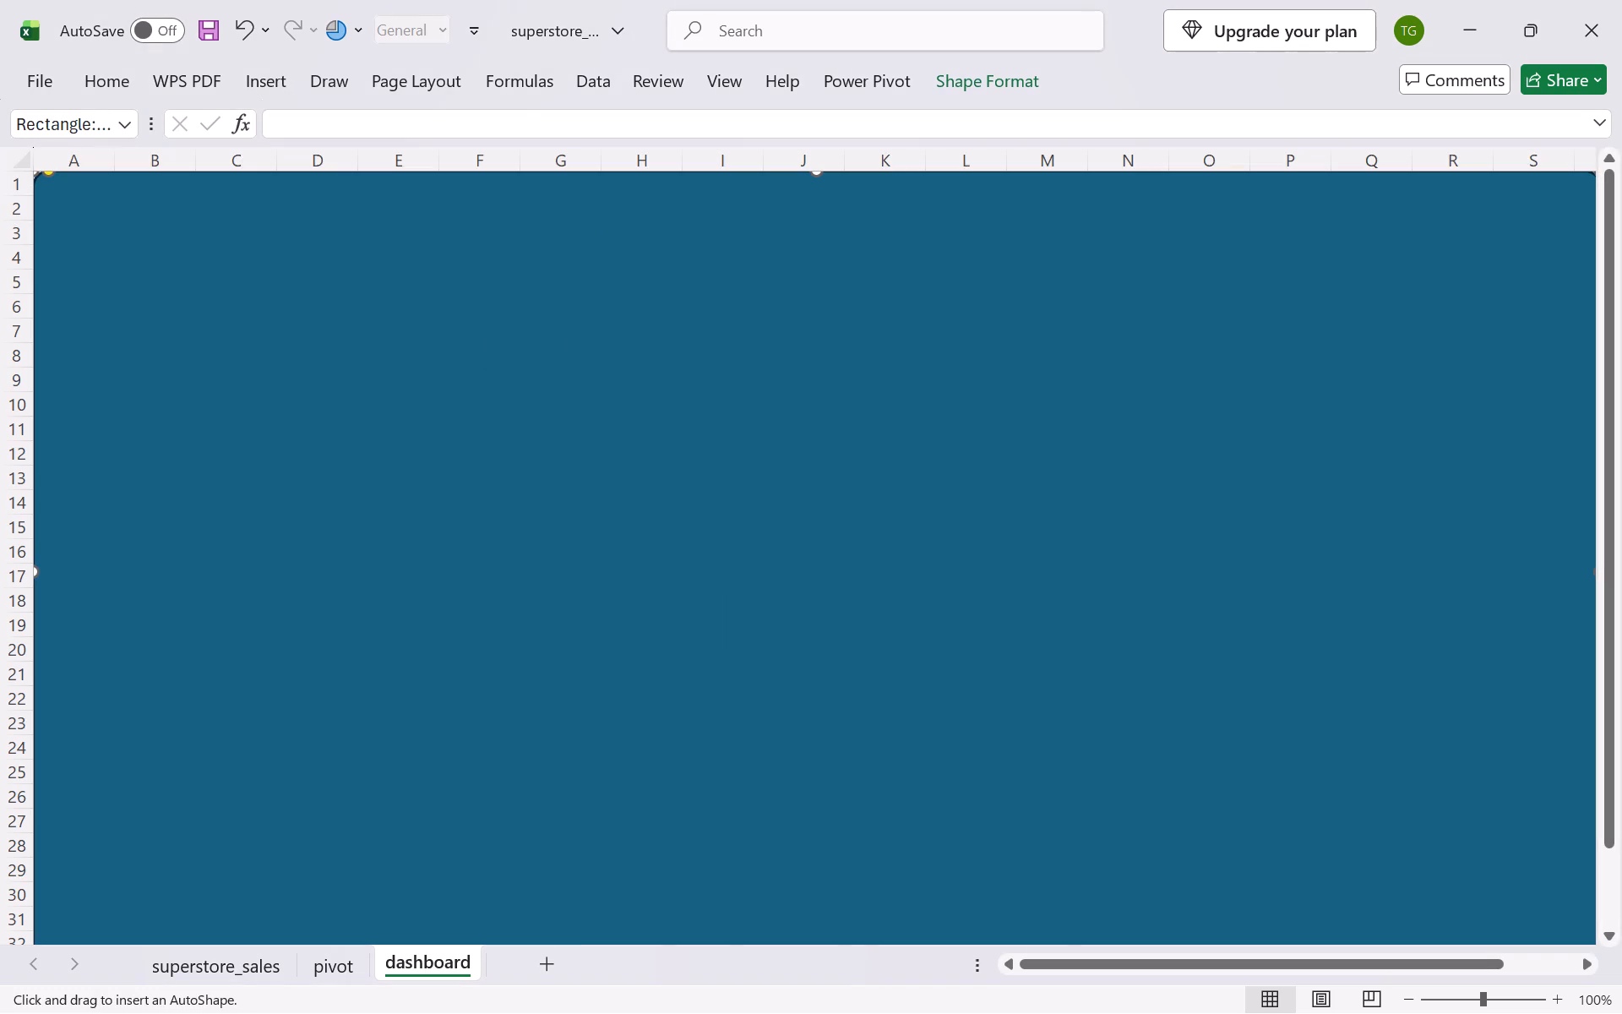
pyautogui.moveTo(47, 190); pyautogui.dragTo(129, 418)
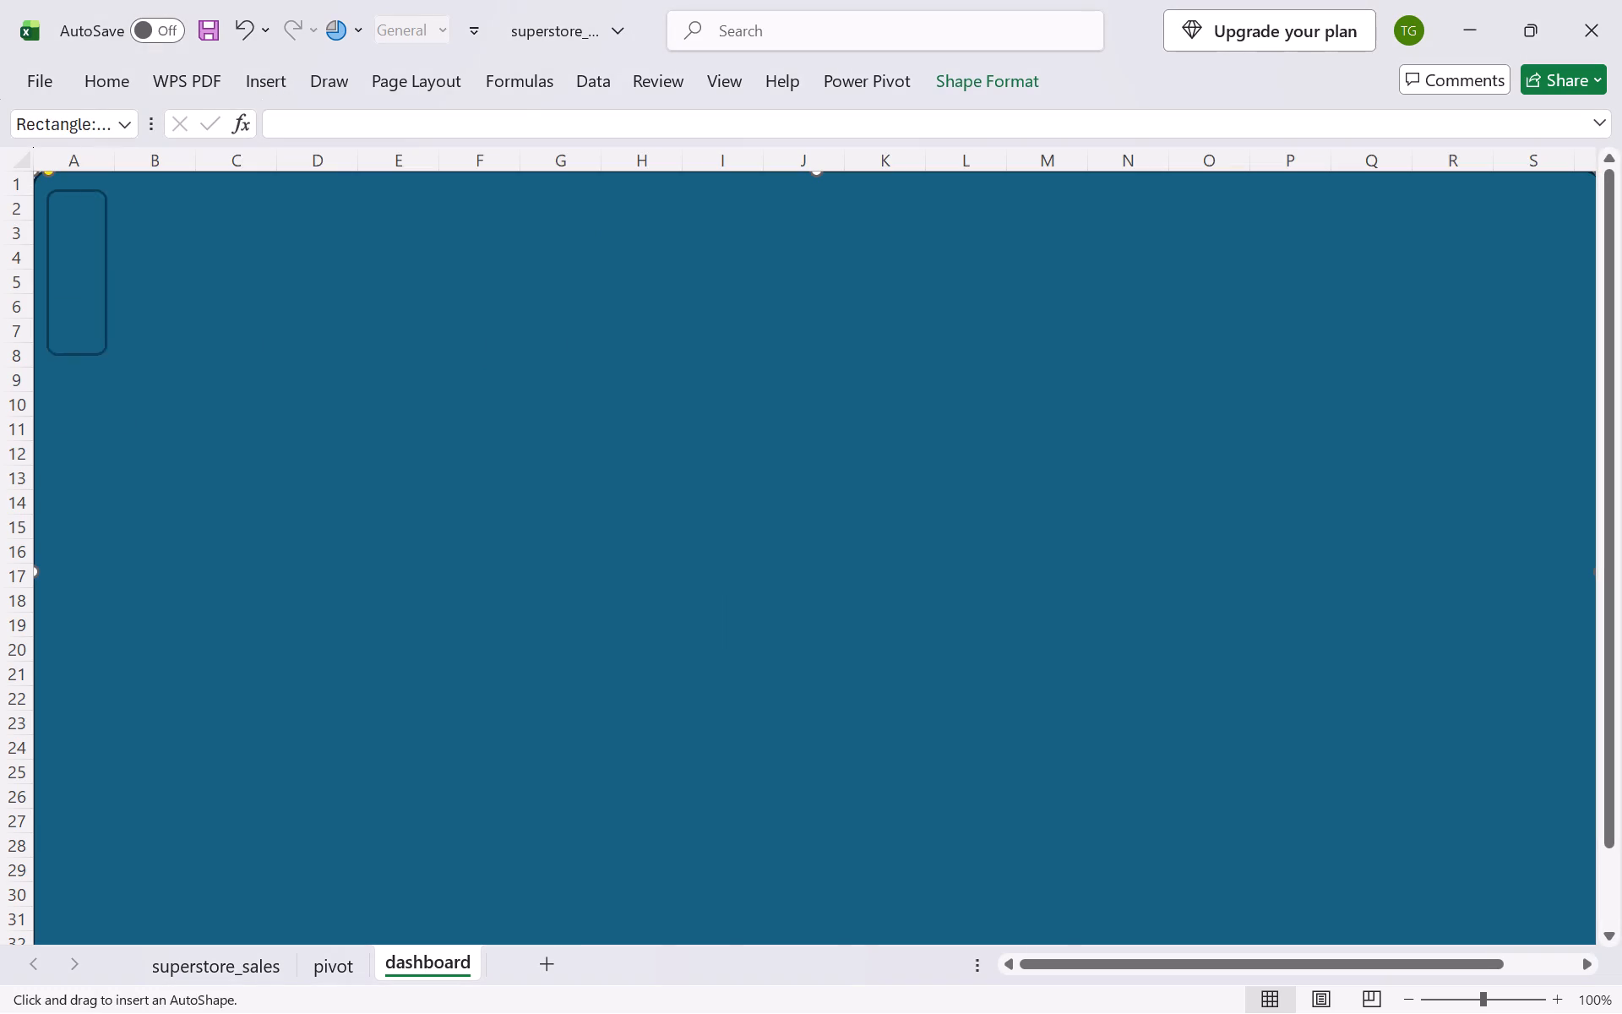
pyautogui.moveTo(129, 418); pyautogui.dragTo(313, 871)
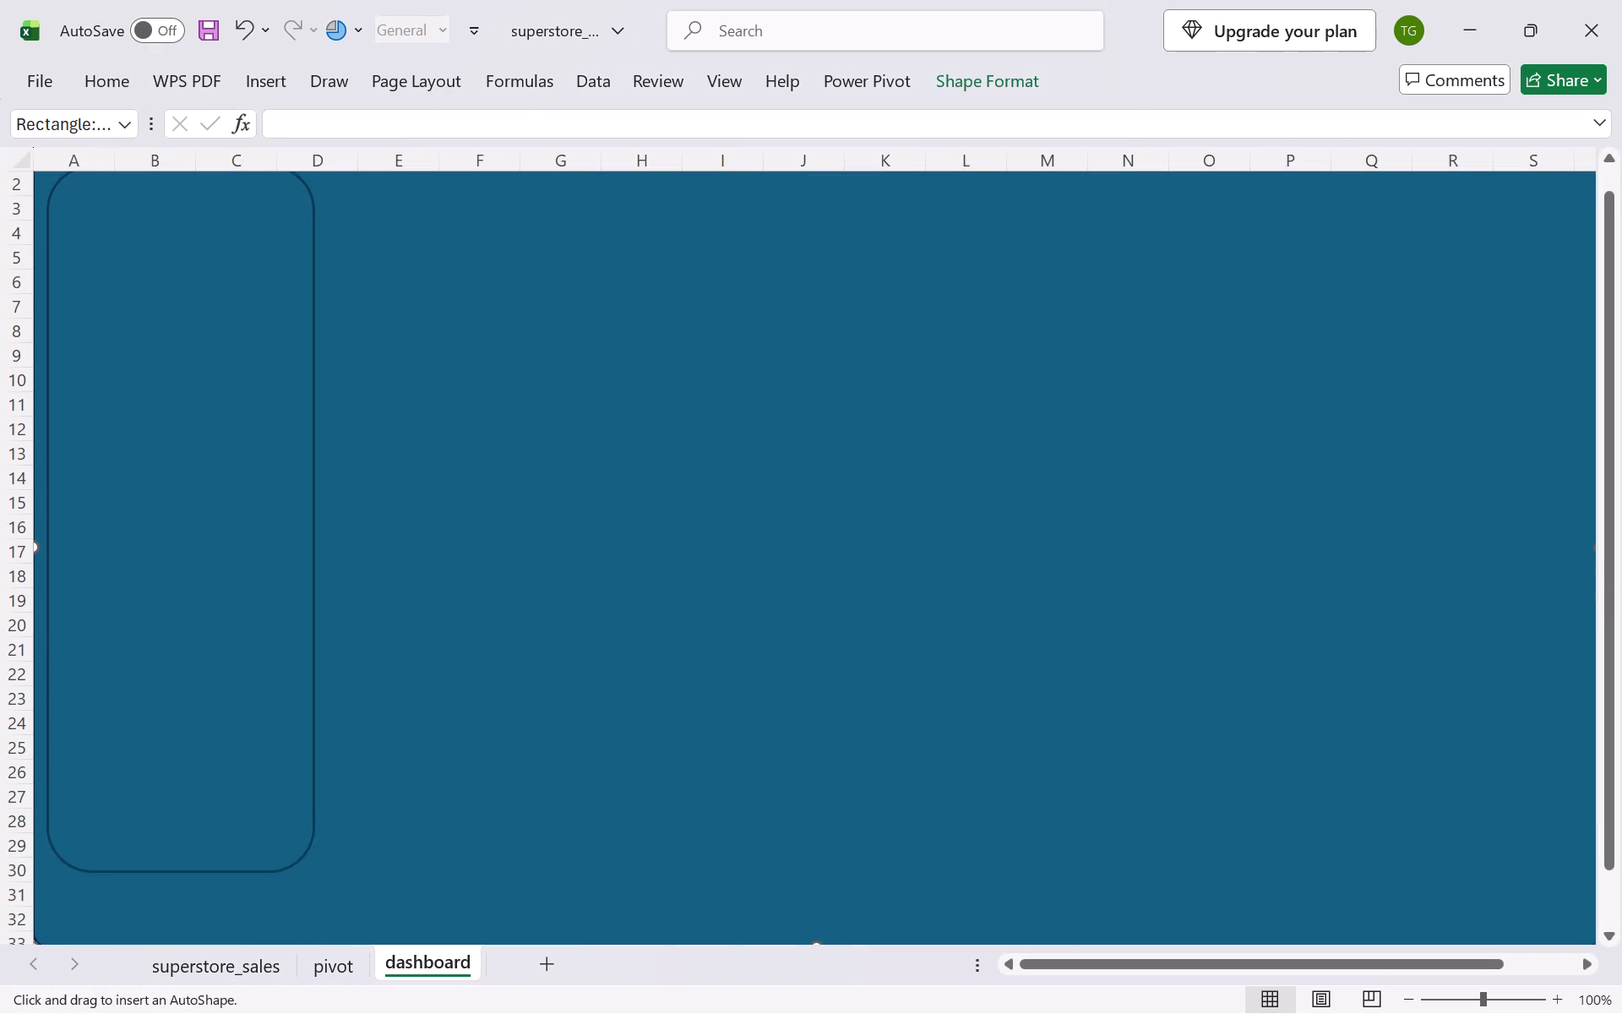
pyautogui.moveTo(313, 871); pyautogui.dragTo(294, 866)
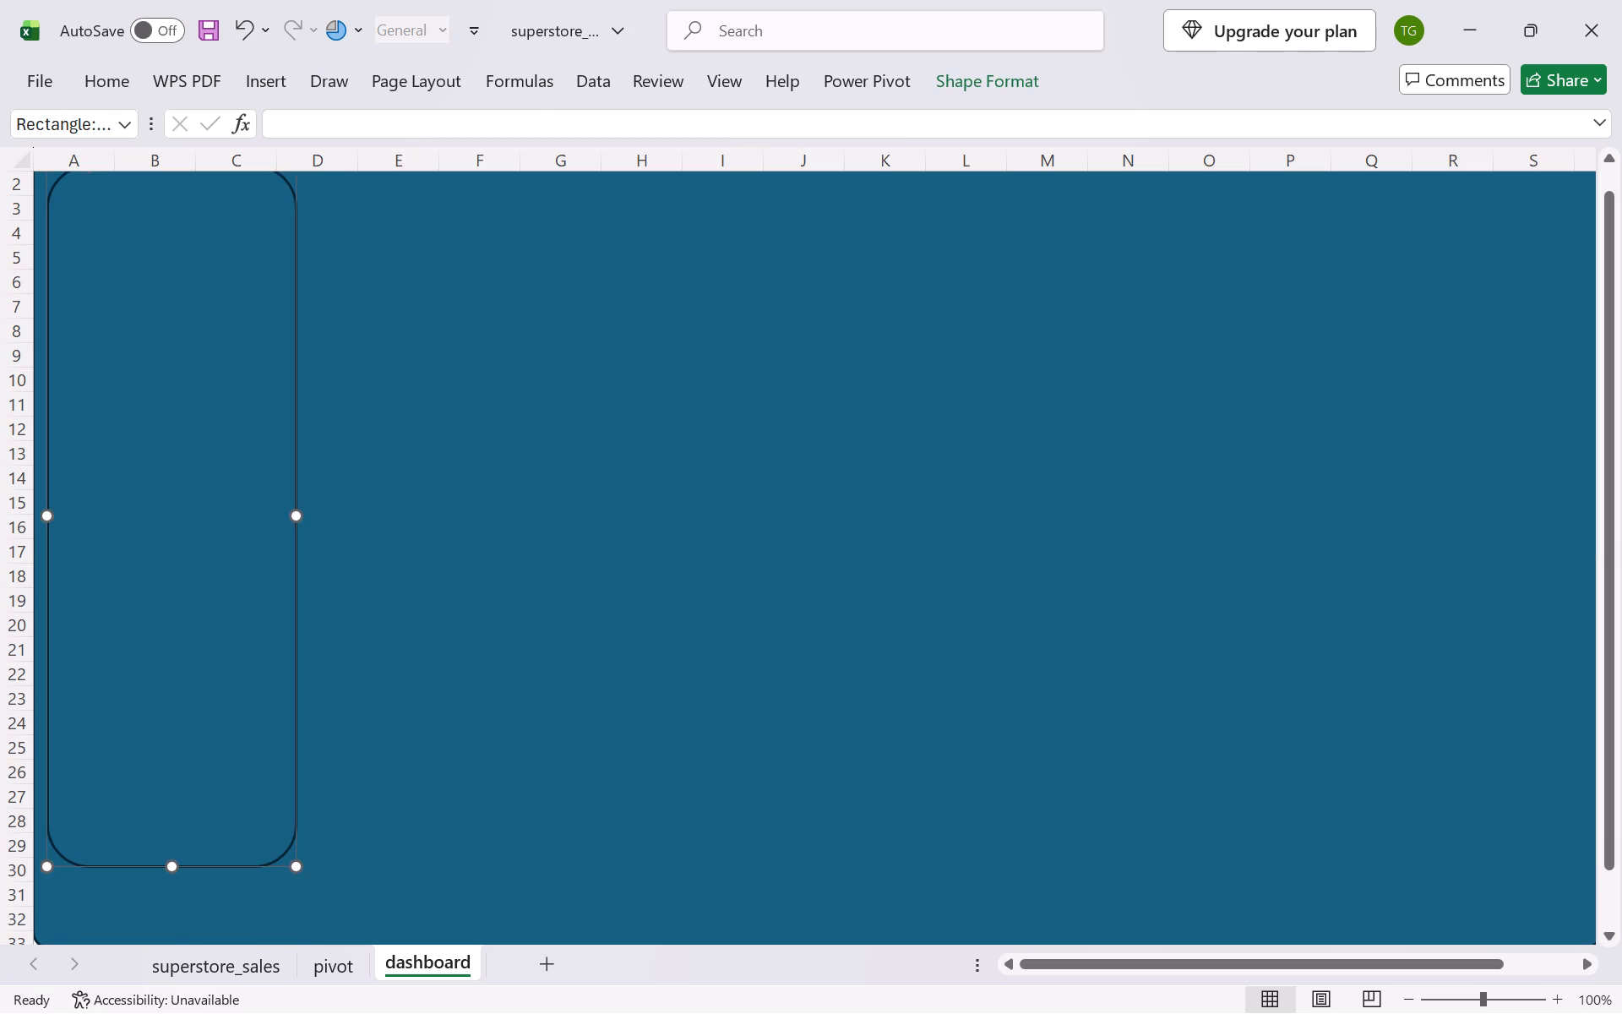
# Shorten the large background rectangle so its bottom edge sits at the end of row 32.
pyautogui.scroll(1, 419, 649)
pyautogui.scroll(-1, 475, 826)
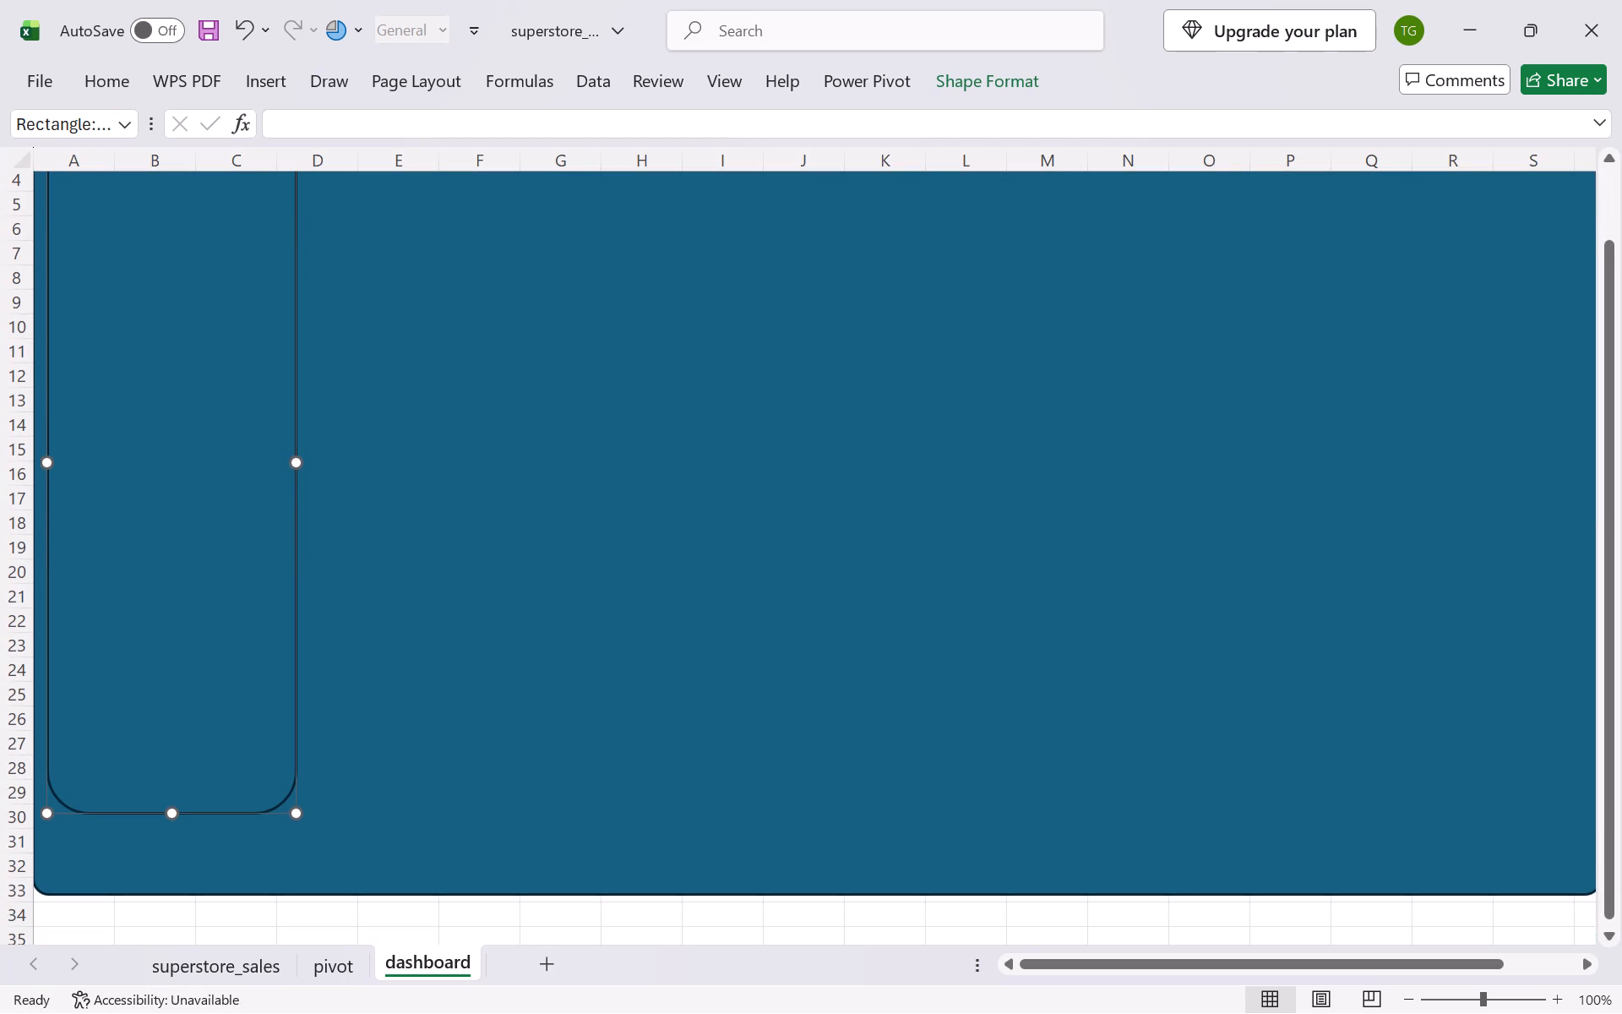
pyautogui.moveTo(921, 898); pyautogui.dragTo(921, 897)
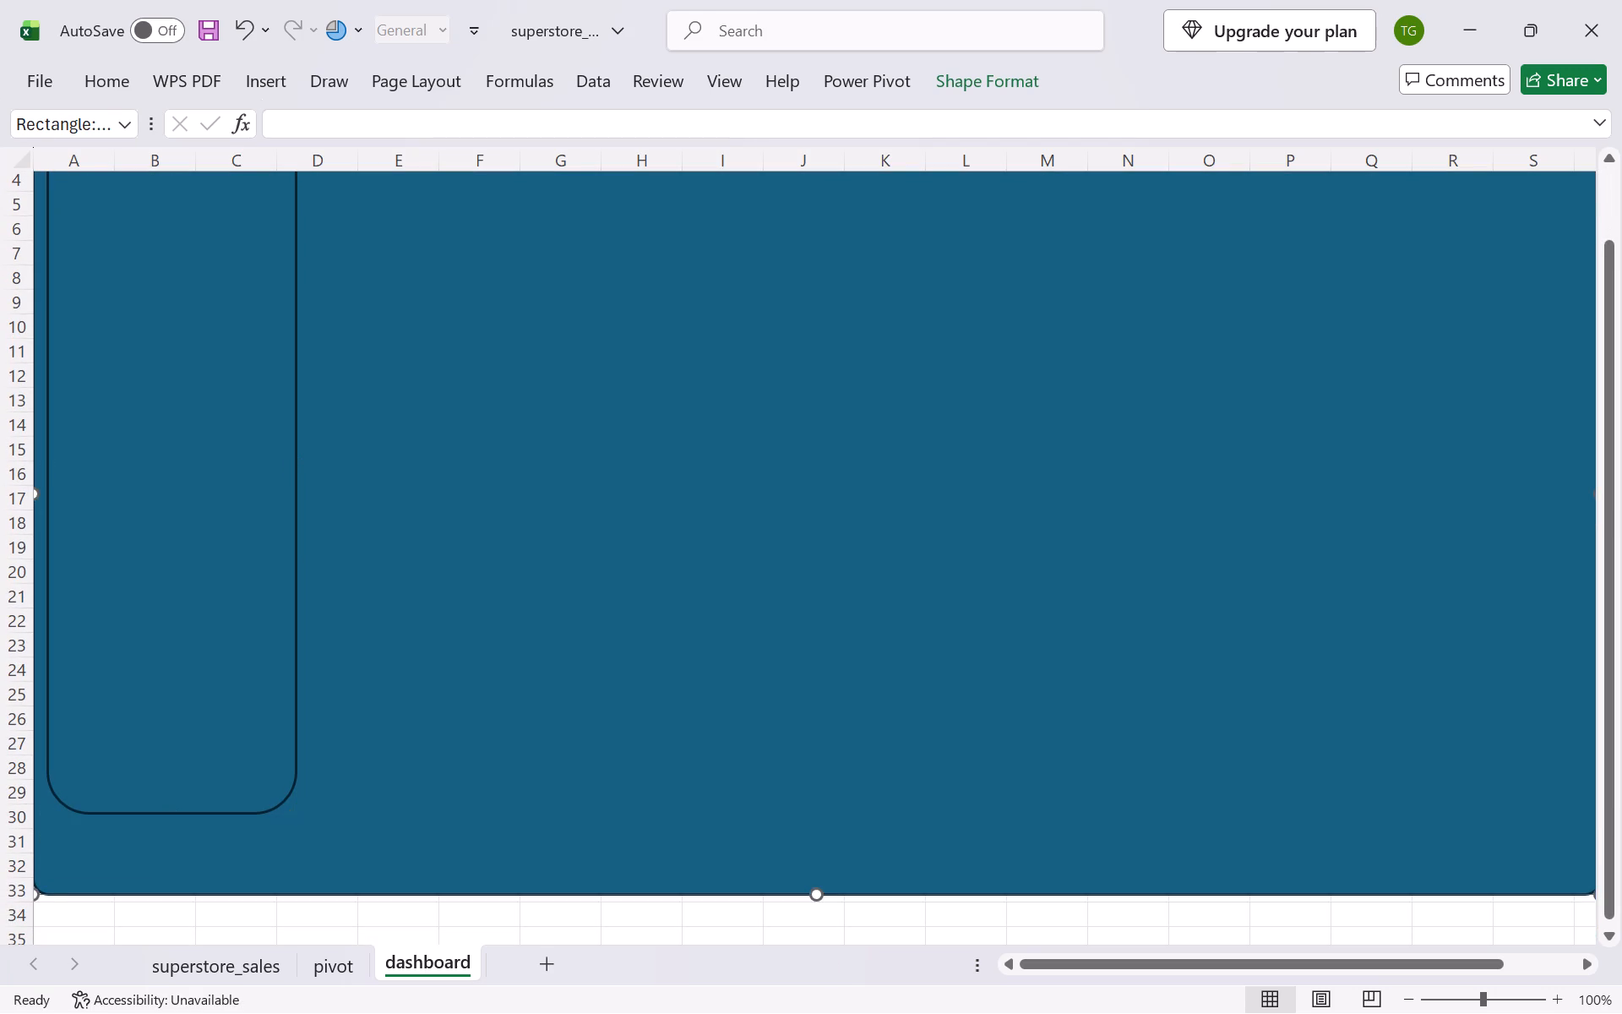
pyautogui.moveTo(921, 897); pyautogui.dragTo(921, 883)
pyautogui.click(993, 889)
pyautogui.moveTo(822, 893); pyautogui.dragTo(822, 878)
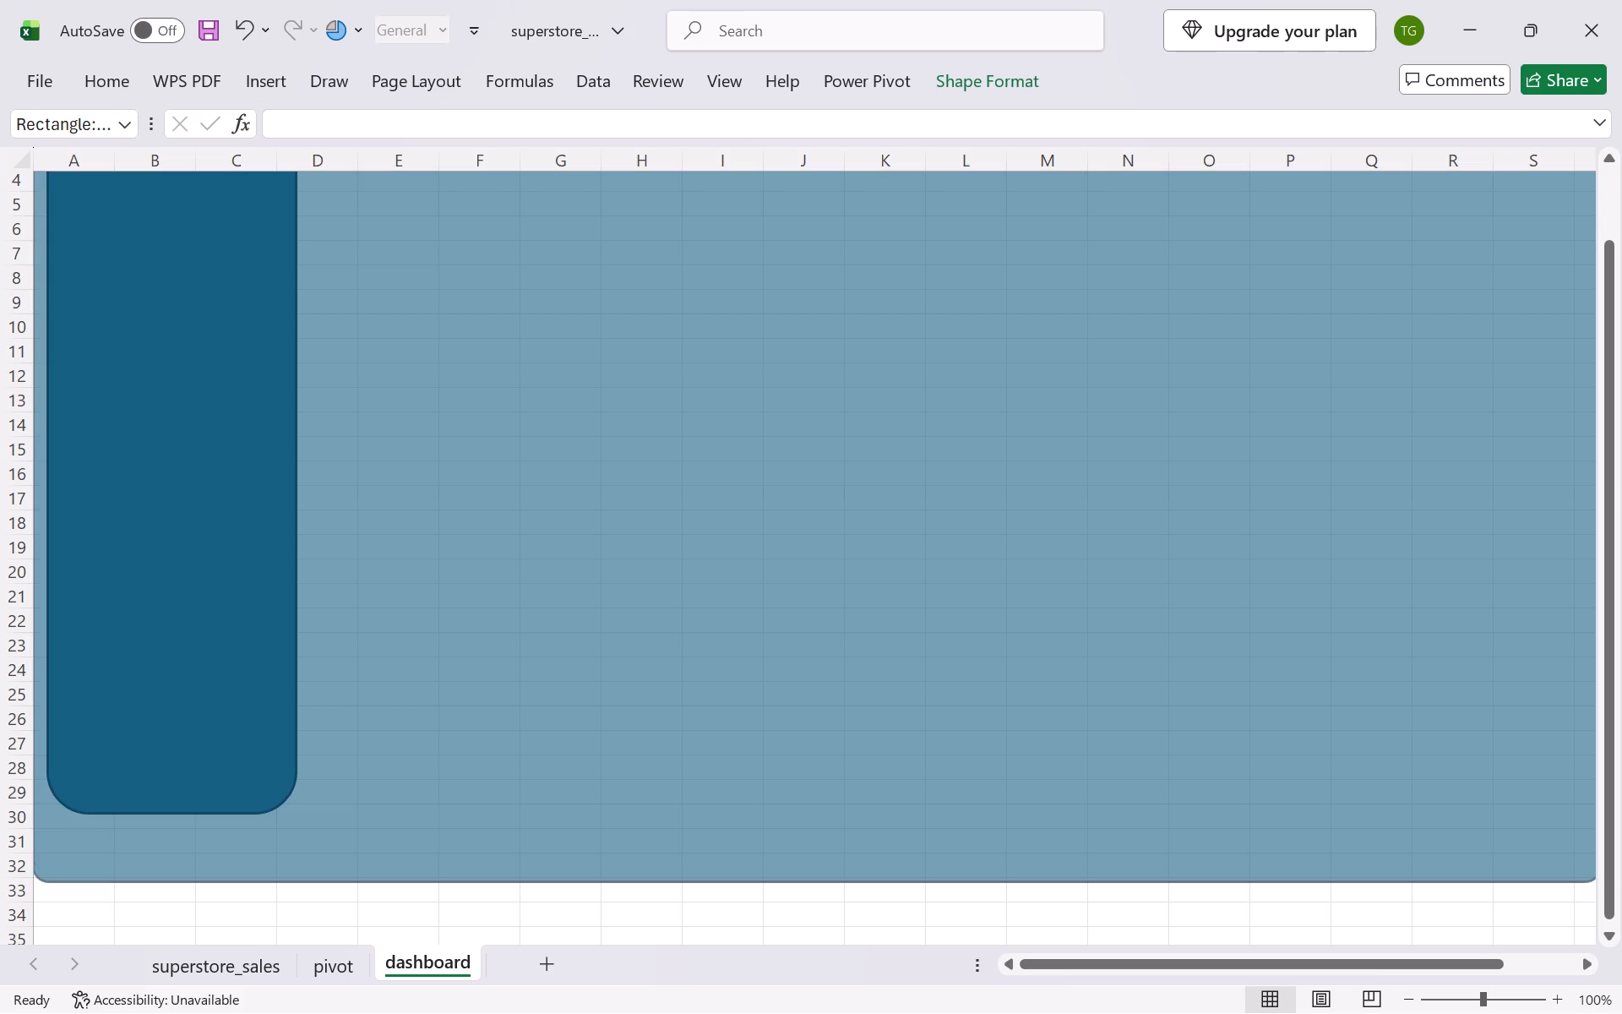
pyautogui.moveTo(822, 878); pyautogui.dragTo(814, 853)
pyautogui.scroll(3, 785, 670)
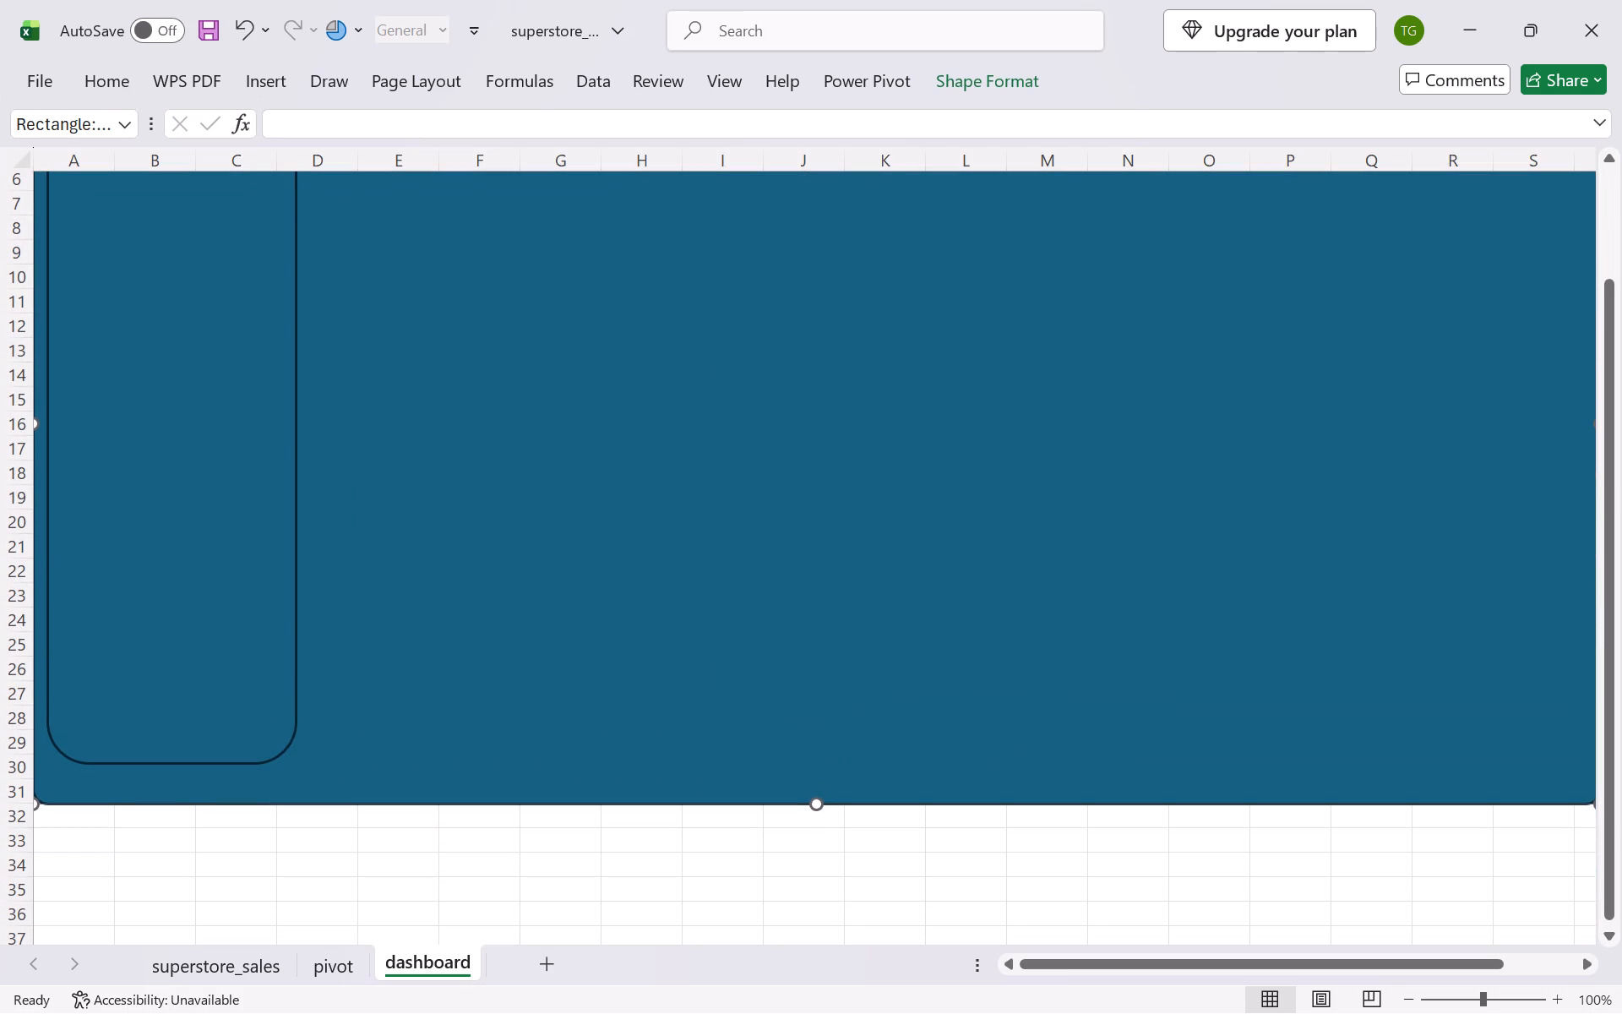
pyautogui.moveTo(814, 799); pyautogui.dragTo(815, 829)
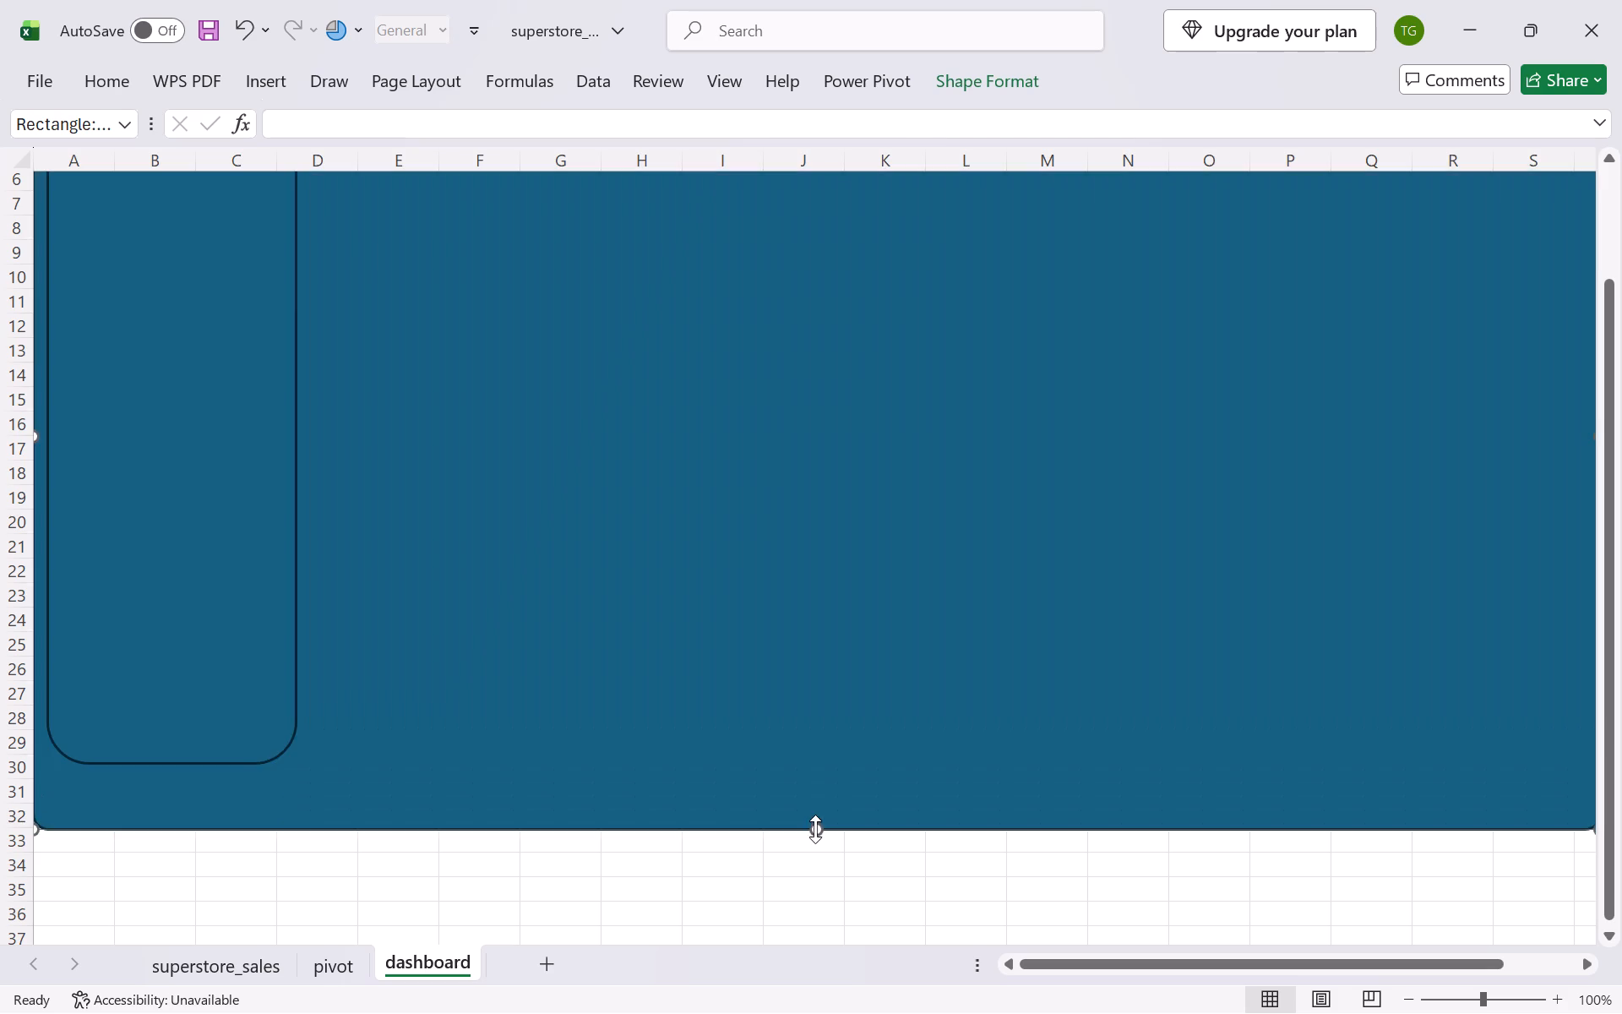
# Fill the tall side panel with the bright blue theme colour.
pyautogui.scroll(2, 835, 502)
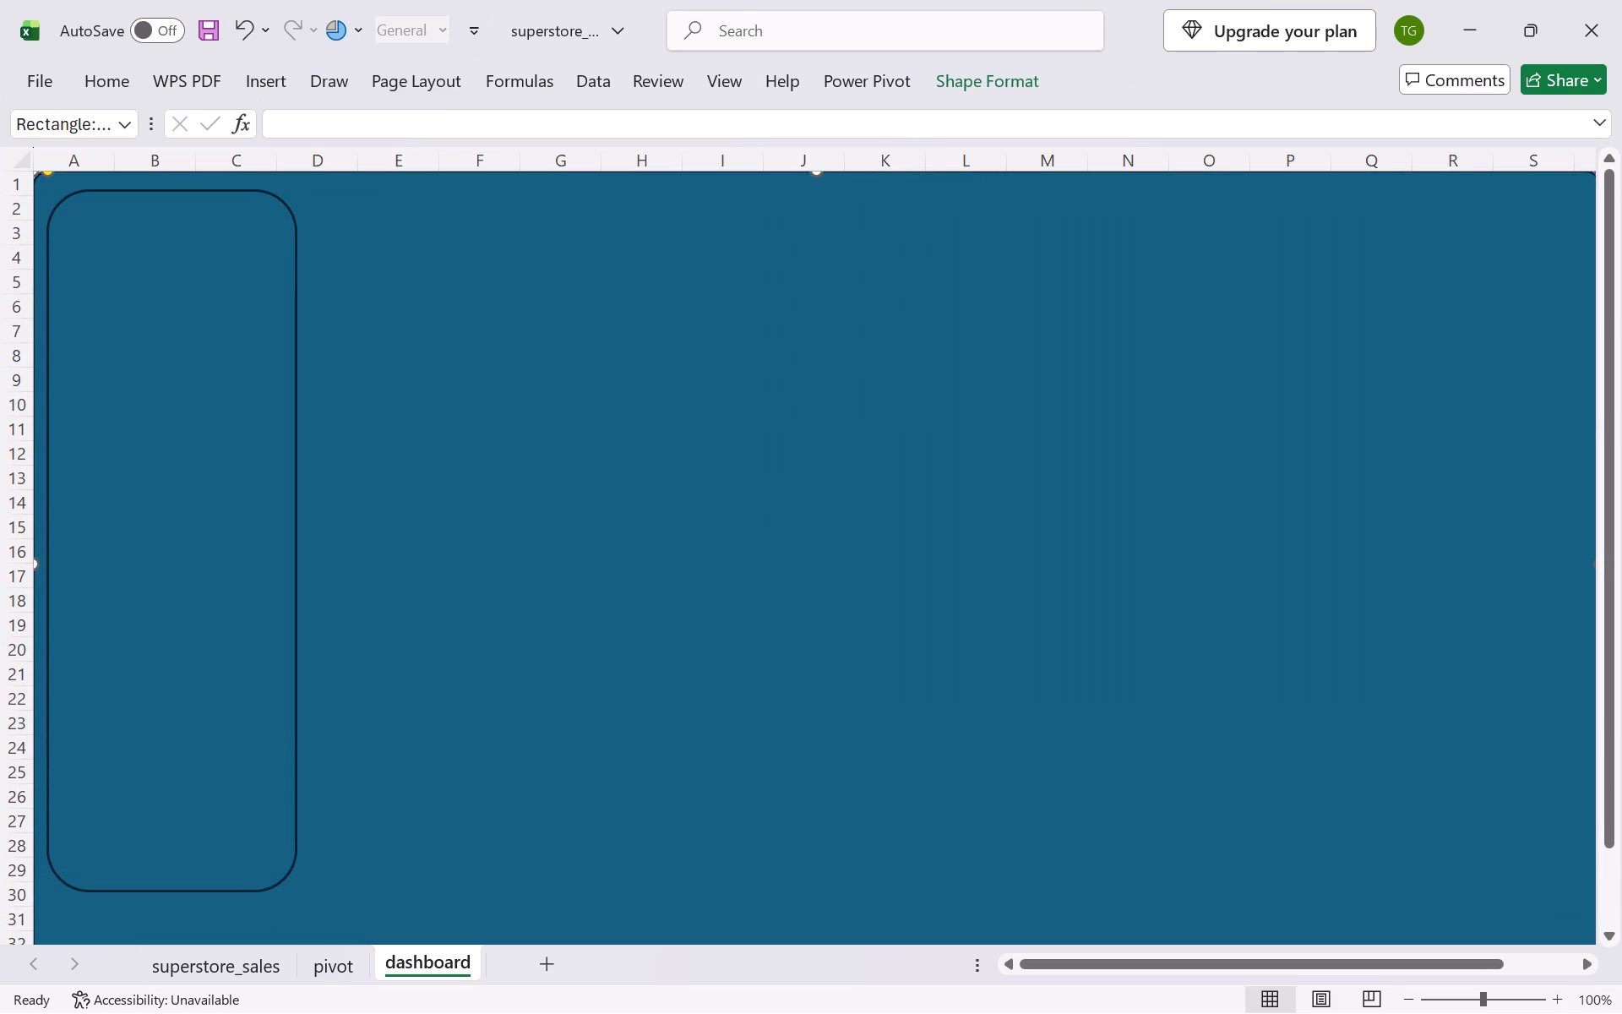
pyautogui.click(307, 475)
pyautogui.click(272, 455)
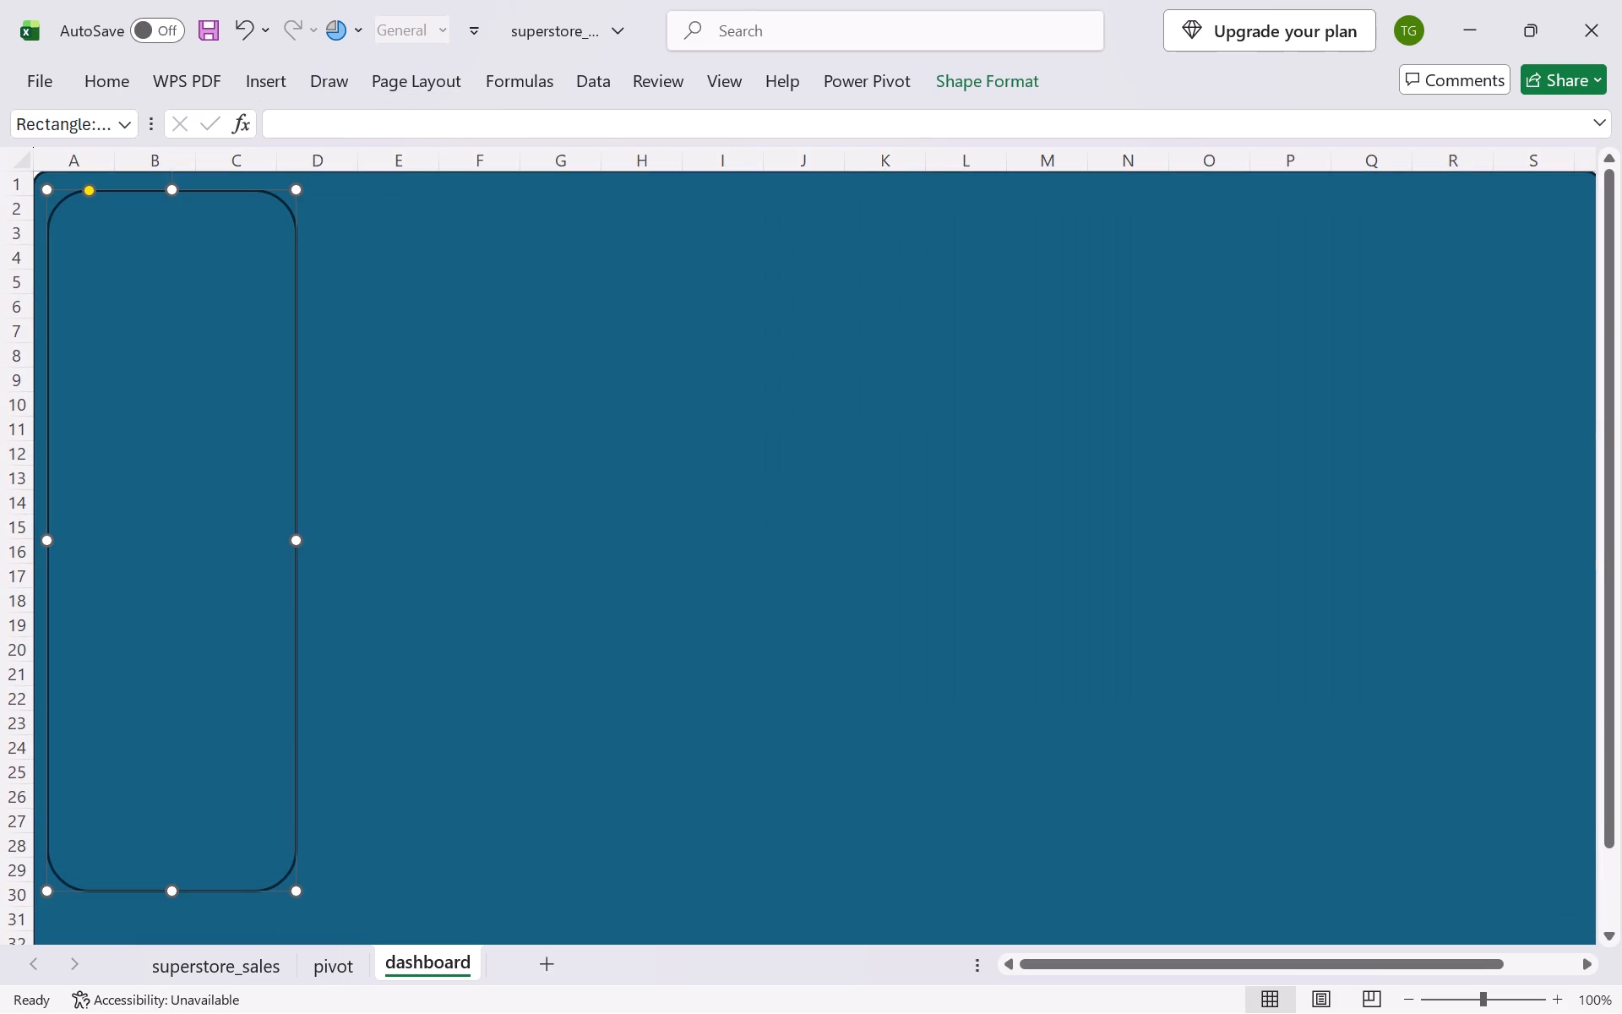
pyautogui.click(251, 270)
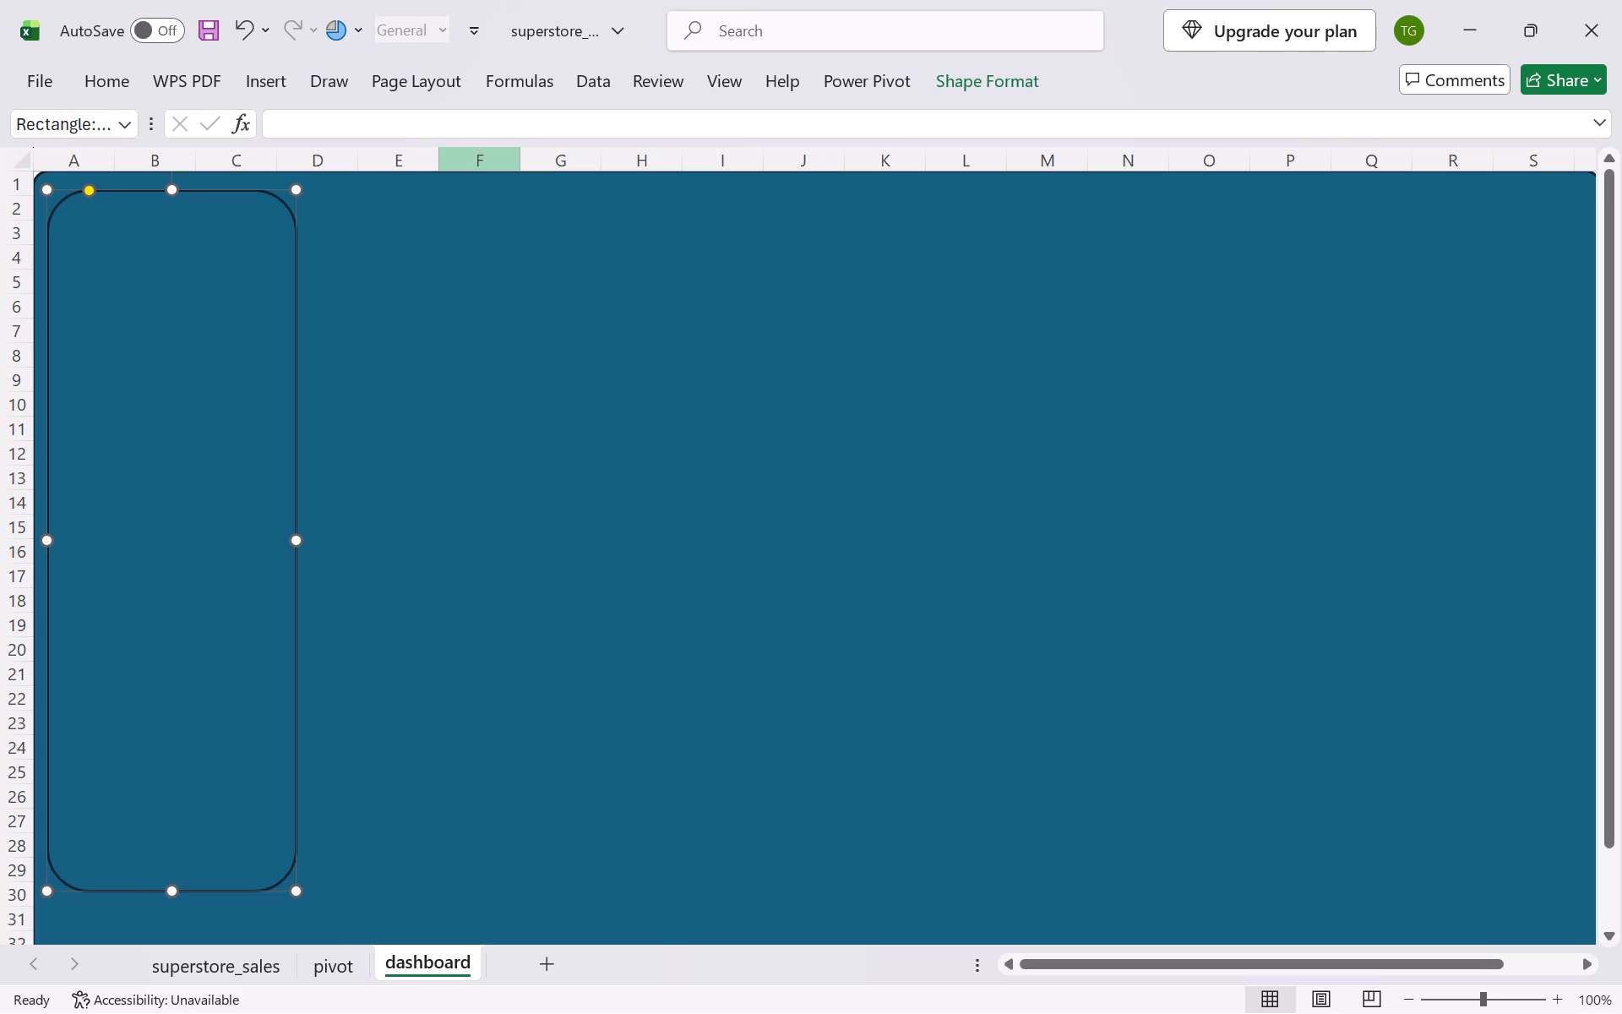
pyautogui.rightClick(251, 270)
pyautogui.click(335, 221)
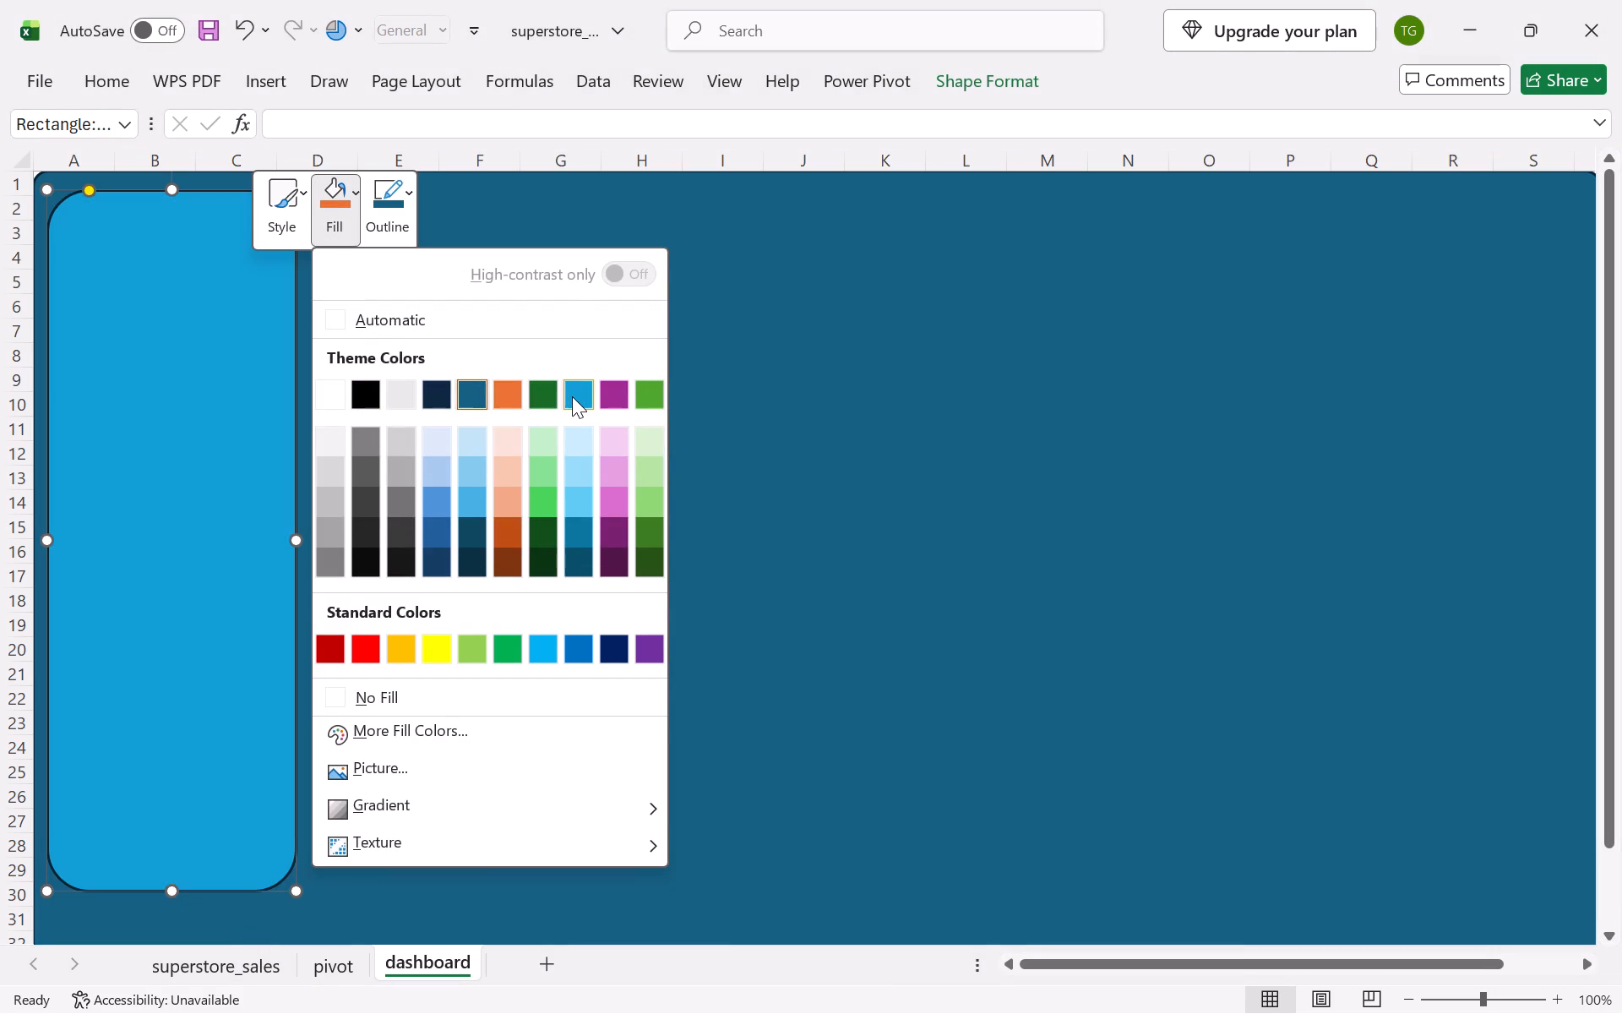
pyautogui.click(572, 396)
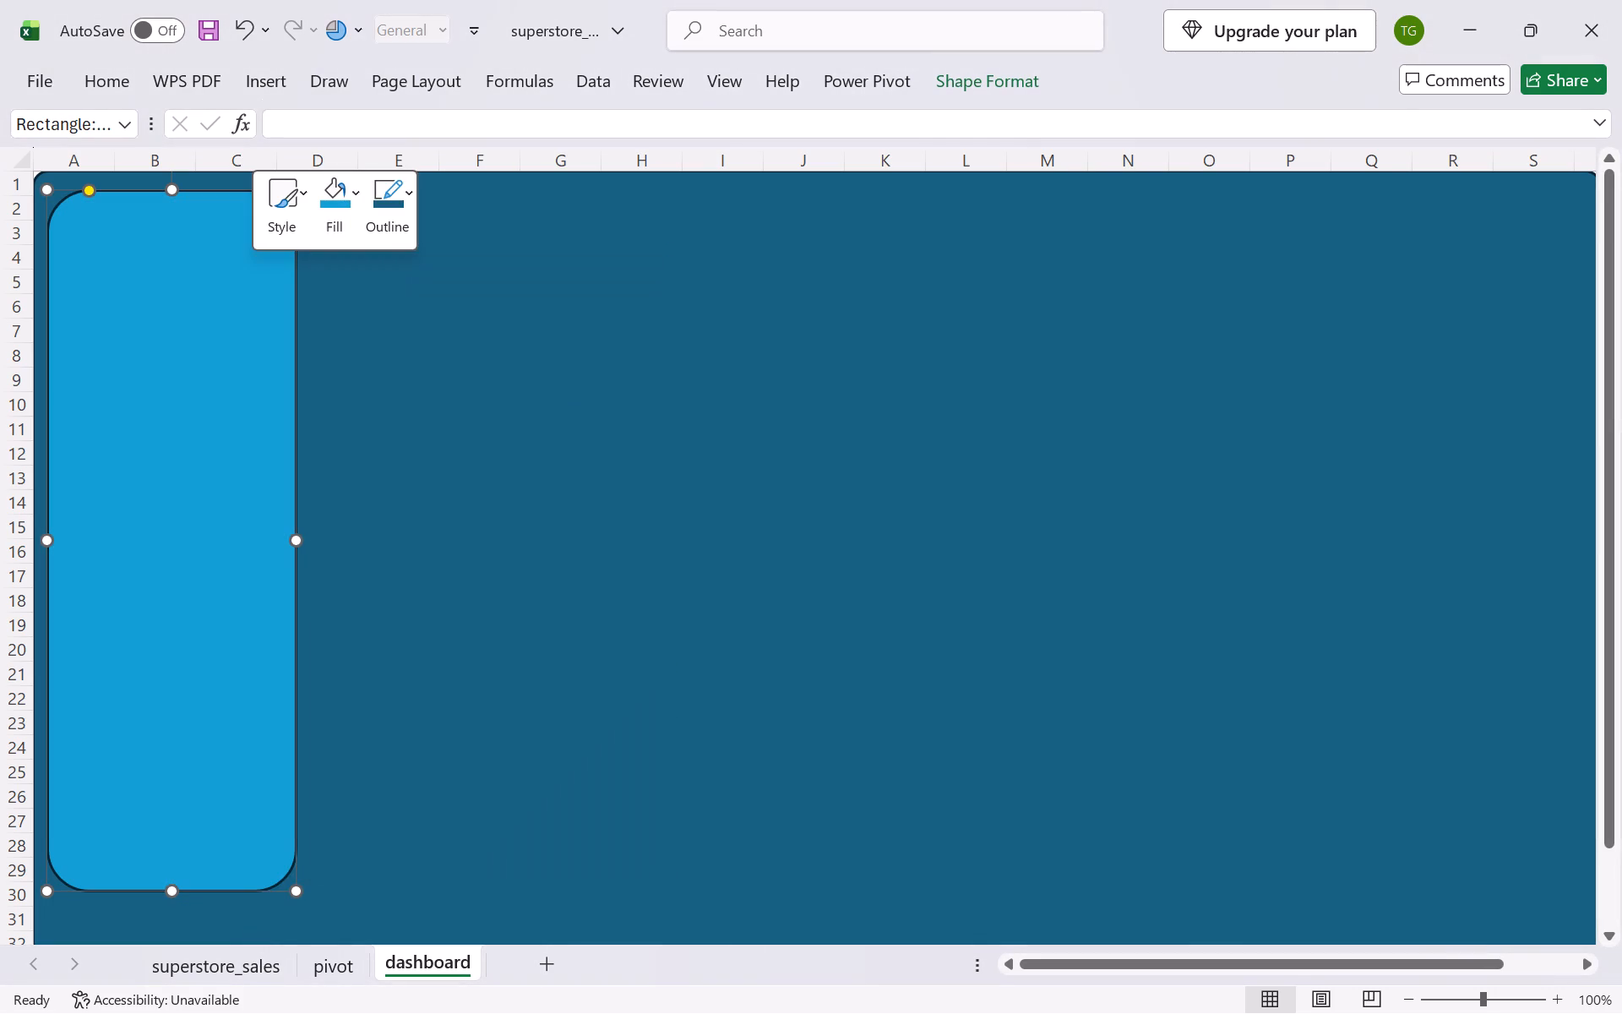
pyautogui.click(144, 358)
pyautogui.click(414, 489)
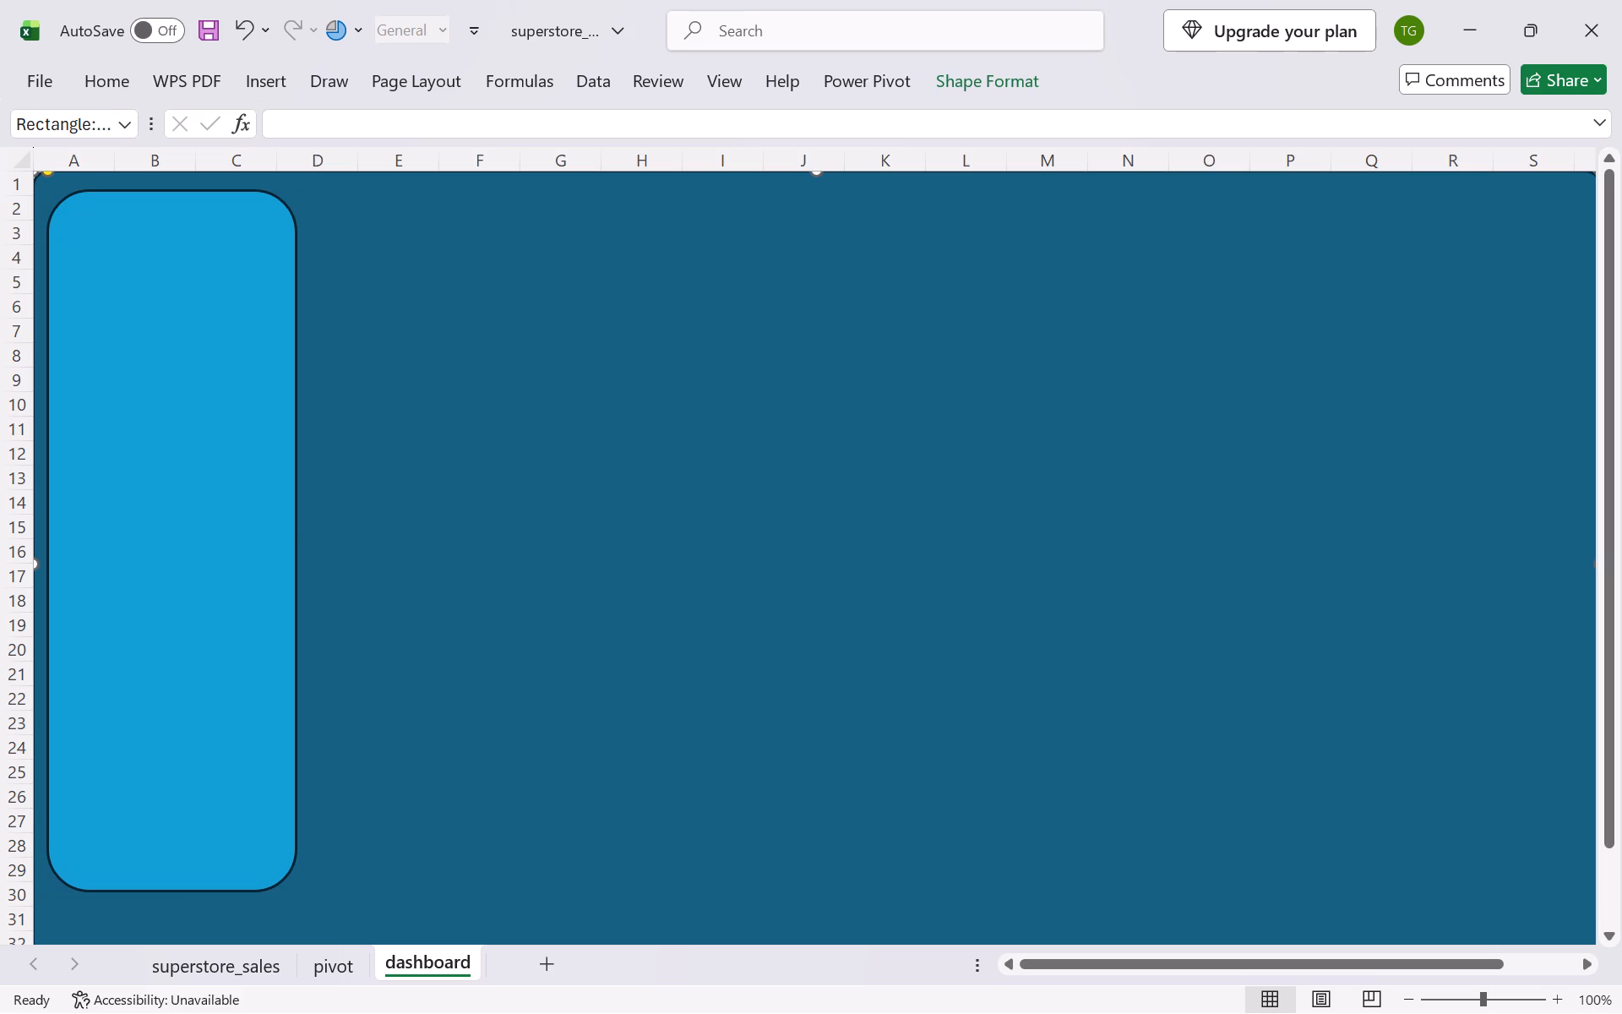
# Narrow the blue side panel slightly so its right side ends just inside column D.
pyautogui.click(279, 542)
pyautogui.click(291, 542)
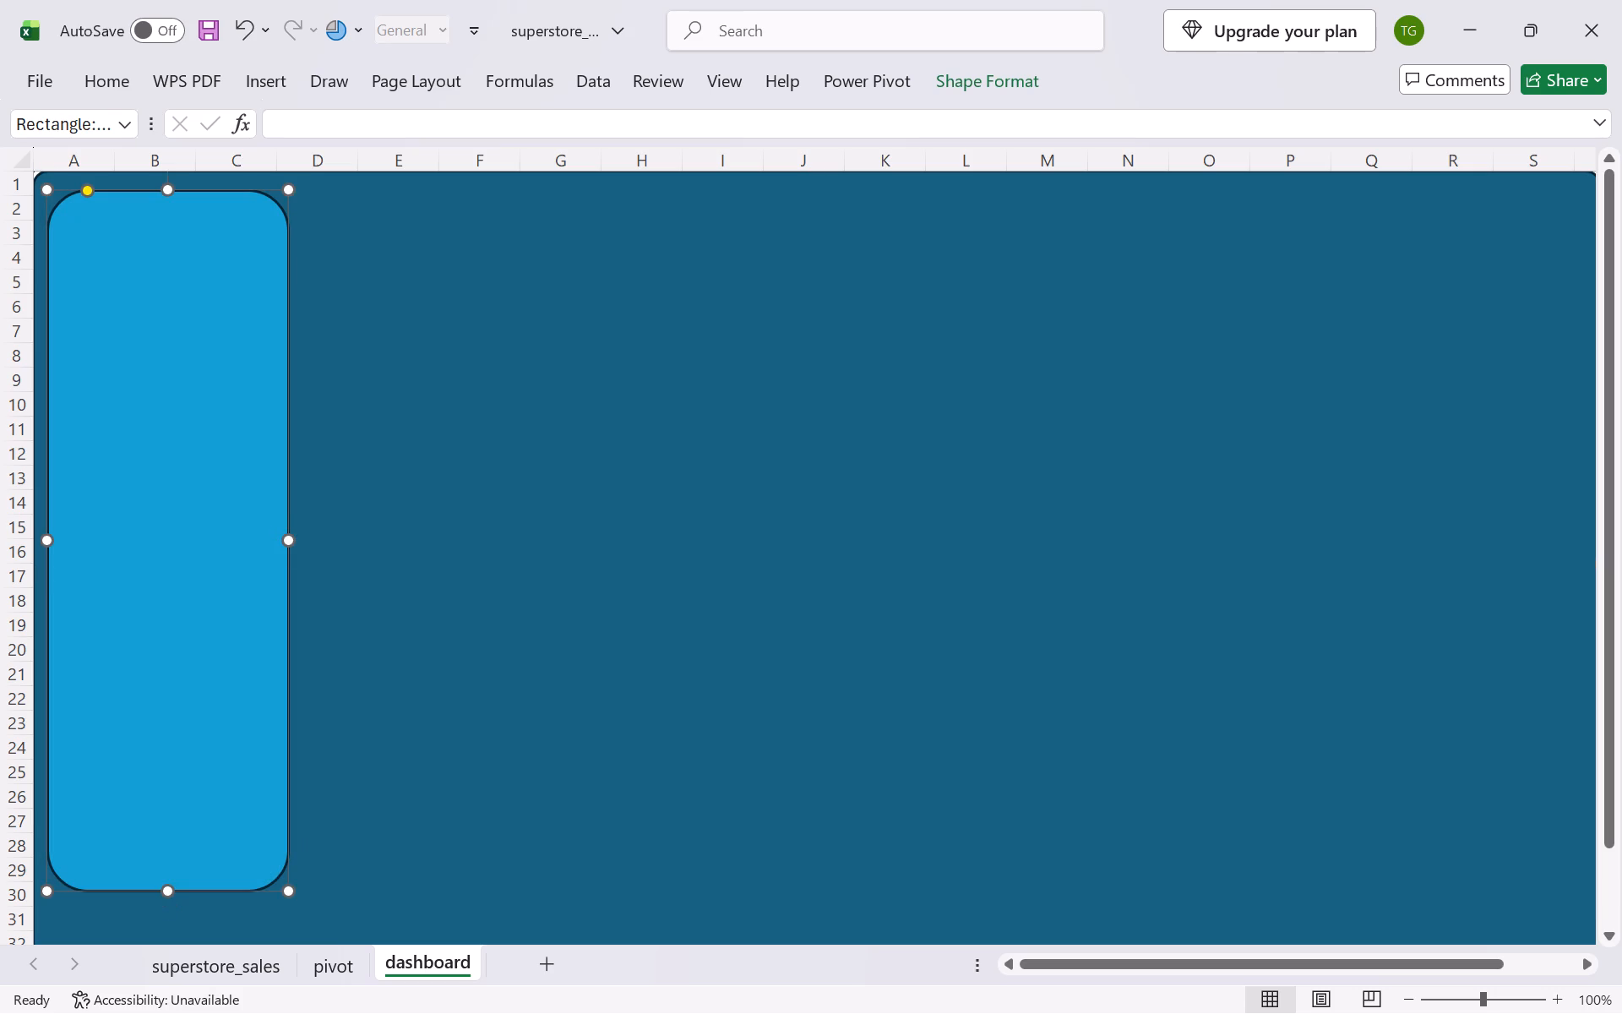
# Lengthen the blue side panel downward so its bottom edge ends at about row 31.
pyautogui.moveTo(168, 889); pyautogui.dragTo(157, 913)
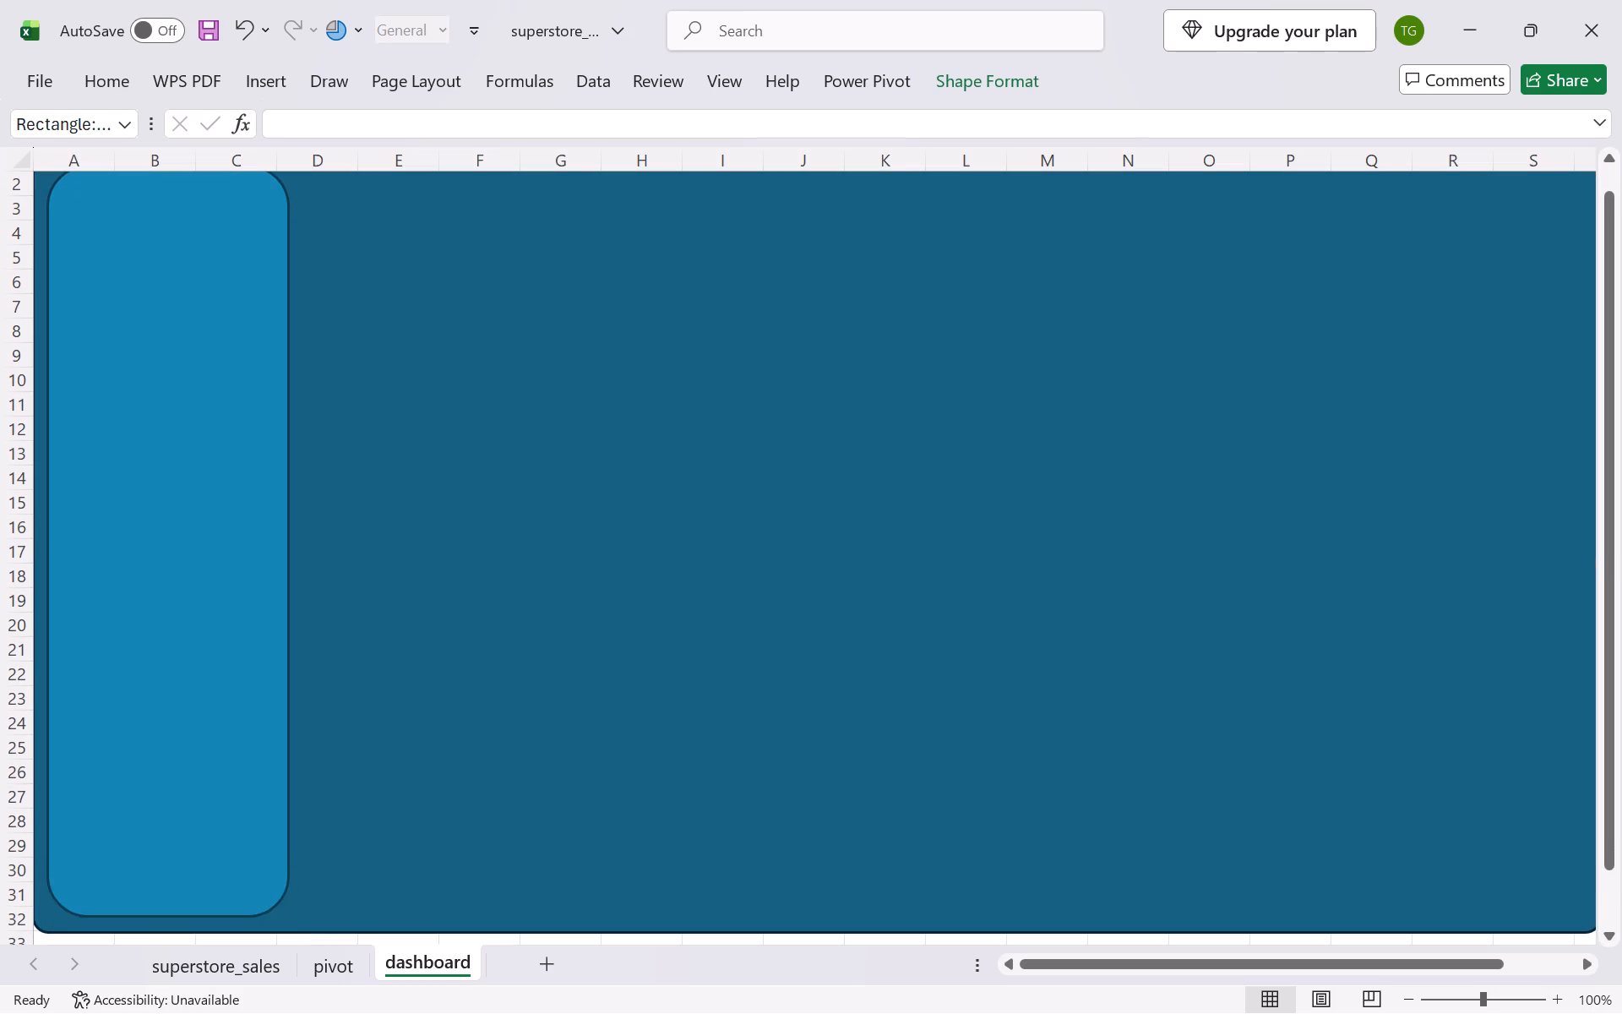
pyautogui.moveTo(157, 913); pyautogui.dragTo(149, 905)
pyautogui.scroll(1, 466, 477)
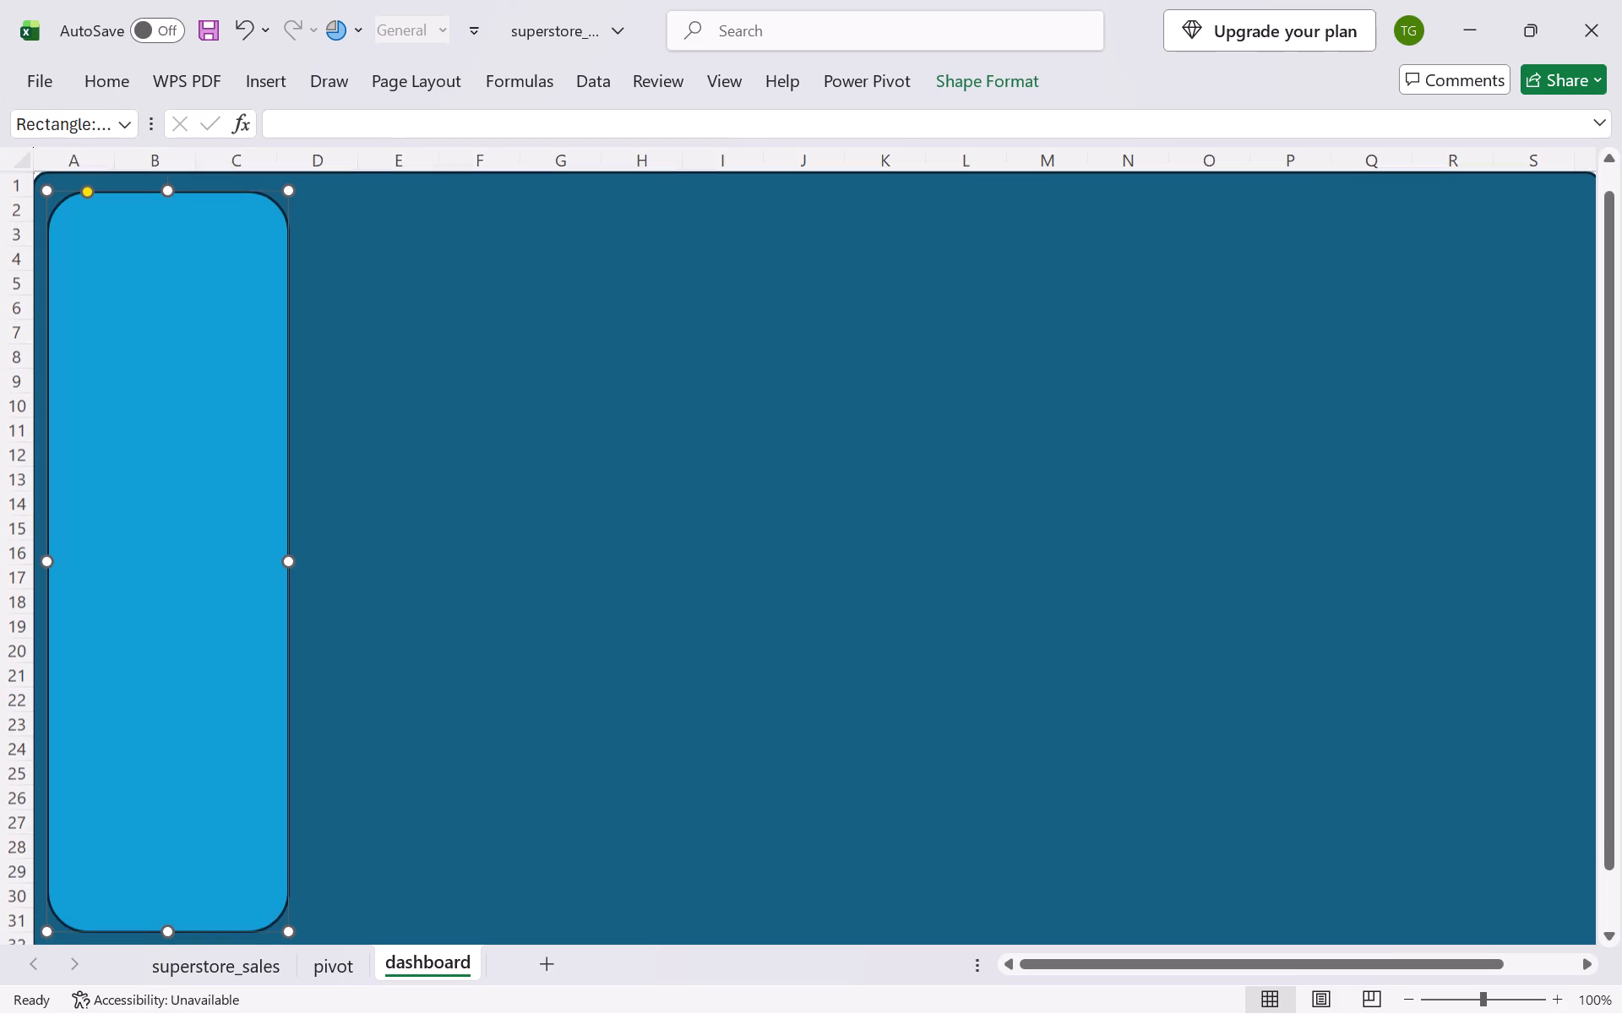
# Remove the outline from the blue side panel by setting it to No Outline.
pyautogui.click(280, 344)
pyautogui.click(358, 340)
pyautogui.click(204, 215)
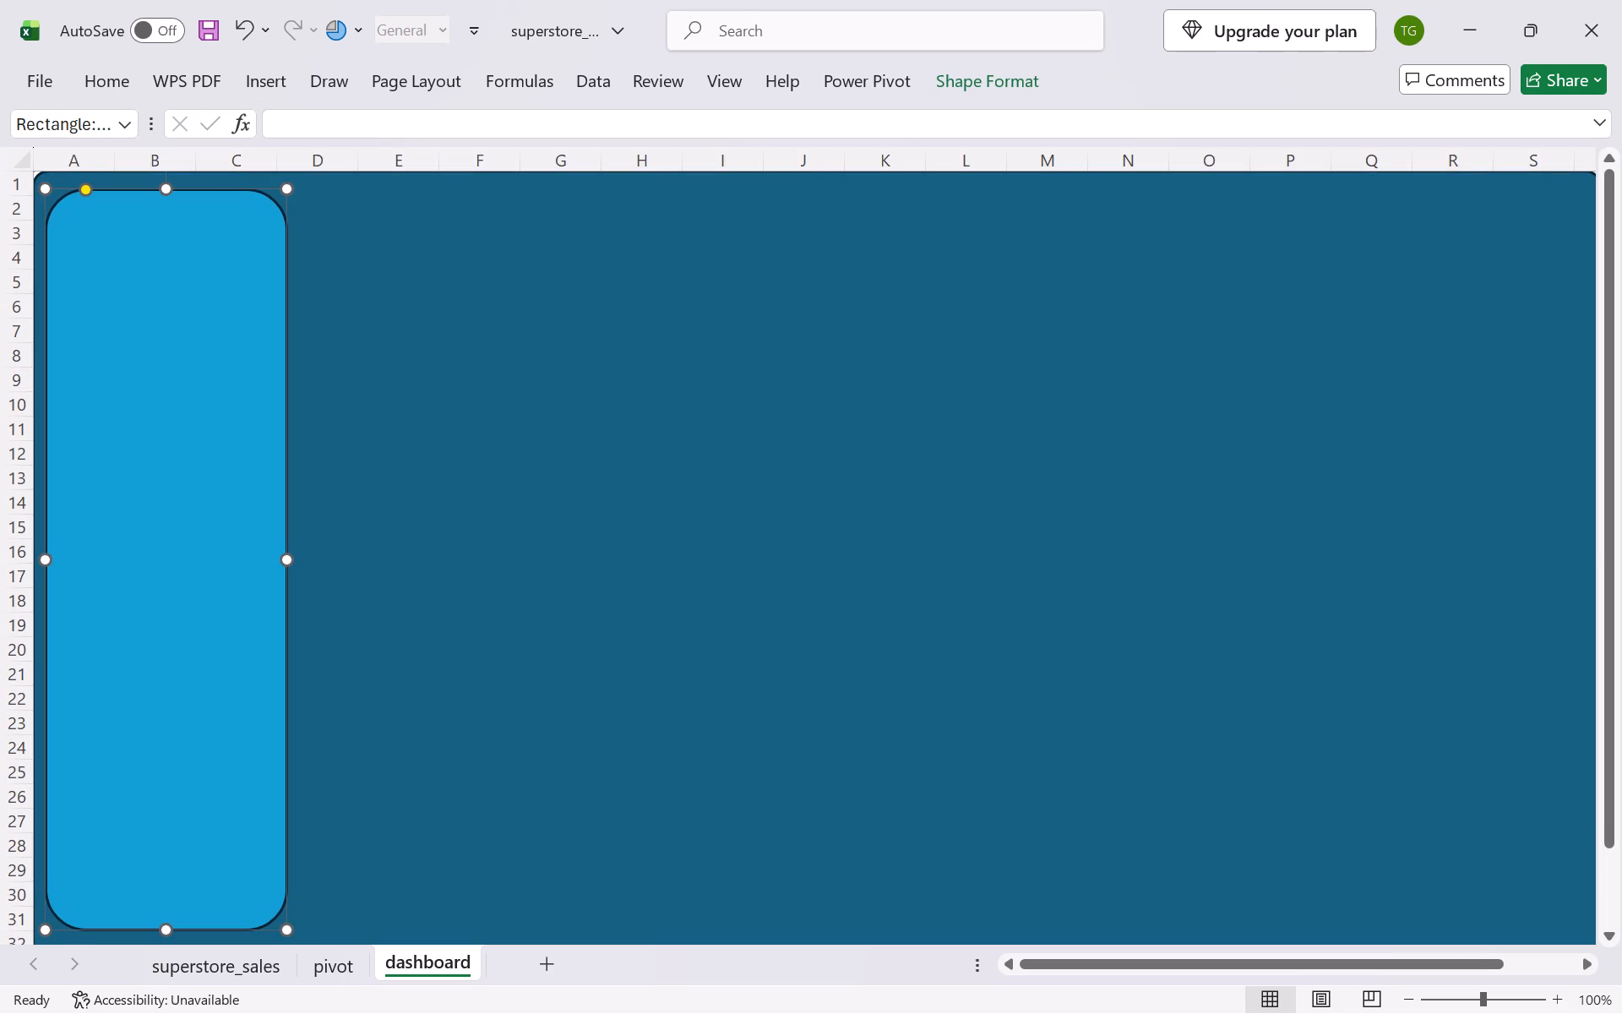
pyautogui.rightClick(203, 259)
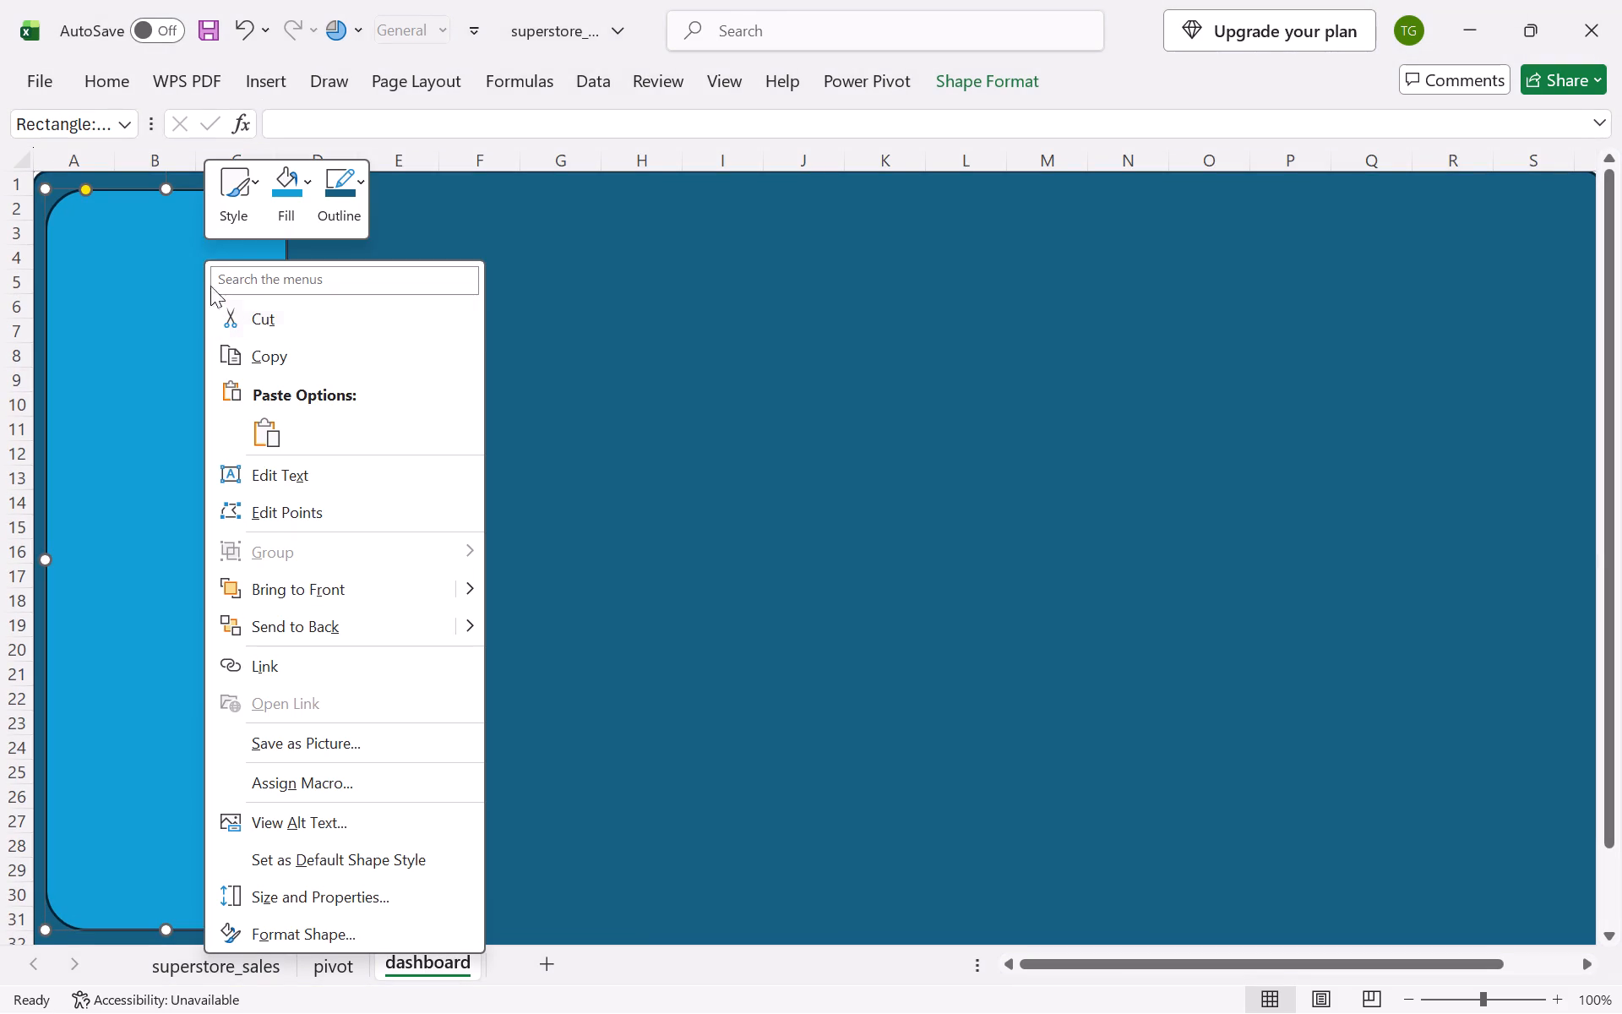
pyautogui.click(636, 210)
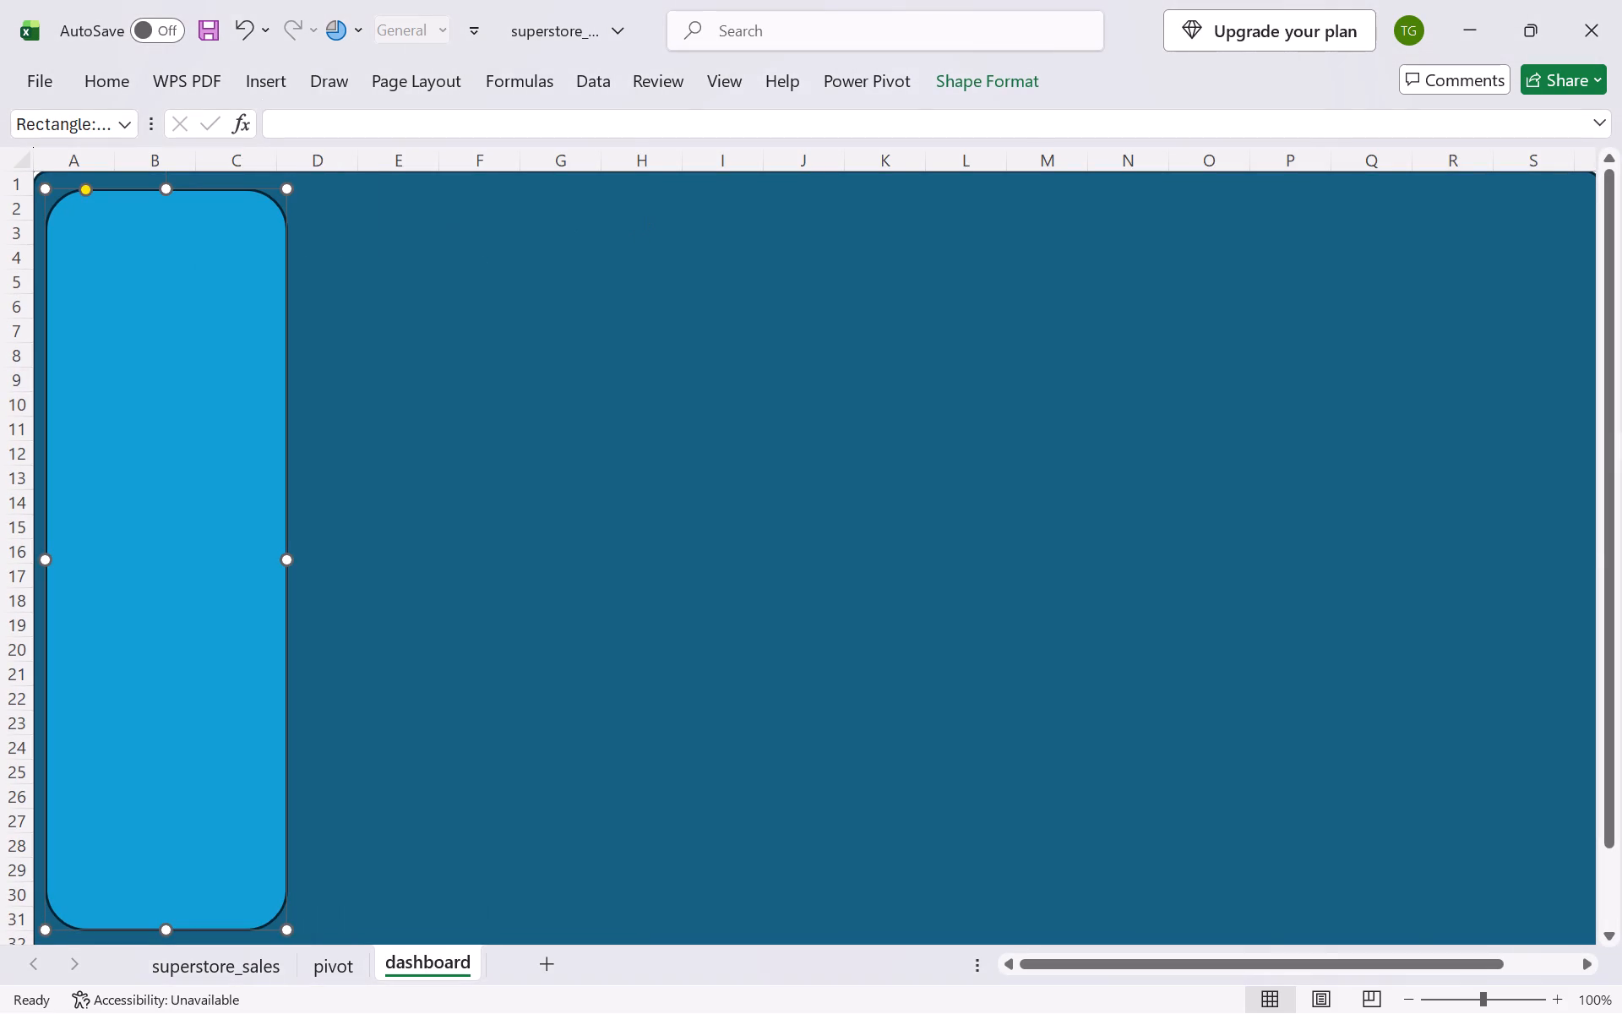
pyautogui.click(959, 93)
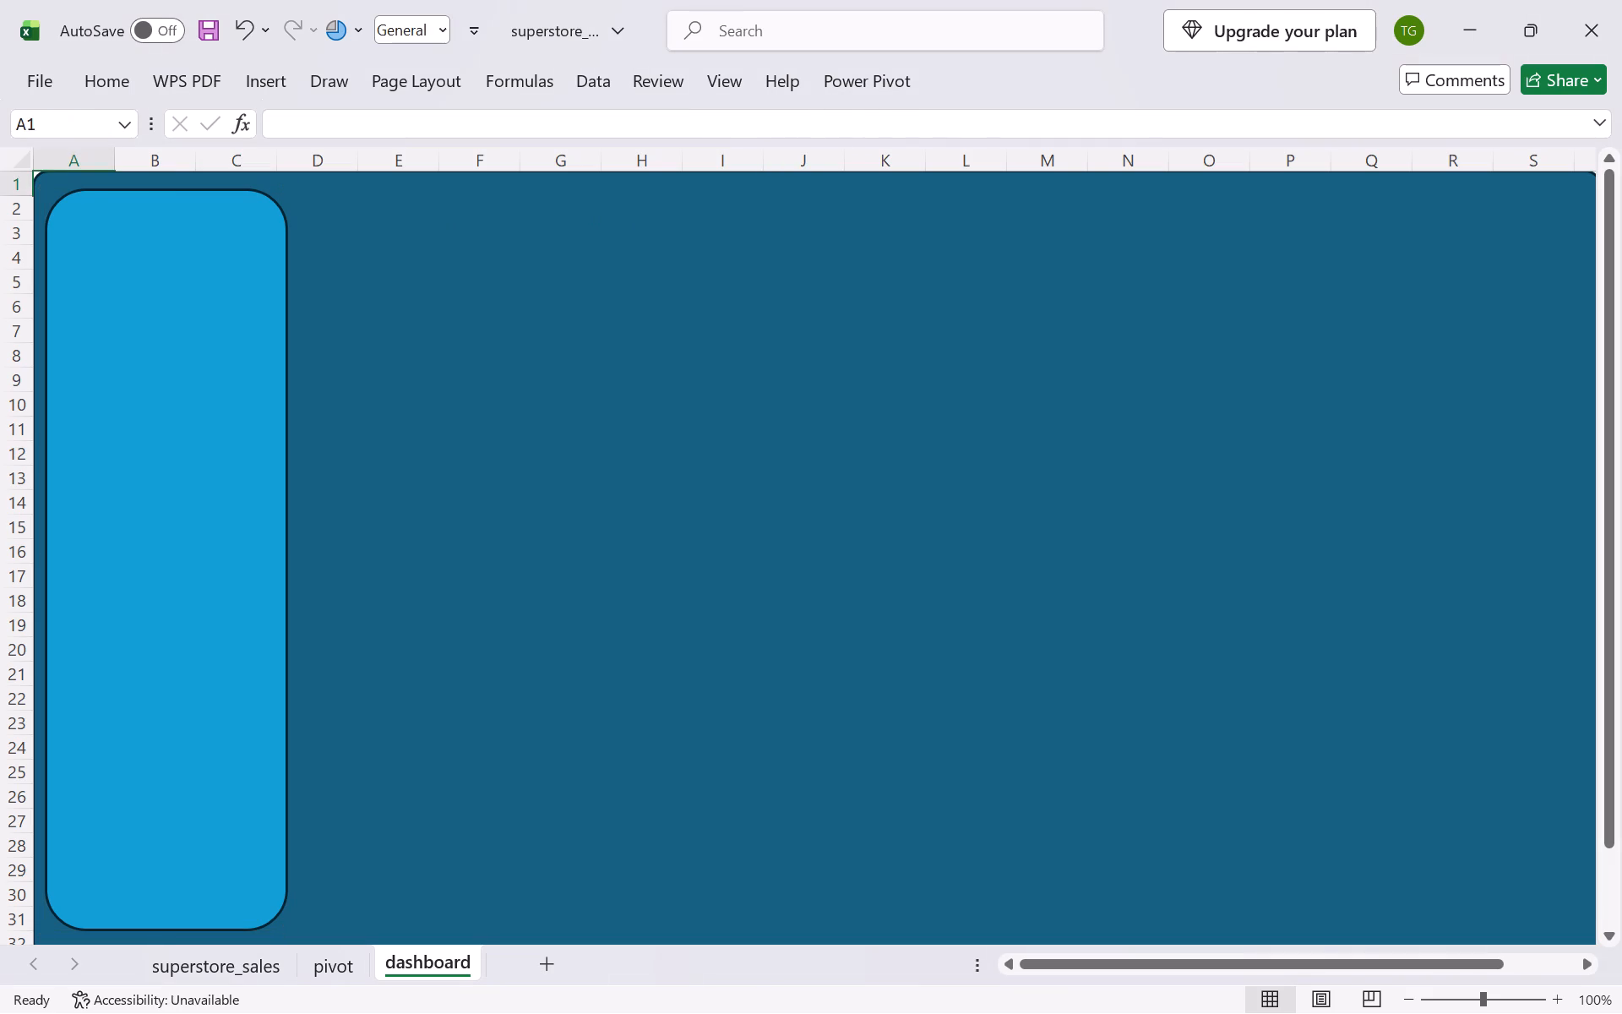
pyautogui.click(247, 322)
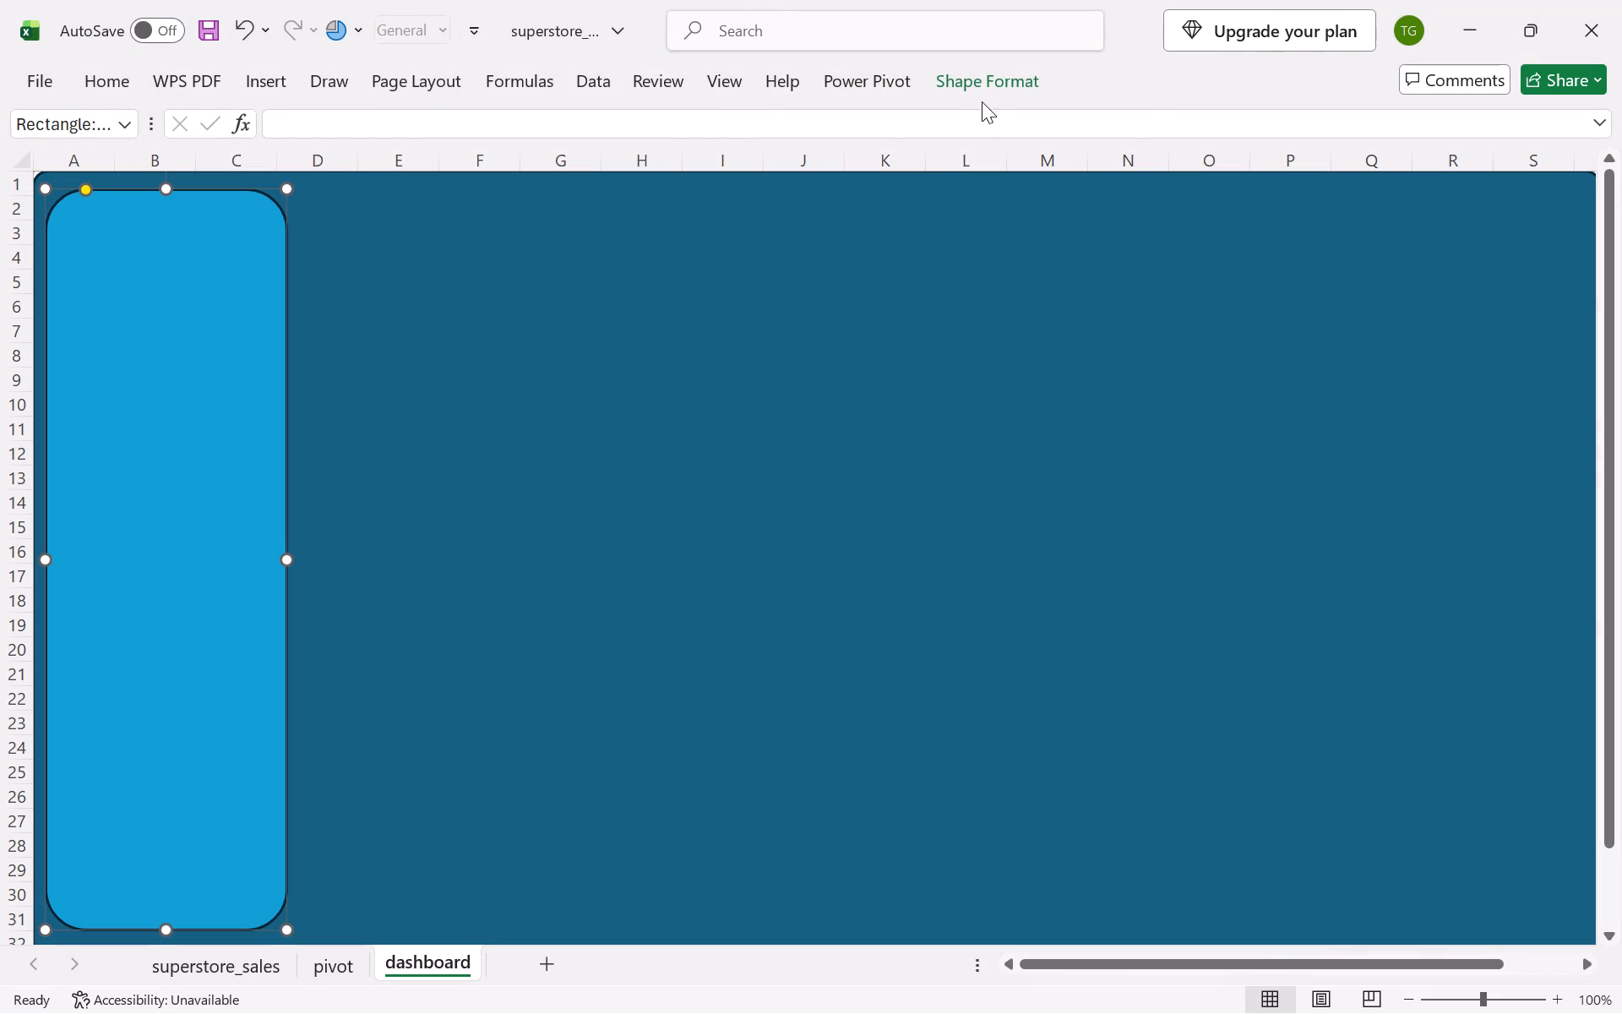
pyautogui.click(969, 90)
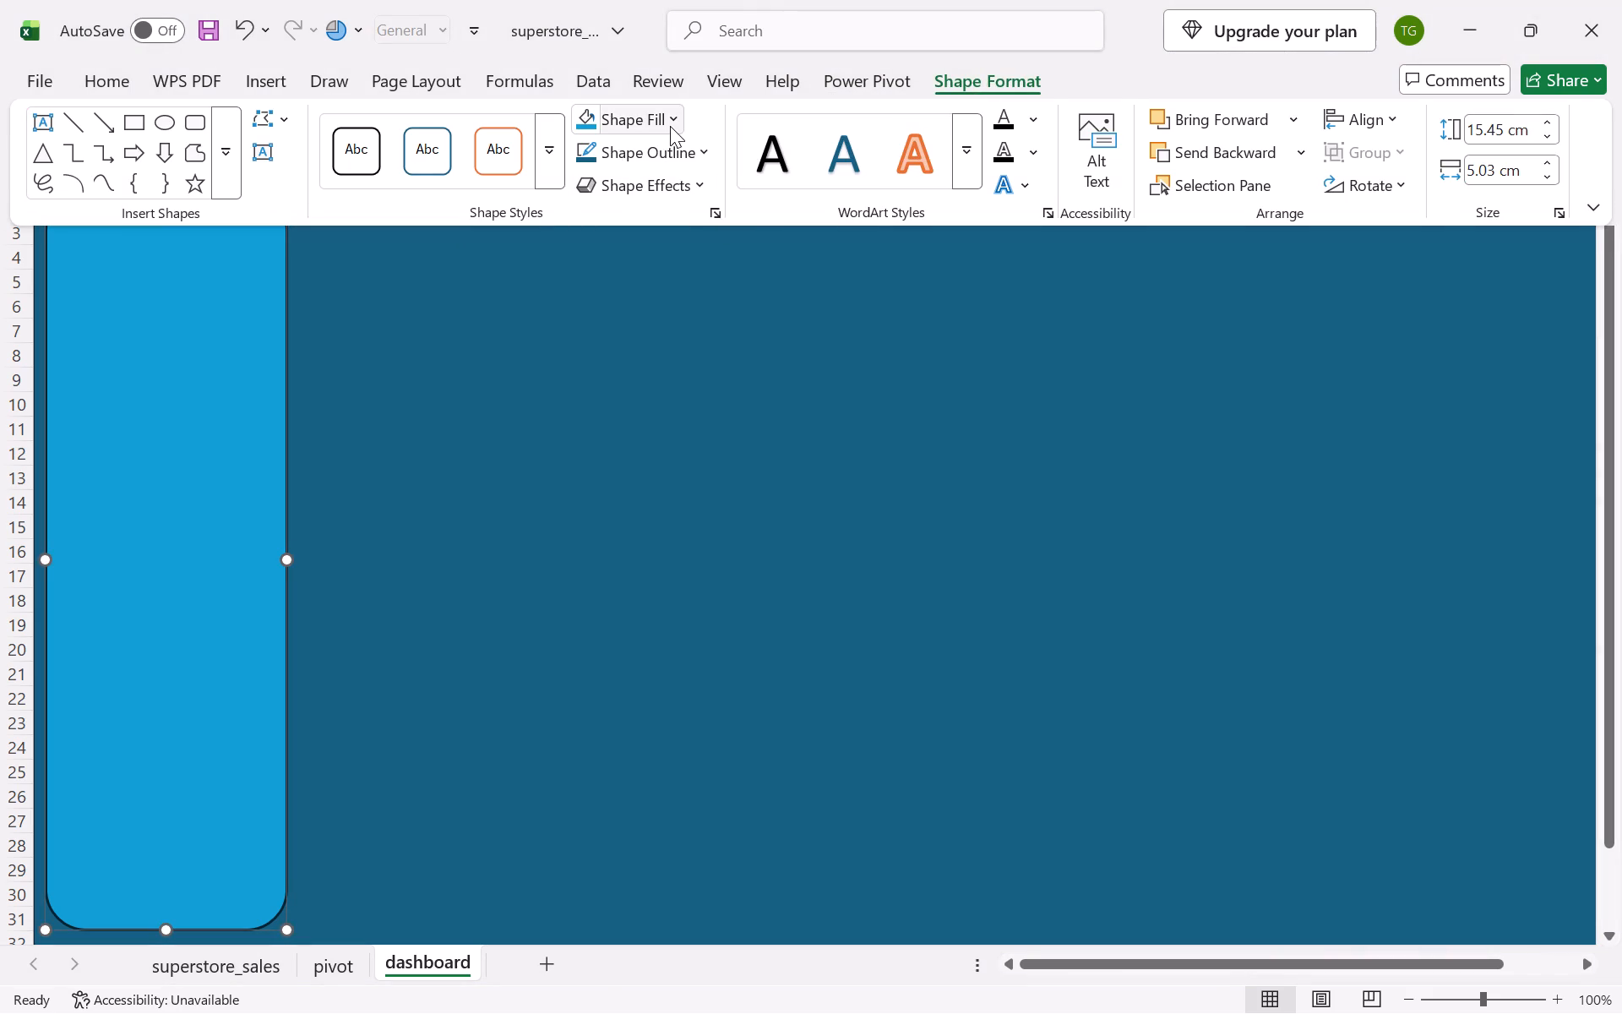
pyautogui.click(697, 165)
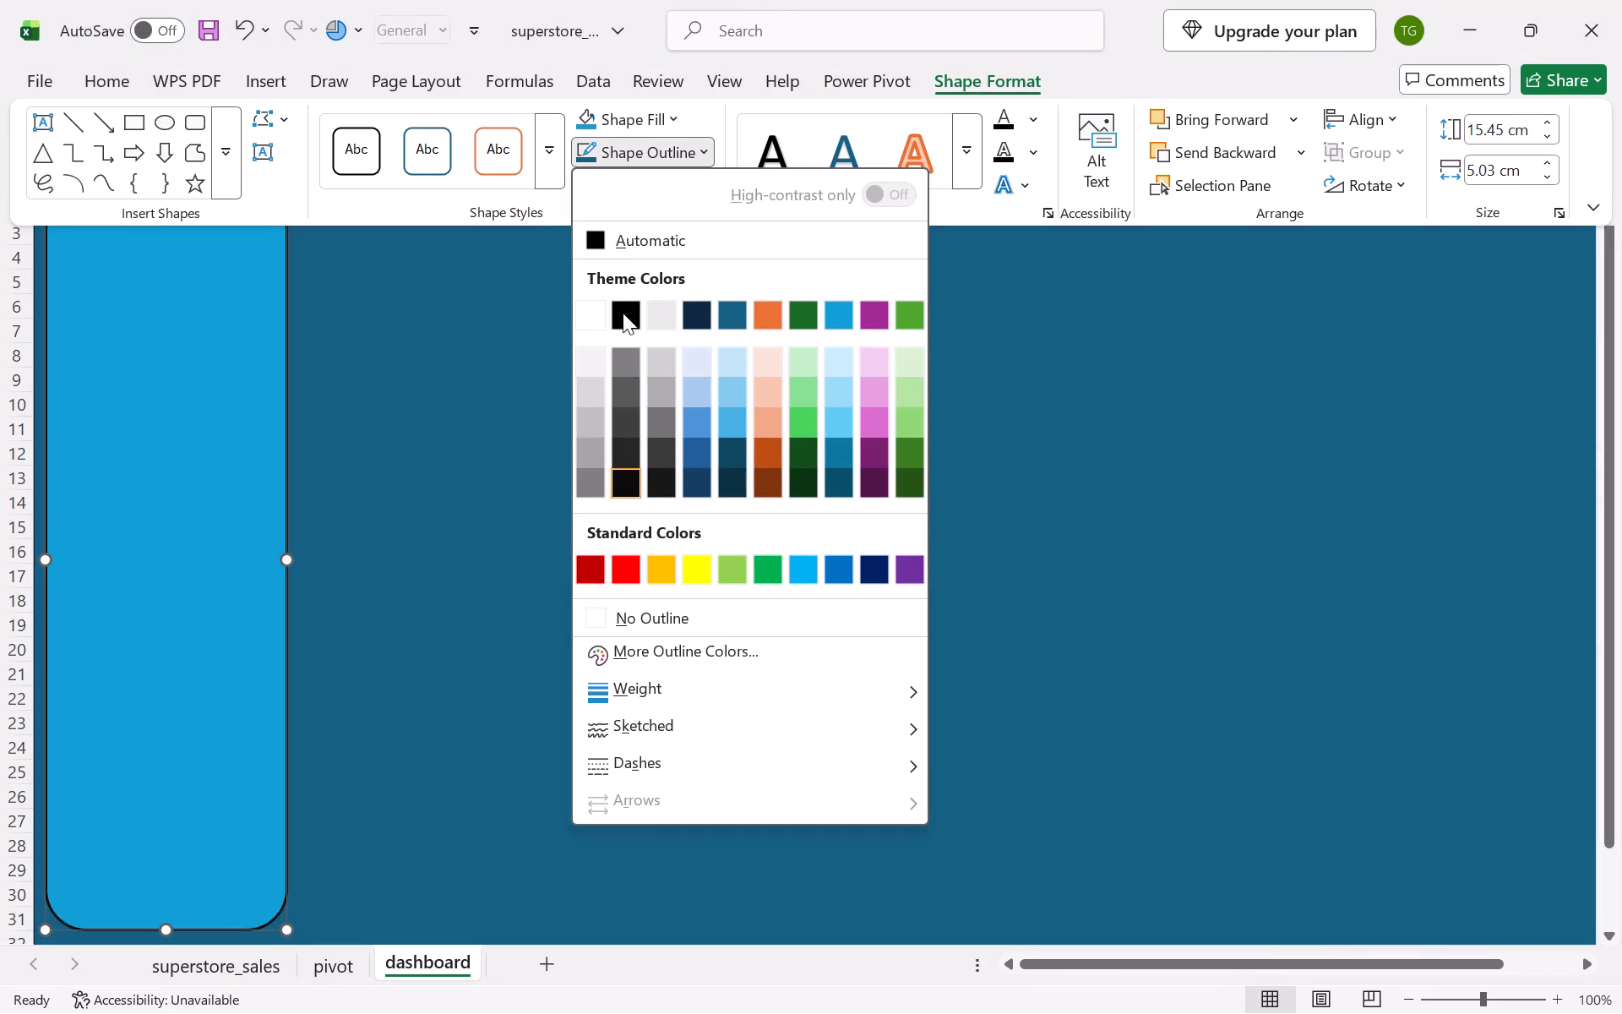
pyautogui.click(595, 608)
pyautogui.click(384, 497)
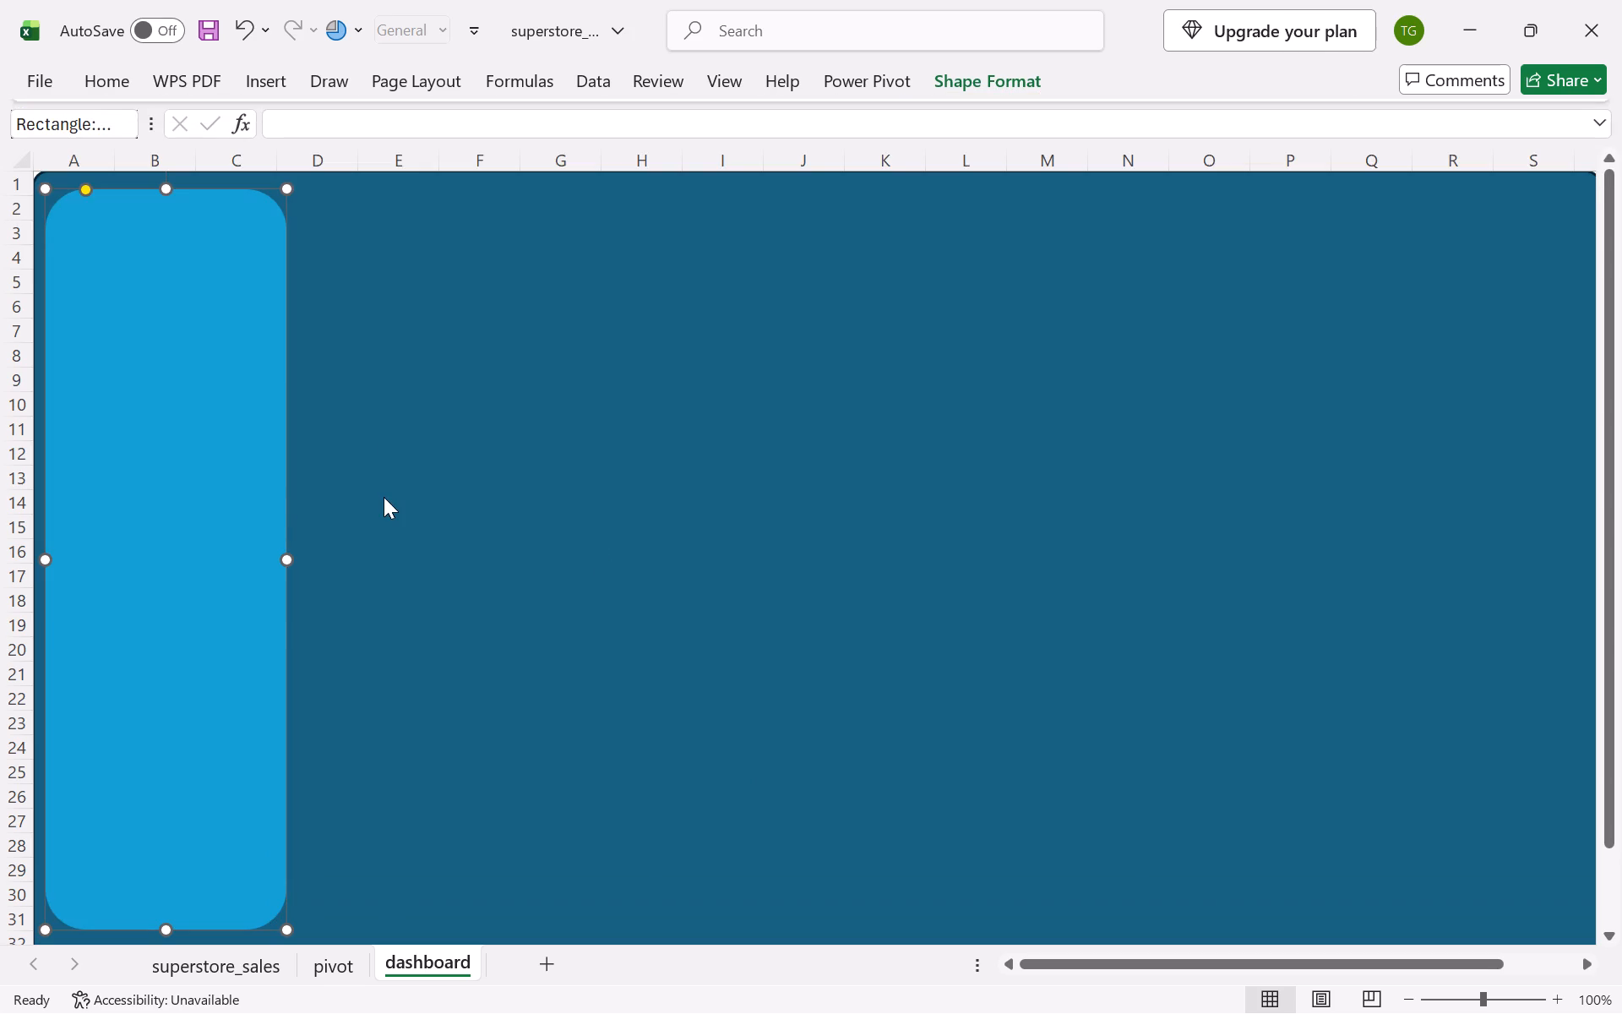
# Narrow the blue side panel so its right side ends inside column C.
pyautogui.moveTo(284, 554); pyautogui.dragTo(262, 556)
pyautogui.click(427, 368)
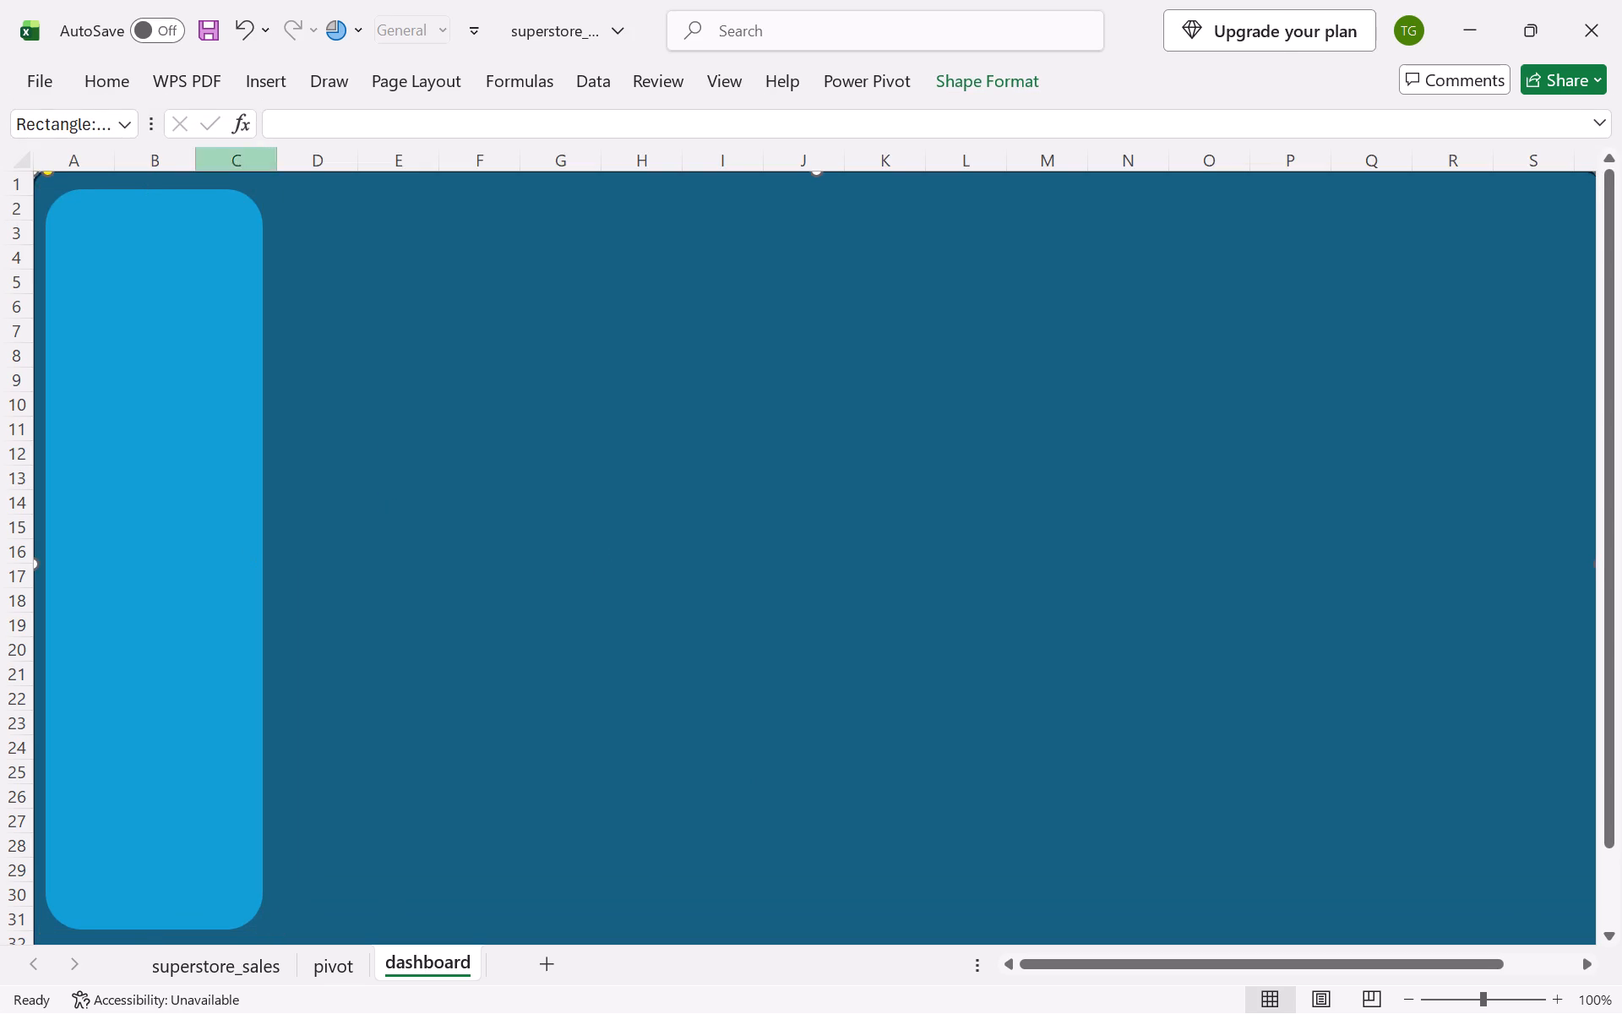
# Draw a rounded rectangle card about 4.5 cm wide and 1.9 cm high over columns D to F, rows 2 to 6.
pyautogui.click(251, 72)
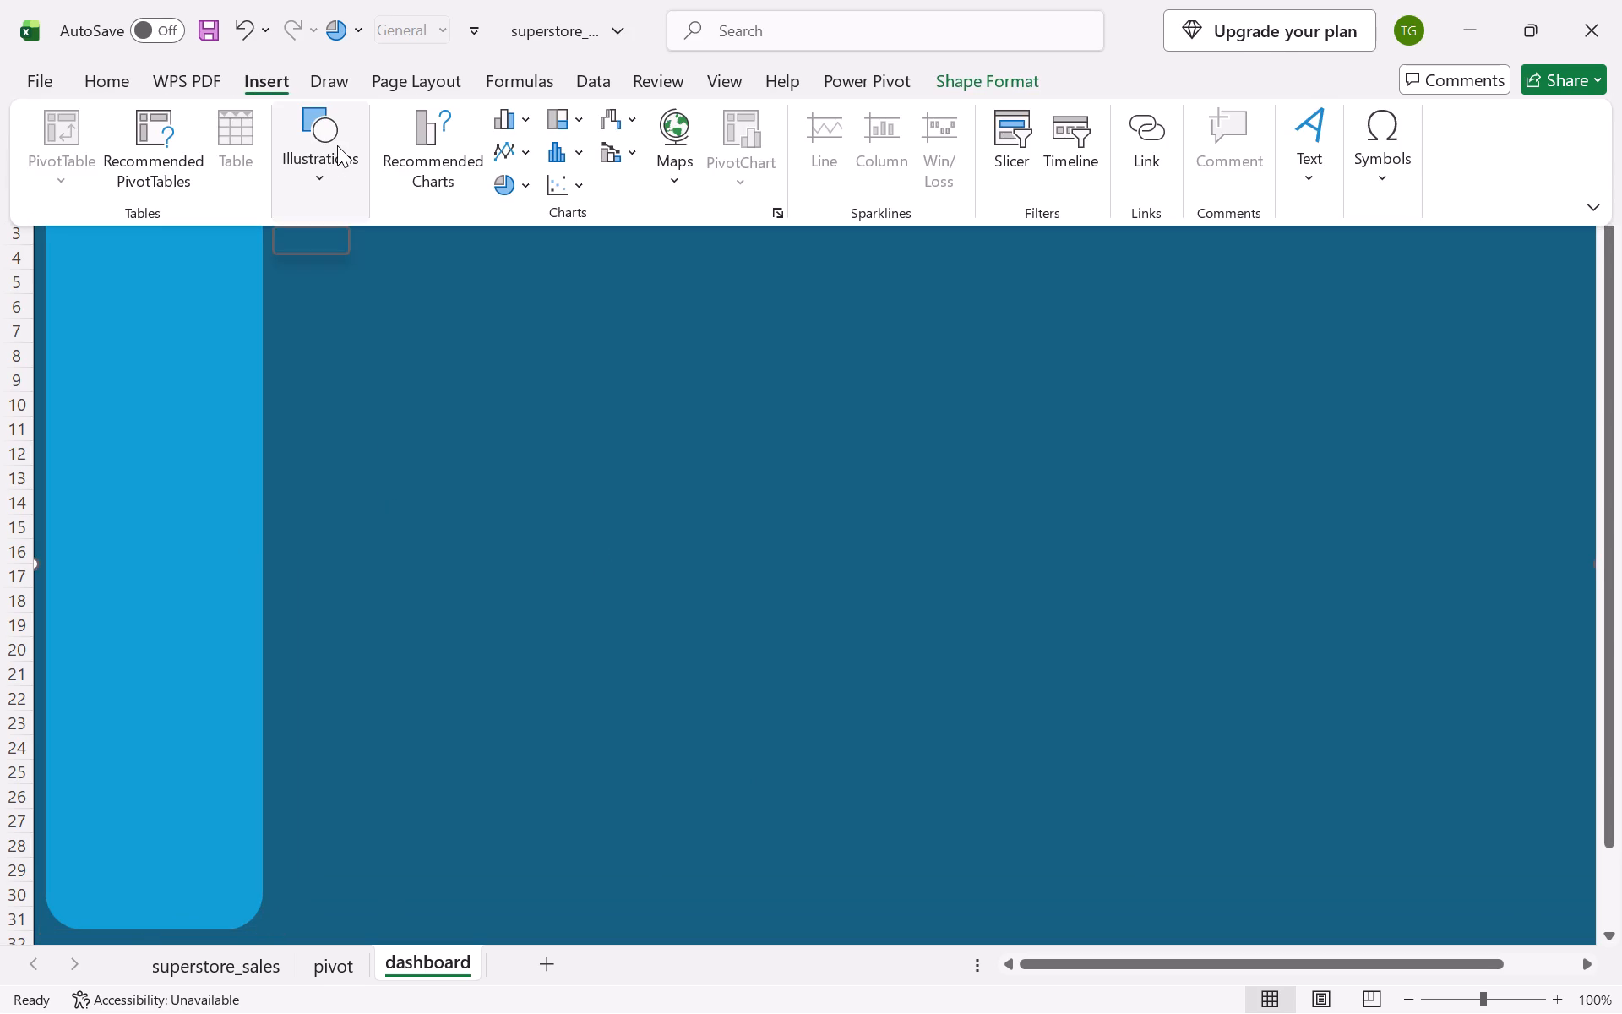
pyautogui.click(337, 145)
pyautogui.click(362, 250)
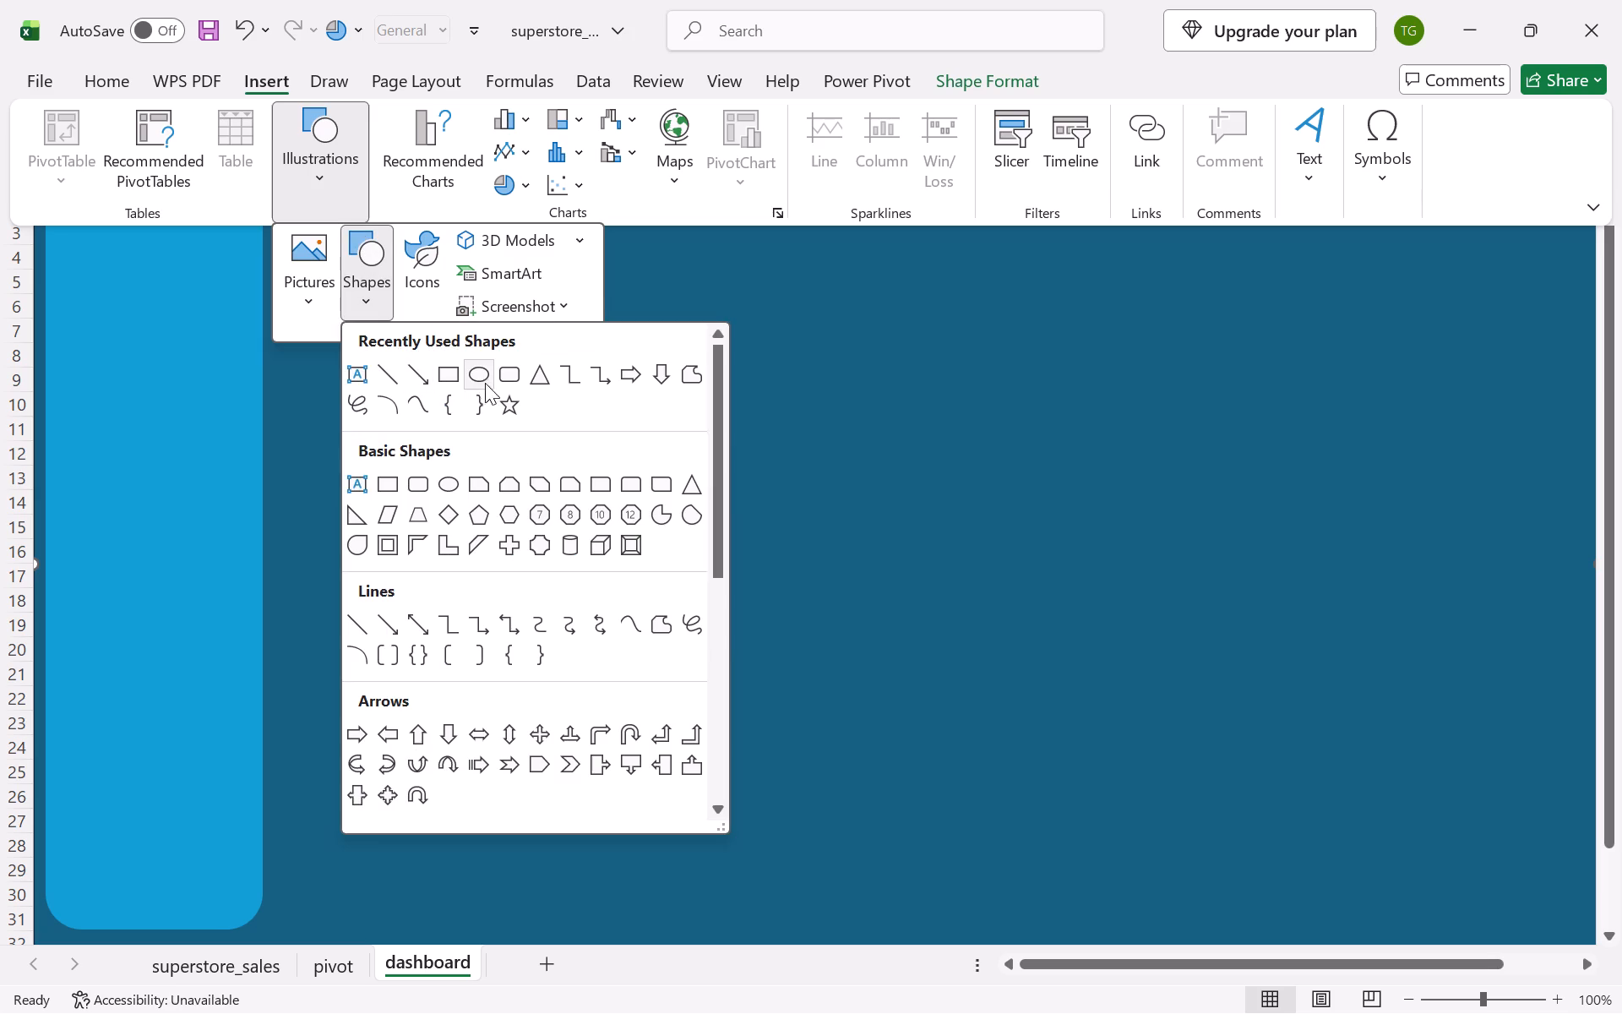
pyautogui.click(504, 383)
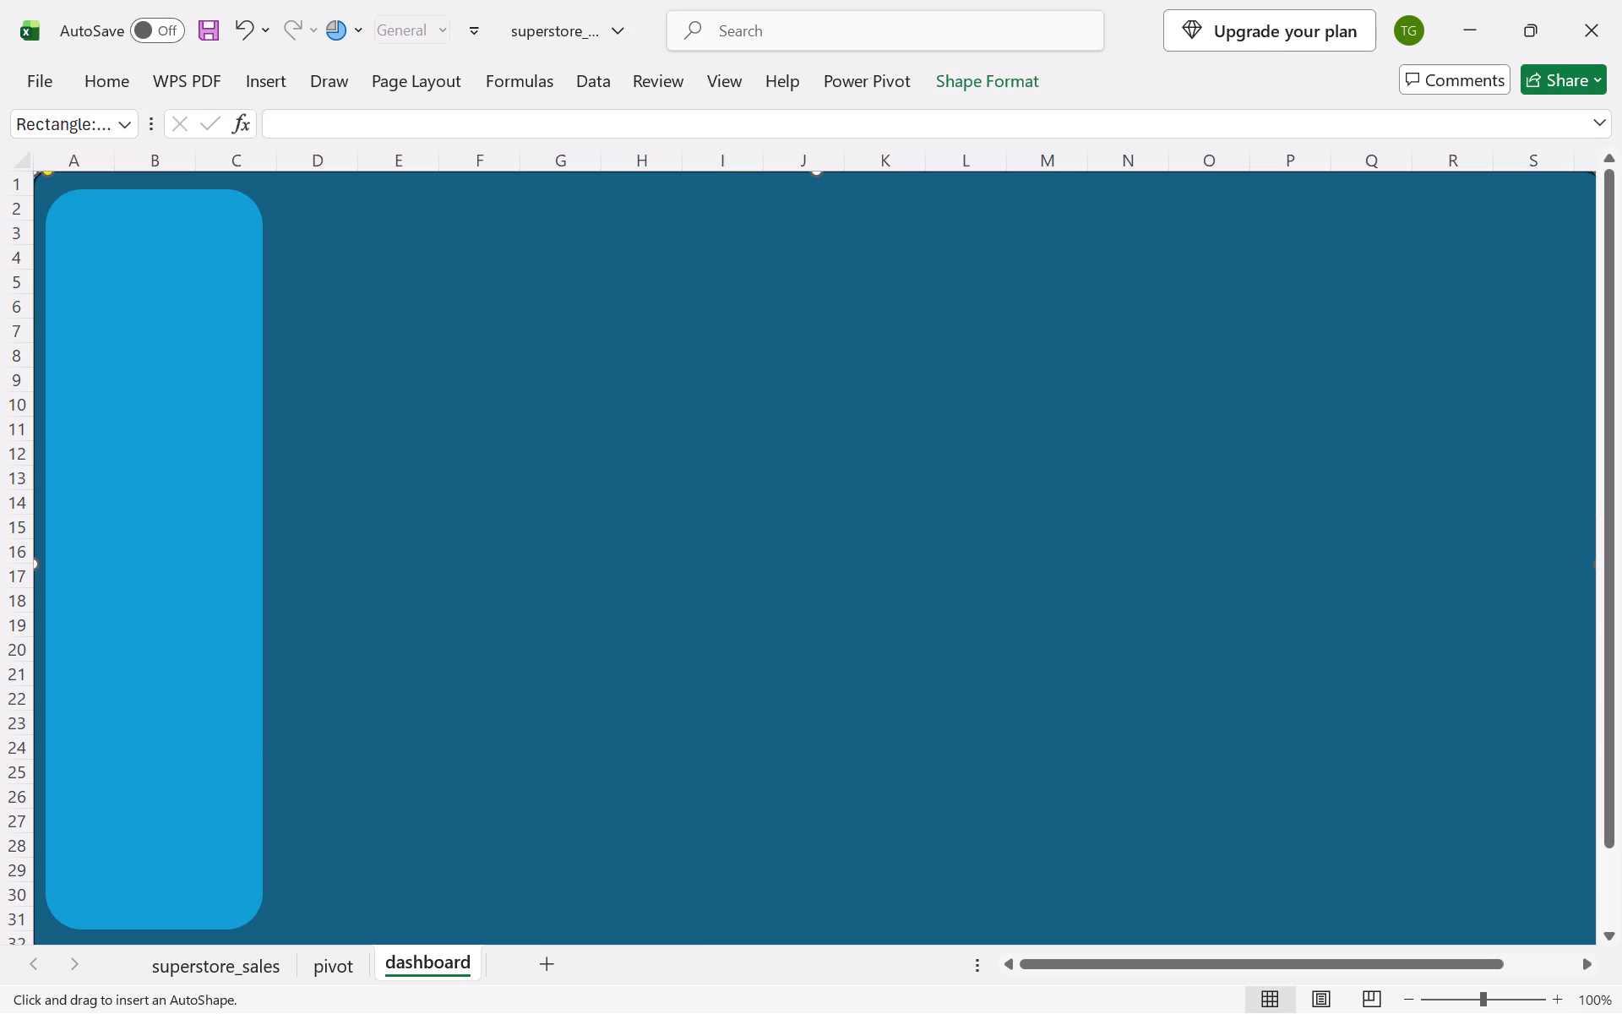
pyautogui.moveTo(318, 224); pyautogui.dragTo(327, 226)
pyautogui.moveTo(327, 226); pyautogui.dragTo(533, 317)
pyautogui.moveTo(416, 273); pyautogui.dragTo(395, 264)
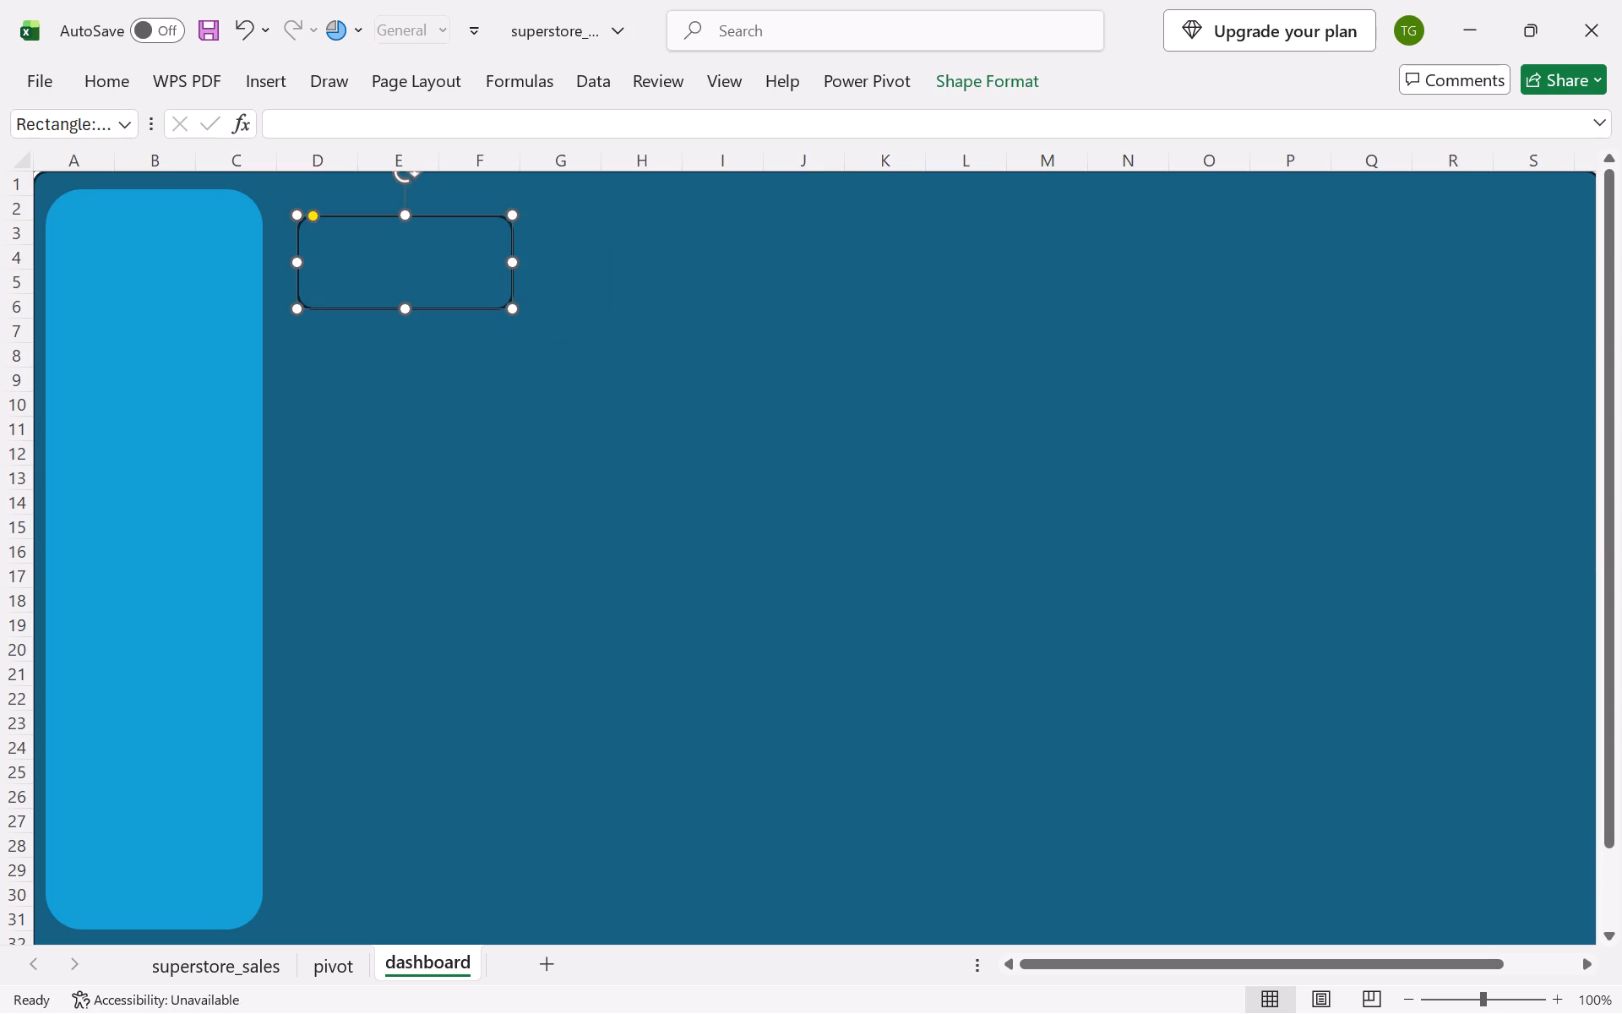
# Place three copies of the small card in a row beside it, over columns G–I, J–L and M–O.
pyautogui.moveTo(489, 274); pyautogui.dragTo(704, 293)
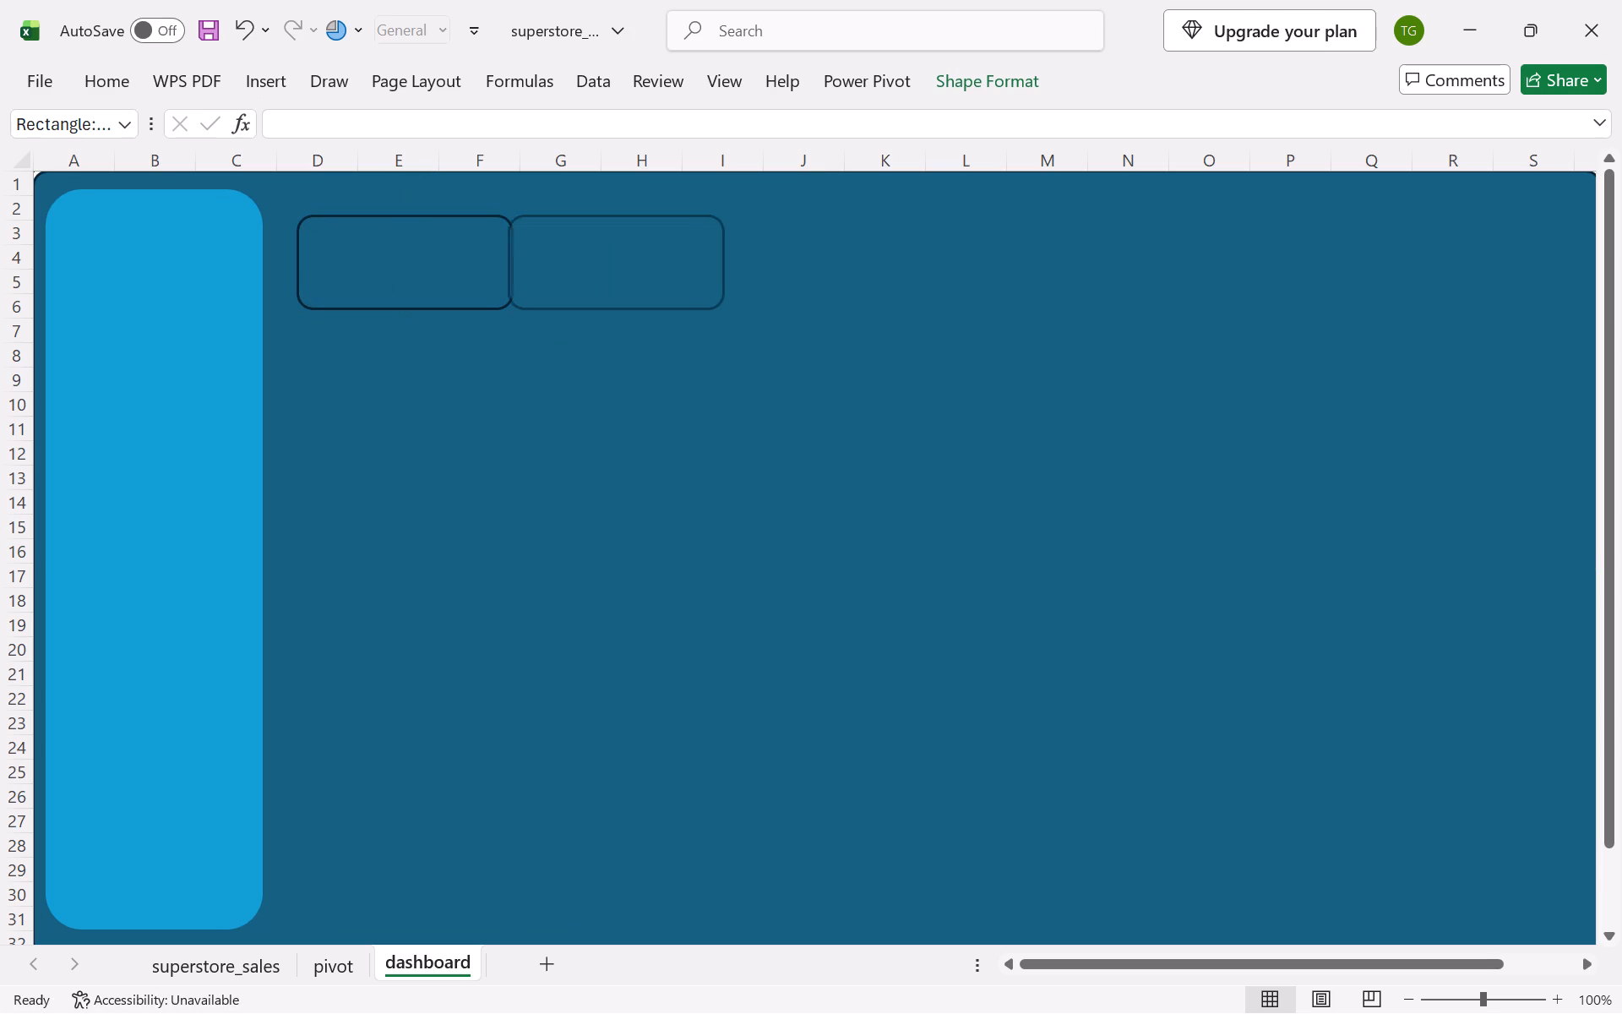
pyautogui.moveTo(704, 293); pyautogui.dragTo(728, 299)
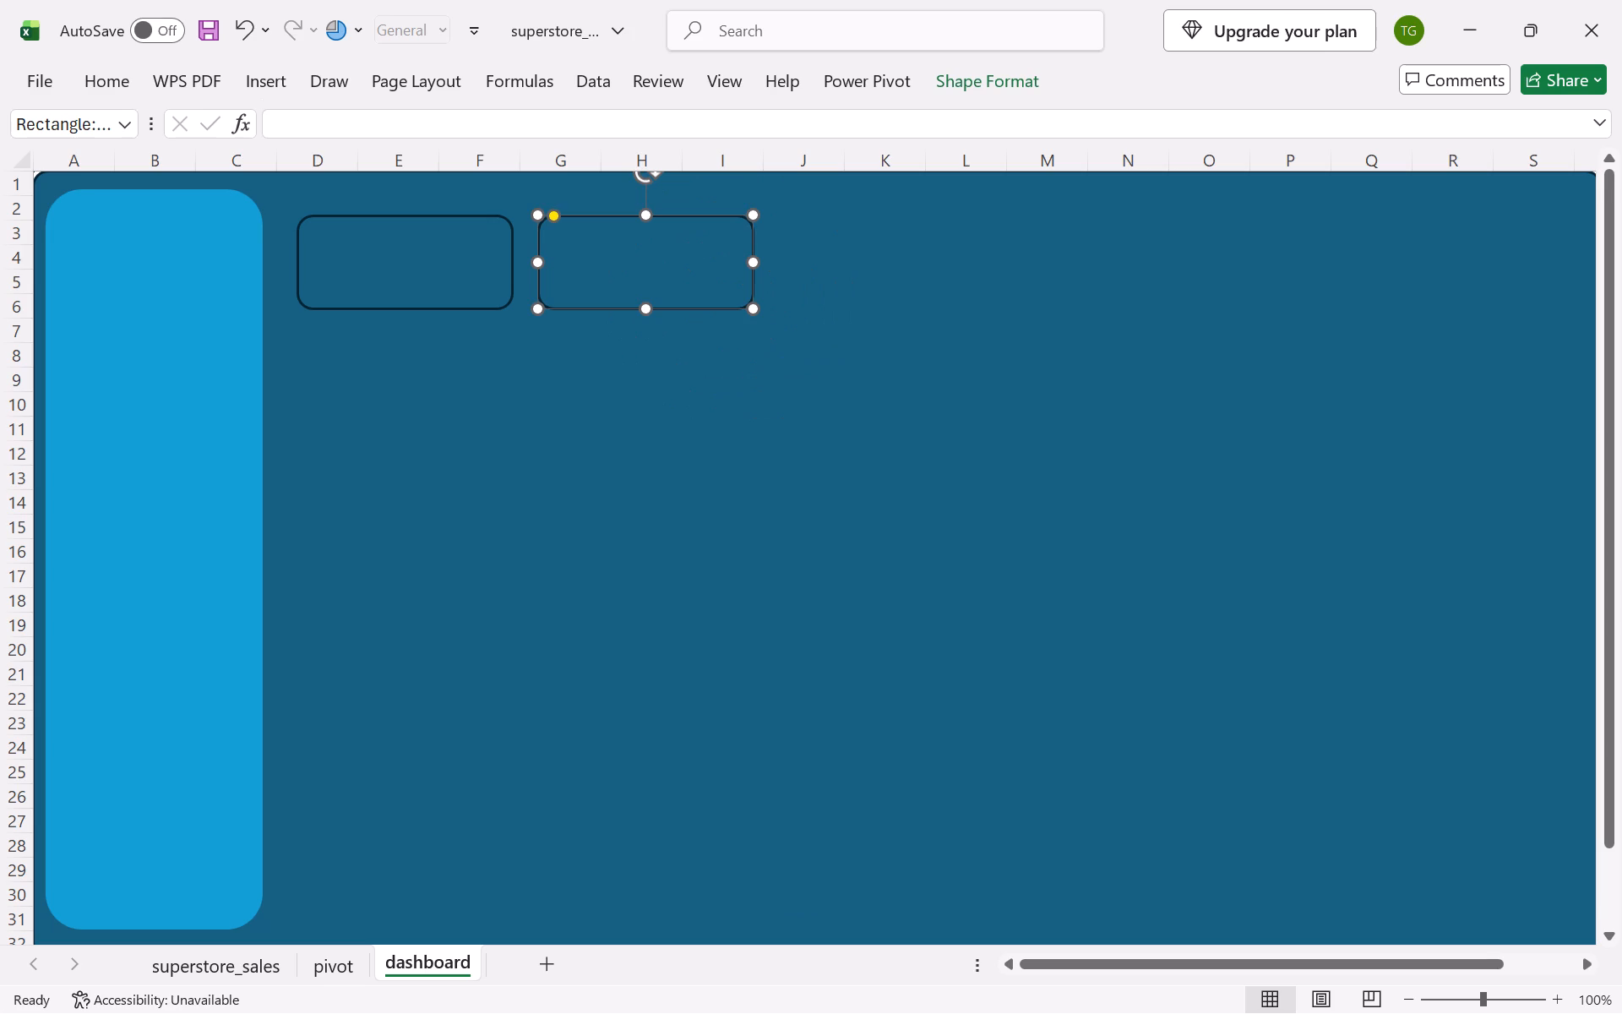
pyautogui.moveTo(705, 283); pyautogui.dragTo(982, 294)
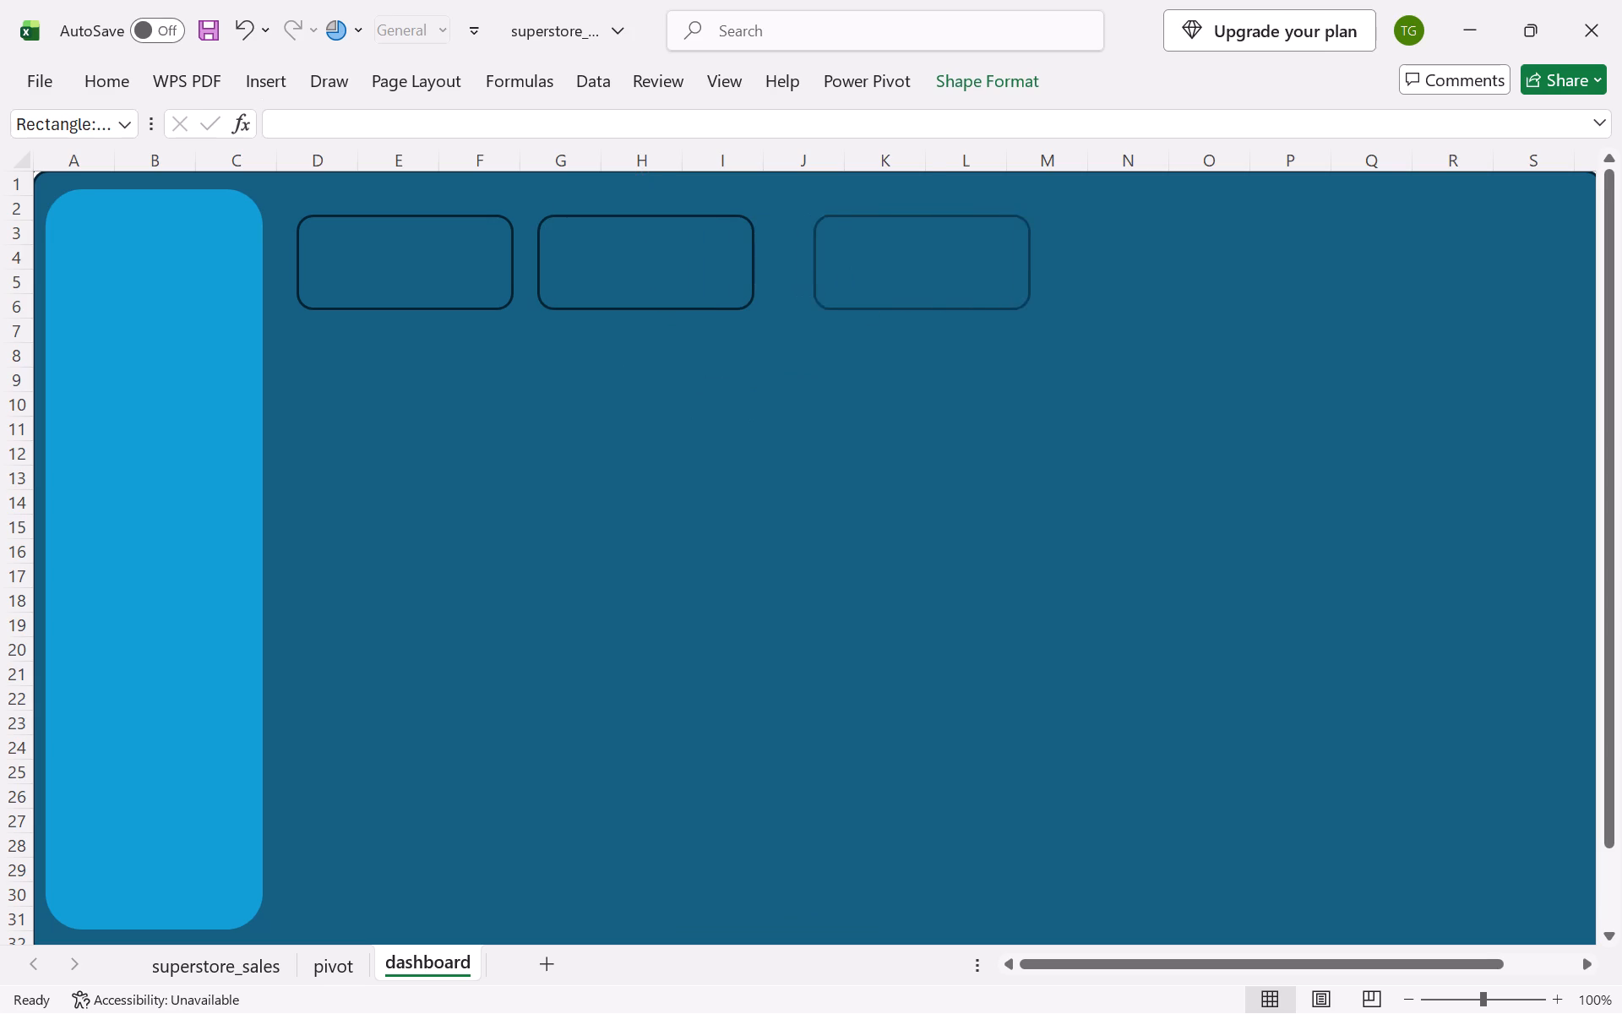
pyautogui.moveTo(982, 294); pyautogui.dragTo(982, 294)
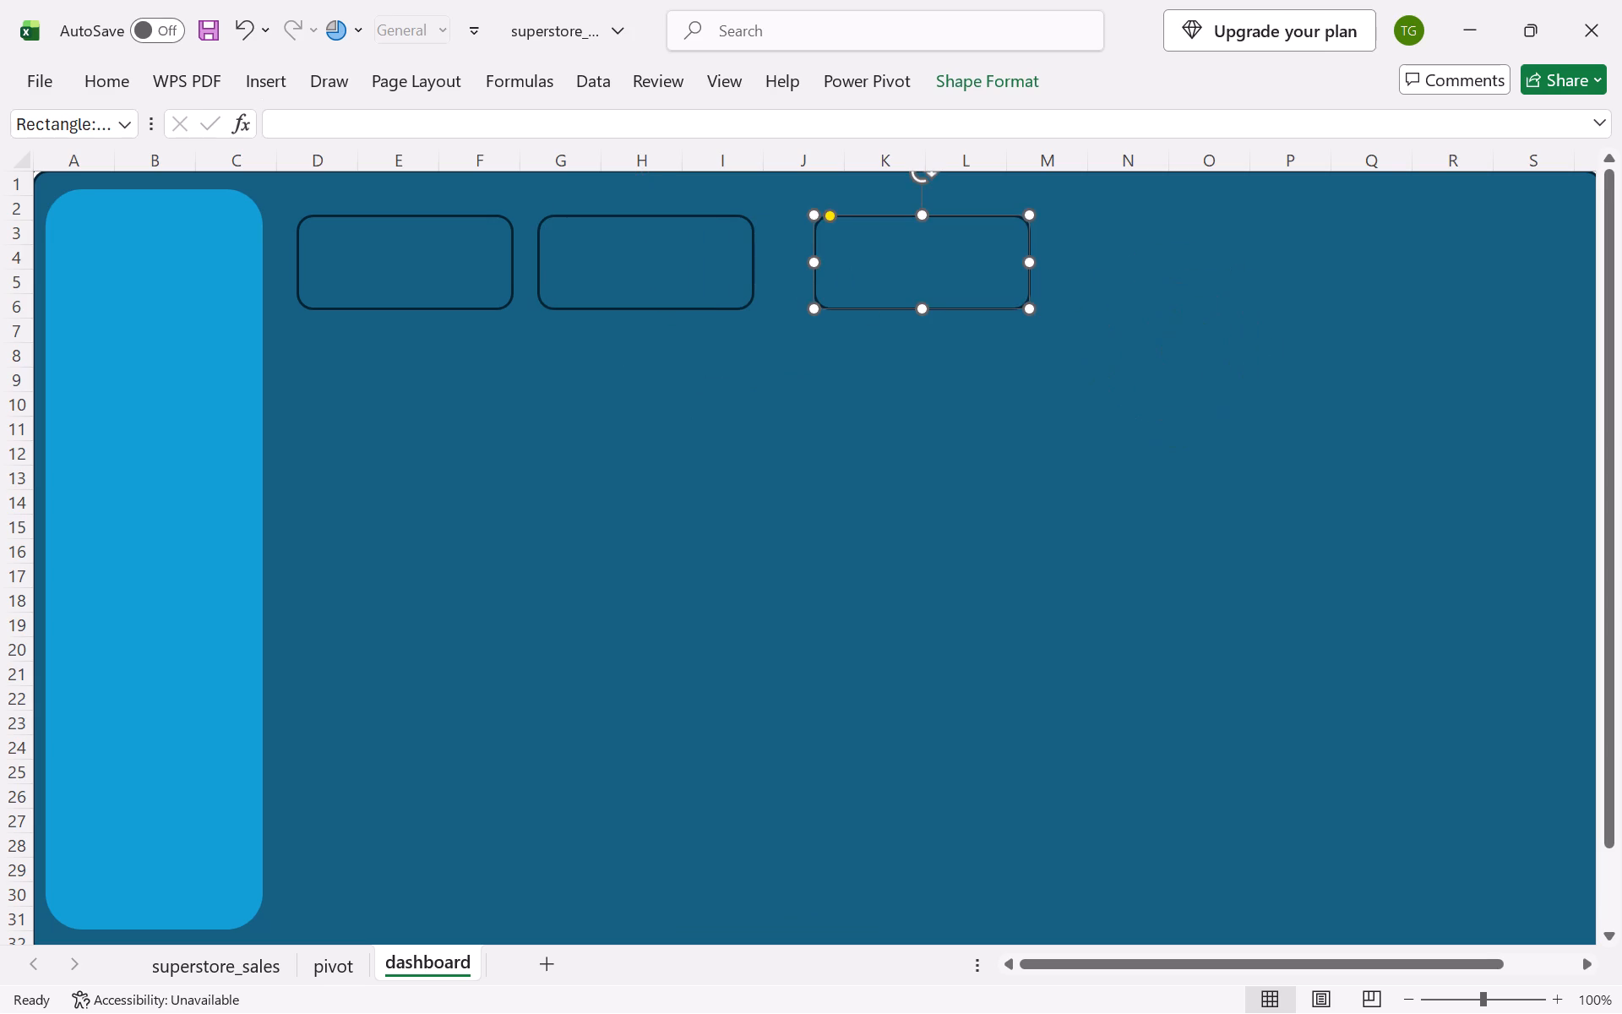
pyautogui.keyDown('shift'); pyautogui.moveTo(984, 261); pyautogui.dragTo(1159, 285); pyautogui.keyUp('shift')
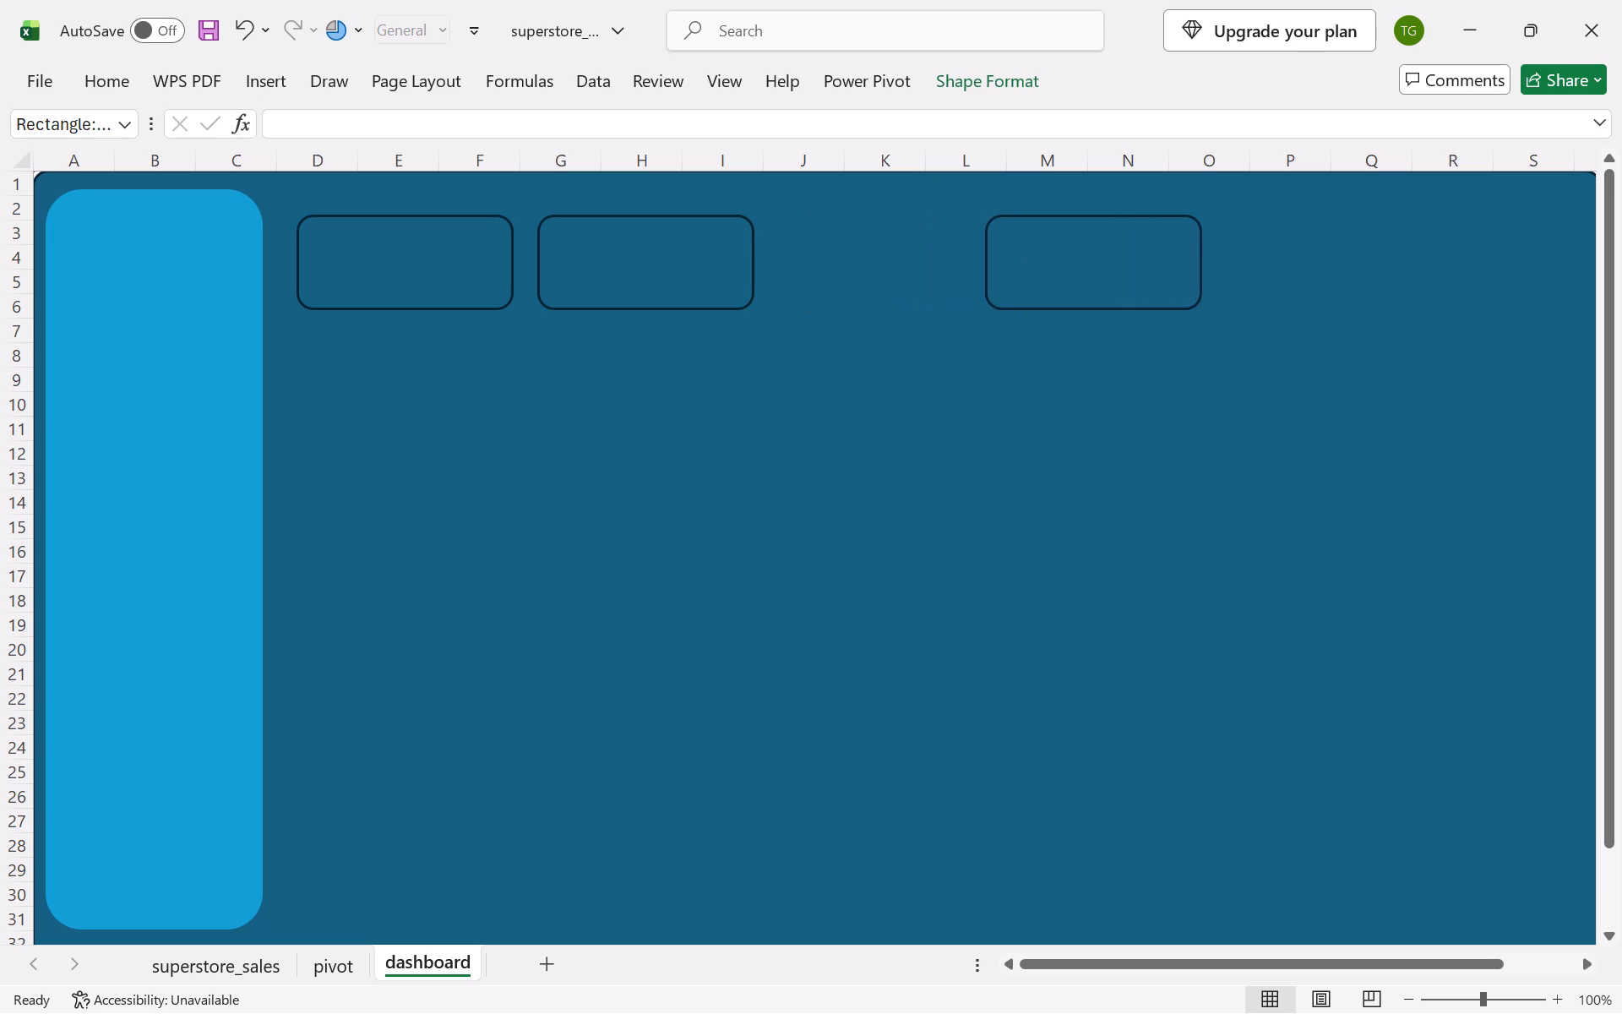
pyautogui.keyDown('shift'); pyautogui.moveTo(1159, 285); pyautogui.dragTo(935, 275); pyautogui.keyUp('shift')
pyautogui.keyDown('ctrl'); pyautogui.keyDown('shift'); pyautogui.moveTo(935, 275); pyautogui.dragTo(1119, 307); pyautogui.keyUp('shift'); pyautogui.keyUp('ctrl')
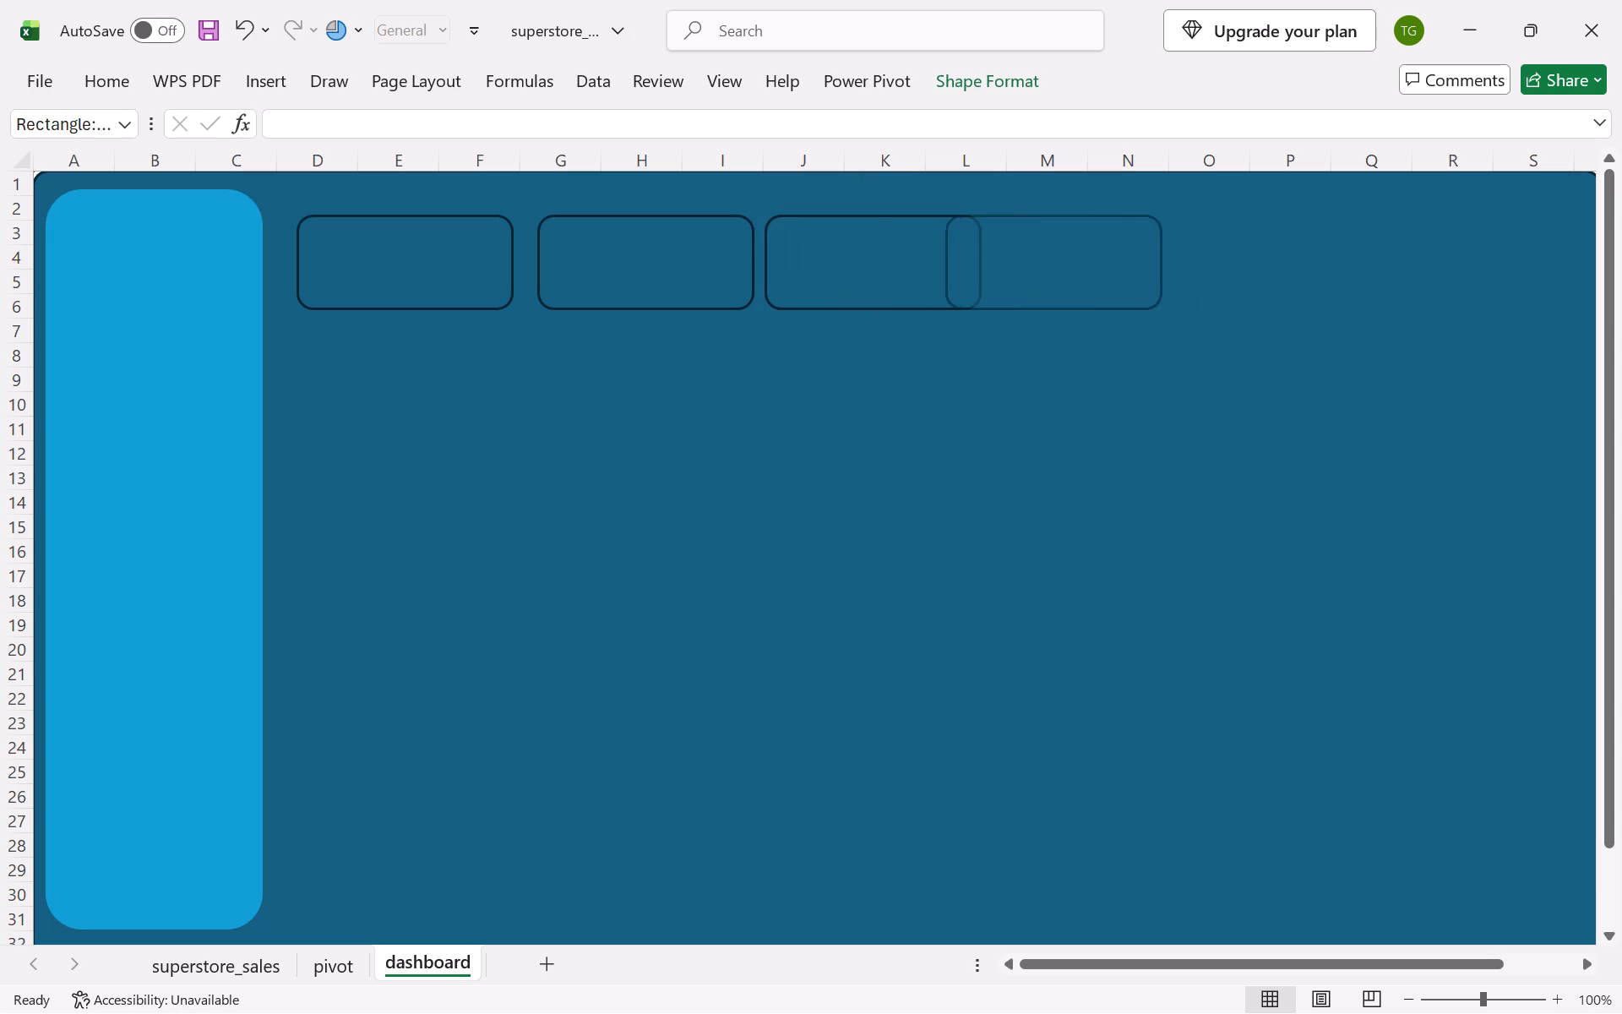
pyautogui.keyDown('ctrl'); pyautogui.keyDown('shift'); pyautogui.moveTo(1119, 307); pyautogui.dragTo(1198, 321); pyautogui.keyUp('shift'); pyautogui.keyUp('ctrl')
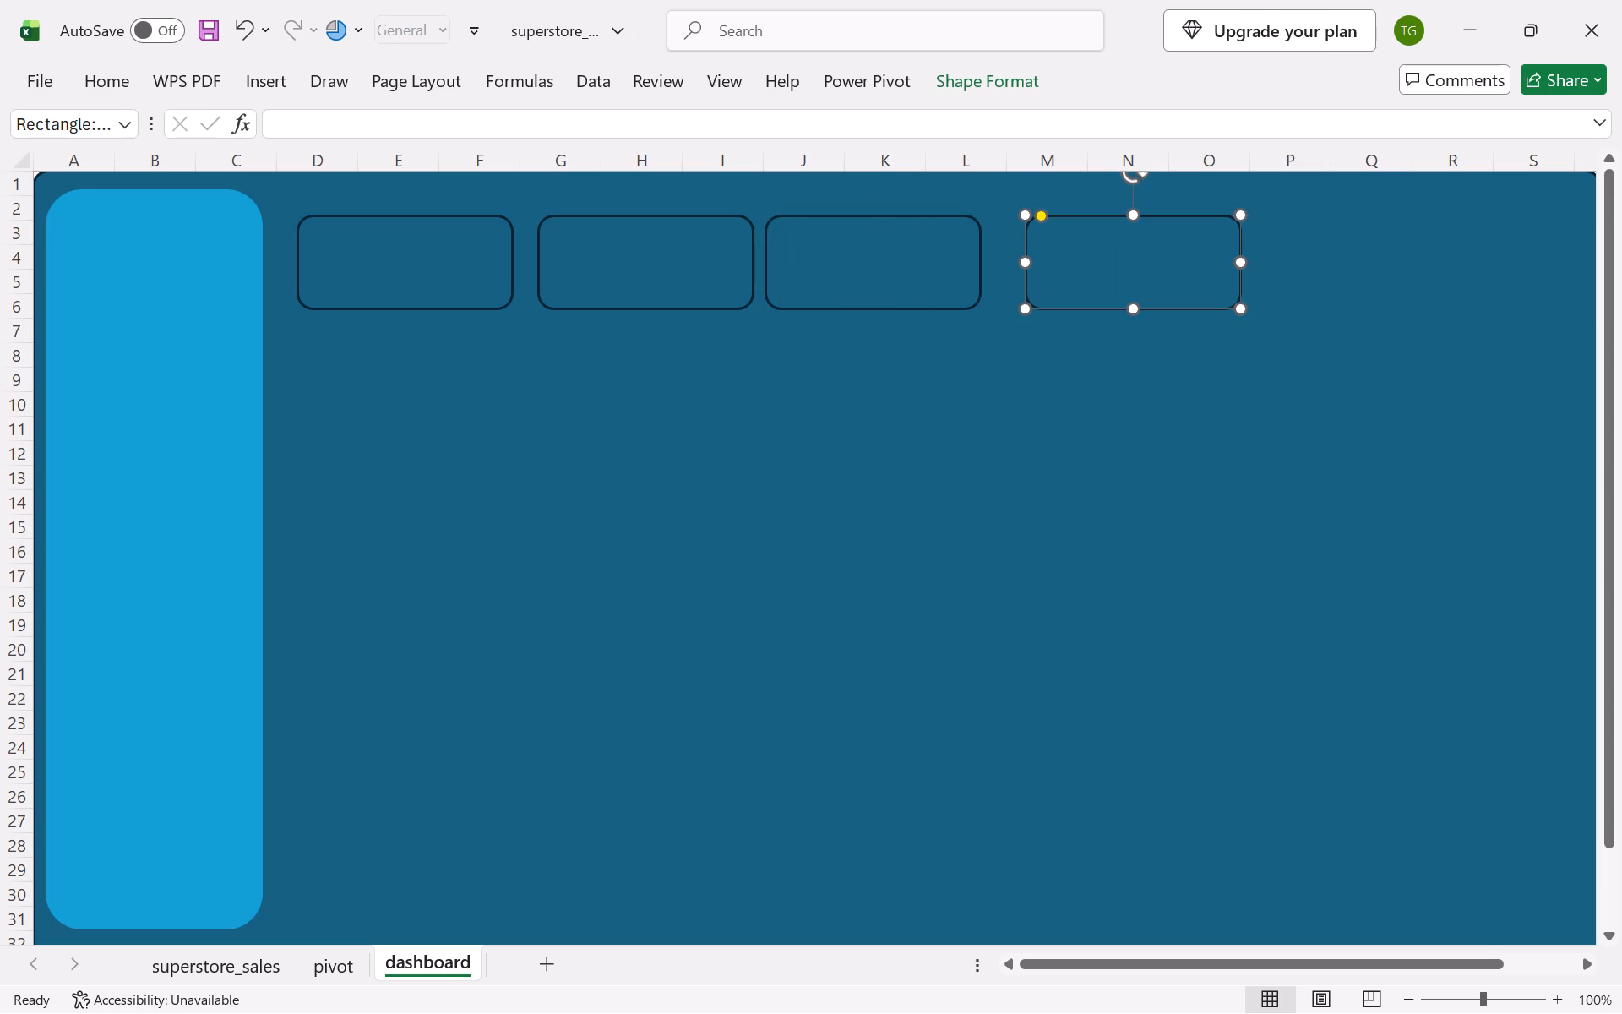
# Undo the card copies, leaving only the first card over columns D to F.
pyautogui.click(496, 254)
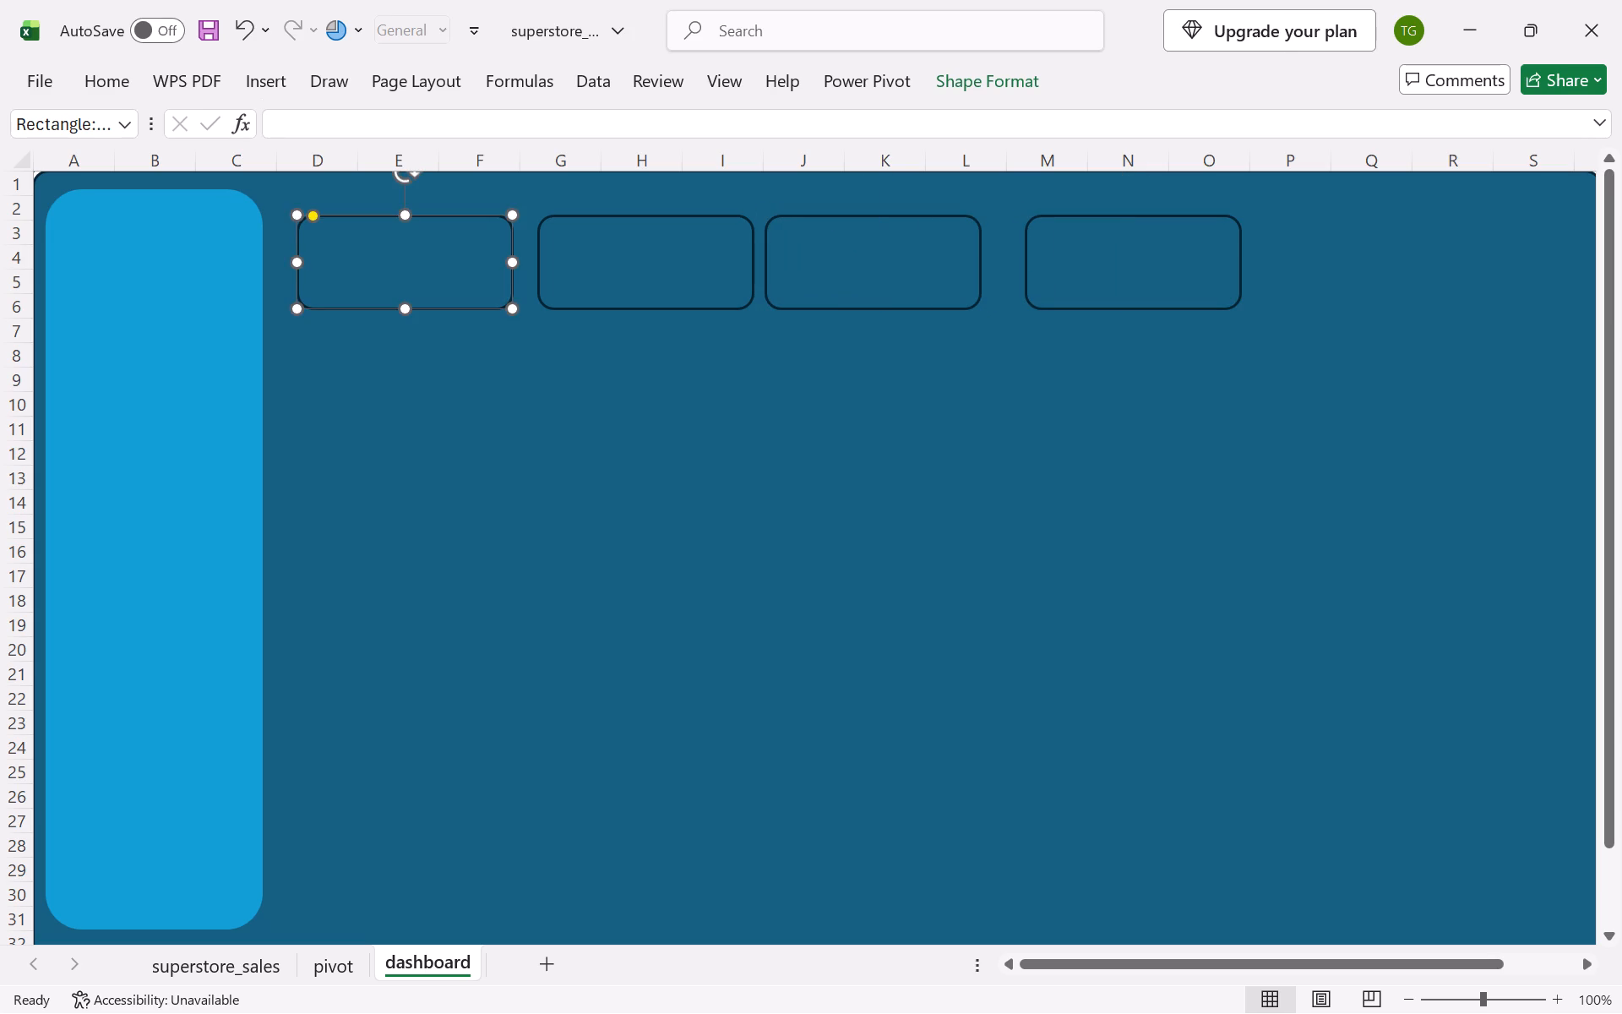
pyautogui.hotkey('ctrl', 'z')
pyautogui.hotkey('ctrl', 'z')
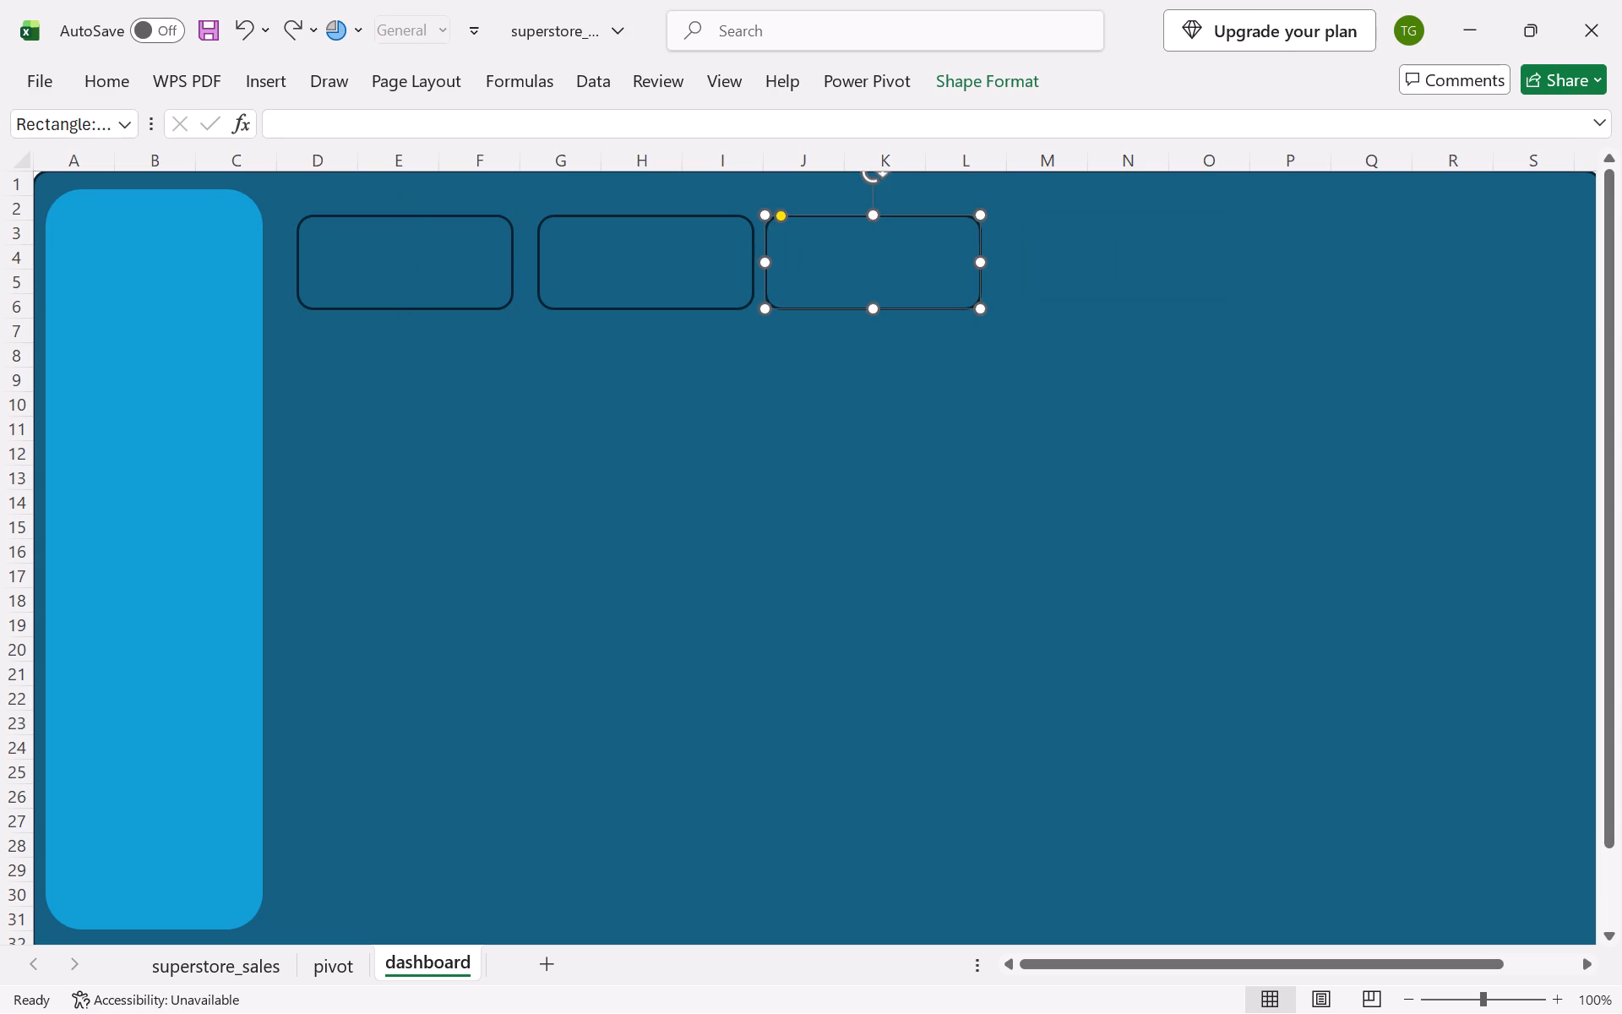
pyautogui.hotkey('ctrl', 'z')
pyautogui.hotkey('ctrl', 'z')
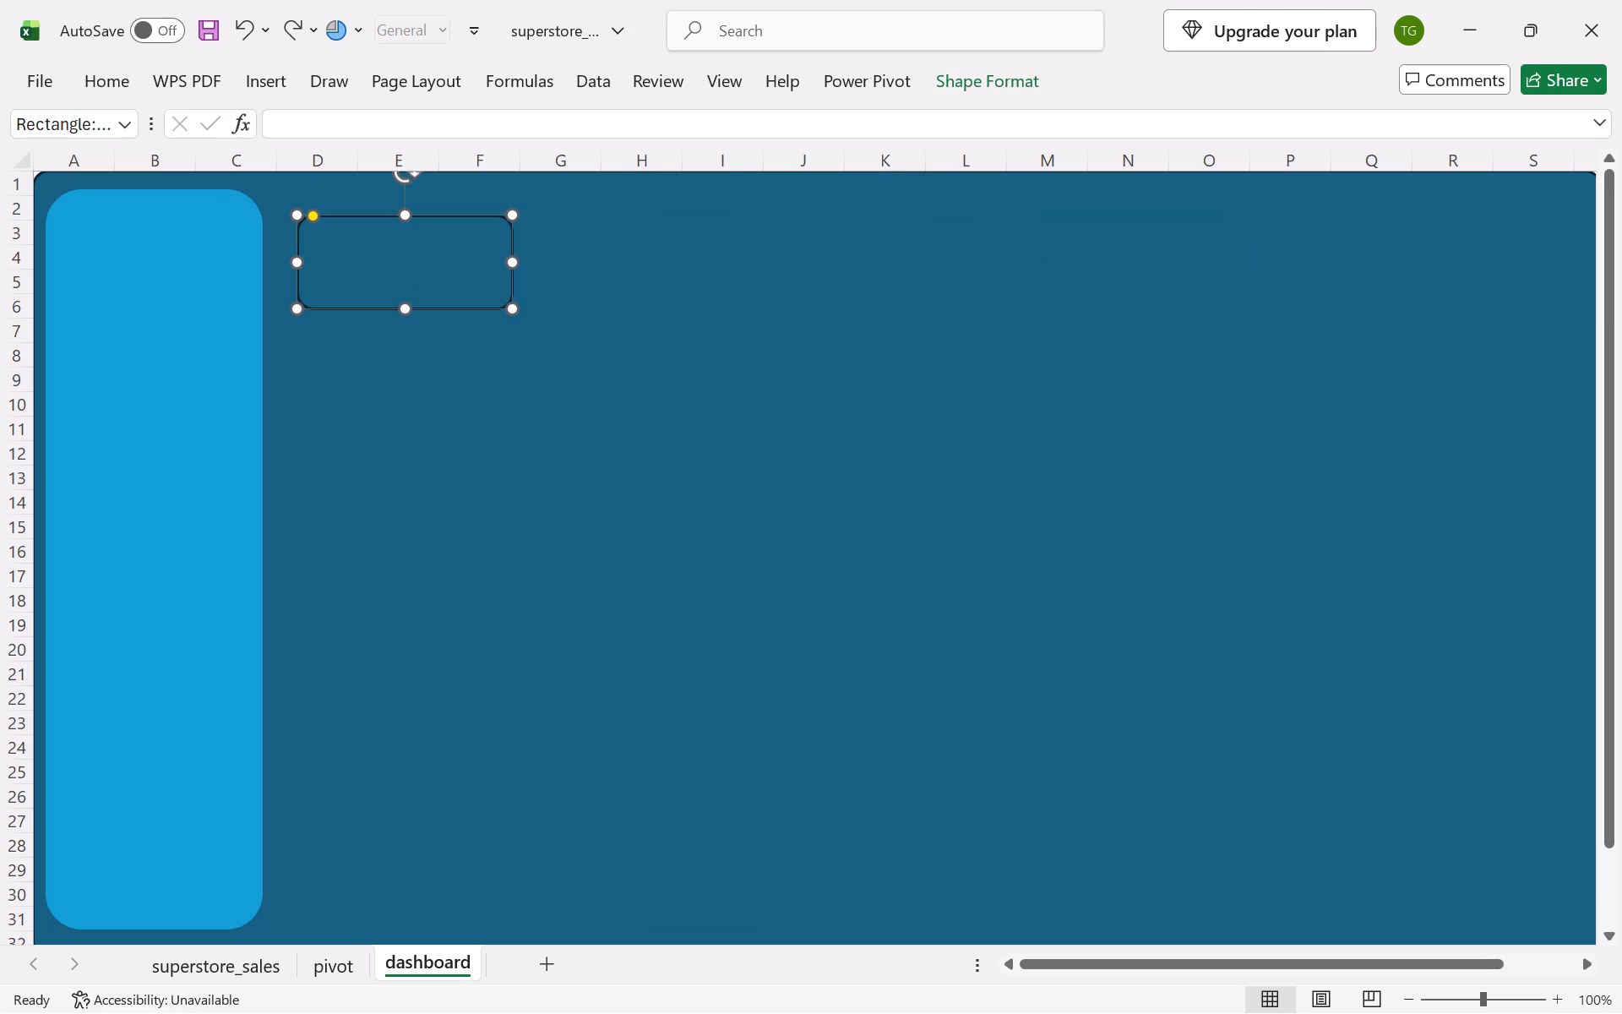
# Open the shape formatting options for the small card over columns D to F.
pyautogui.click(965, 78)
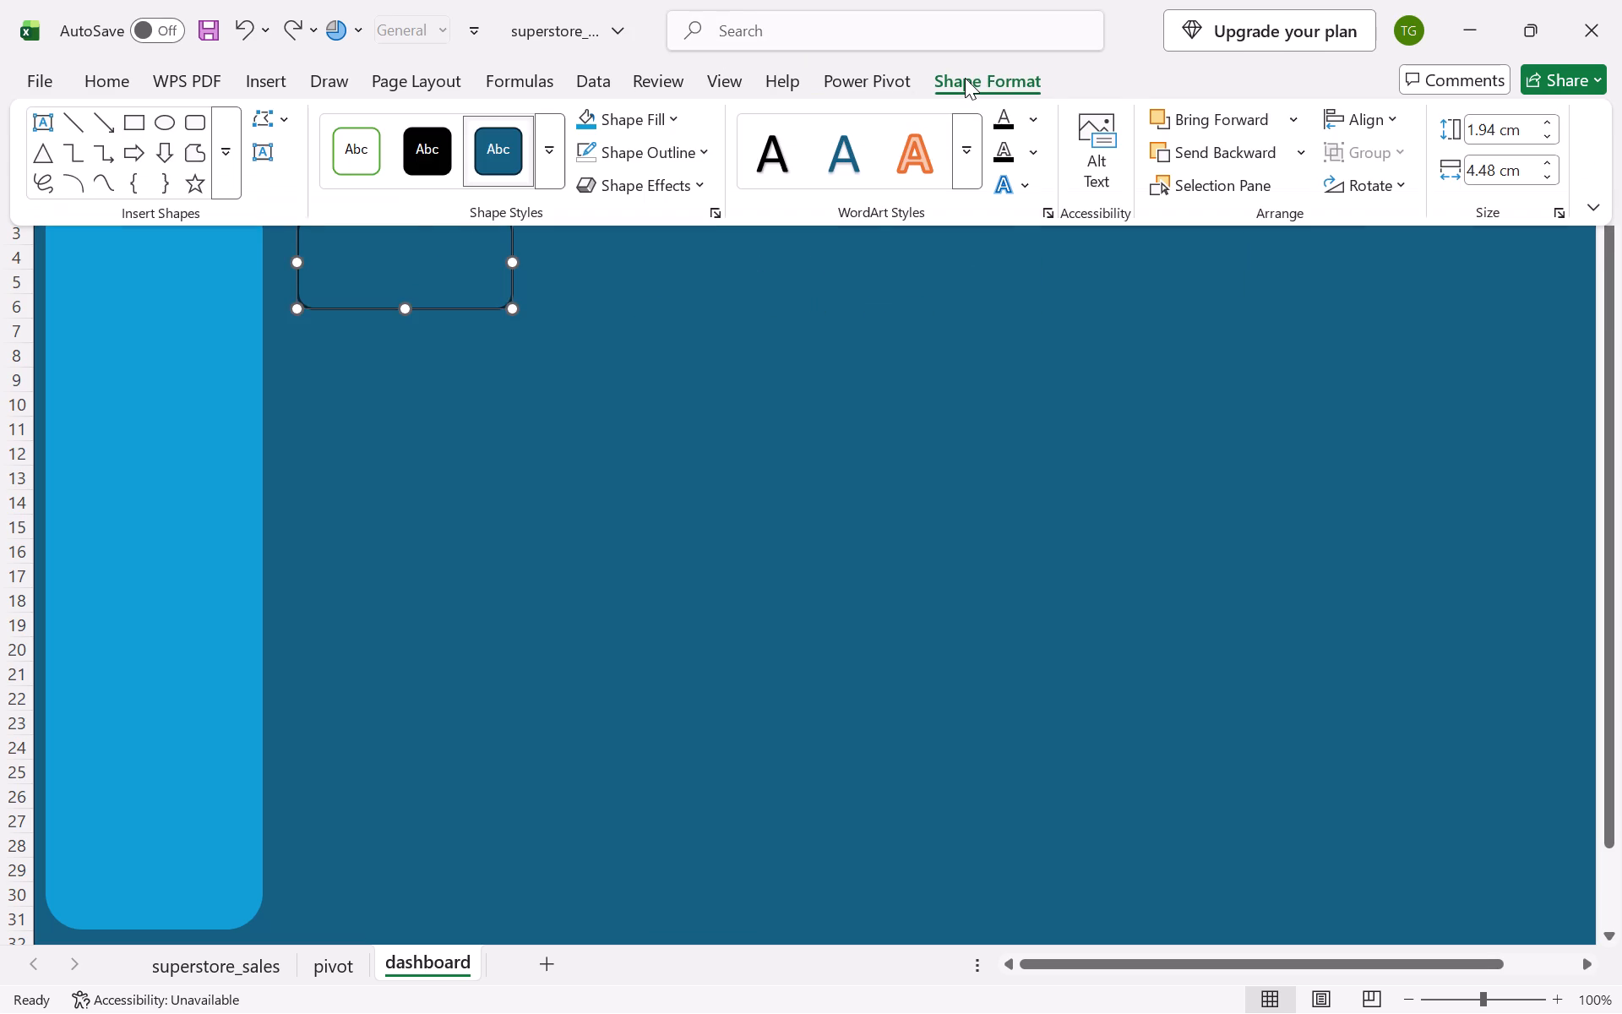
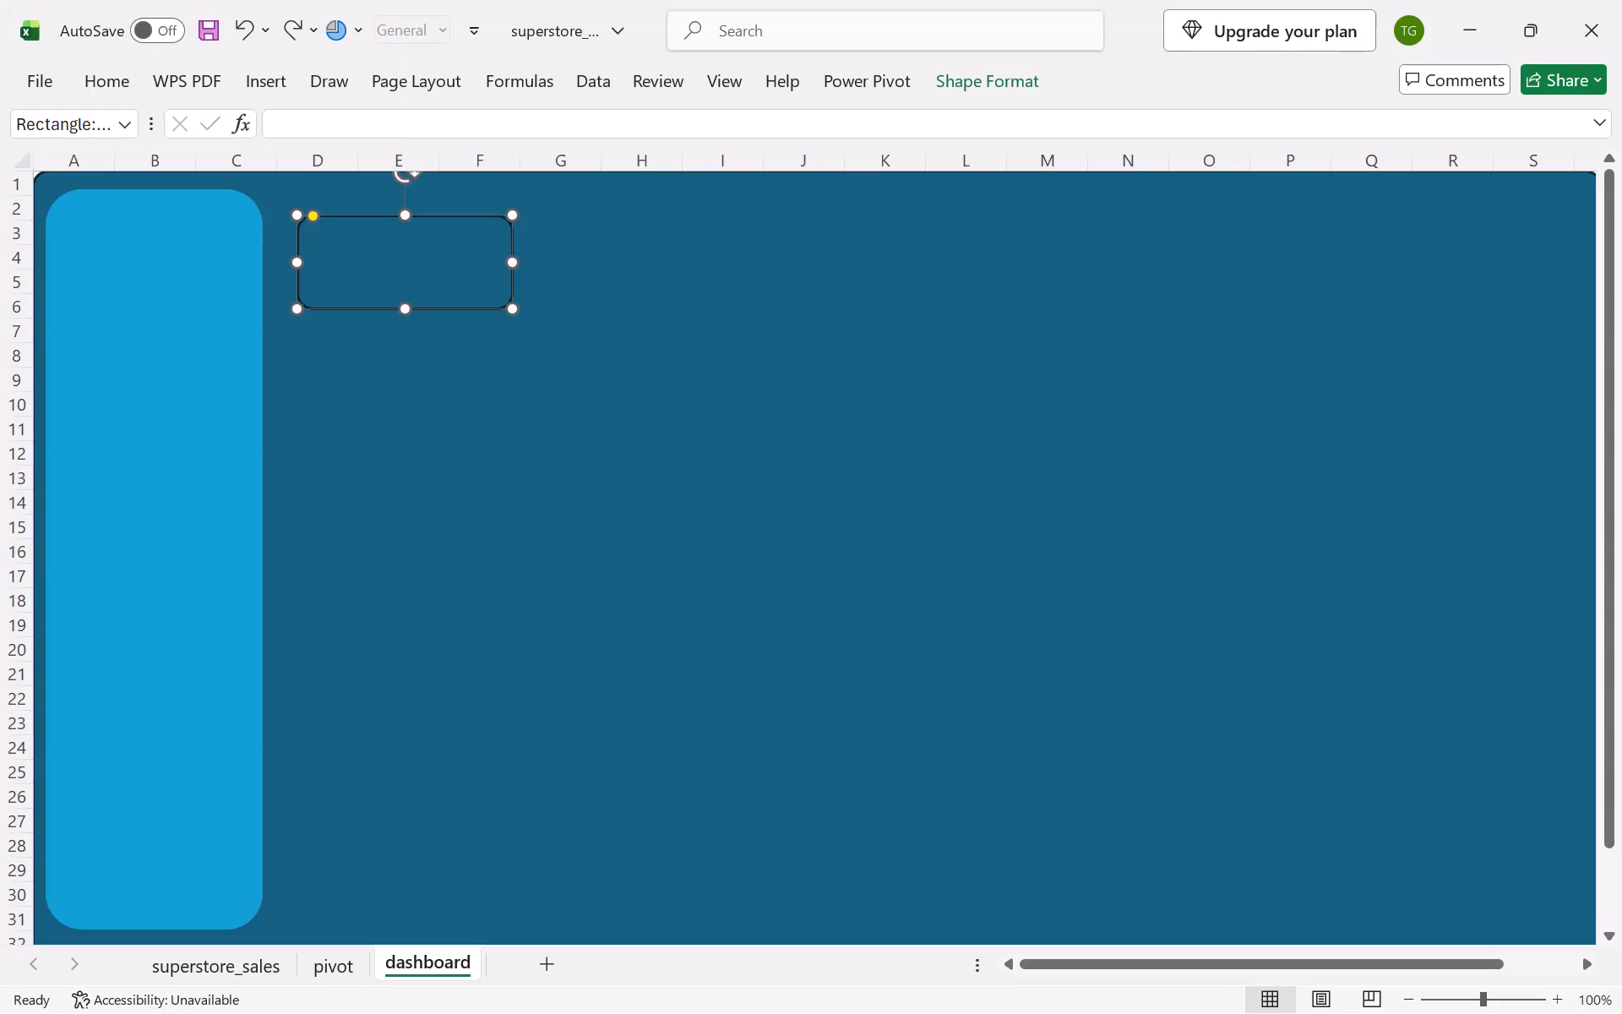
# Fill the small card over columns D to F with the bright blue theme colour matching the side panel.
pyautogui.click(357, 221)
pyautogui.click(1004, 96)
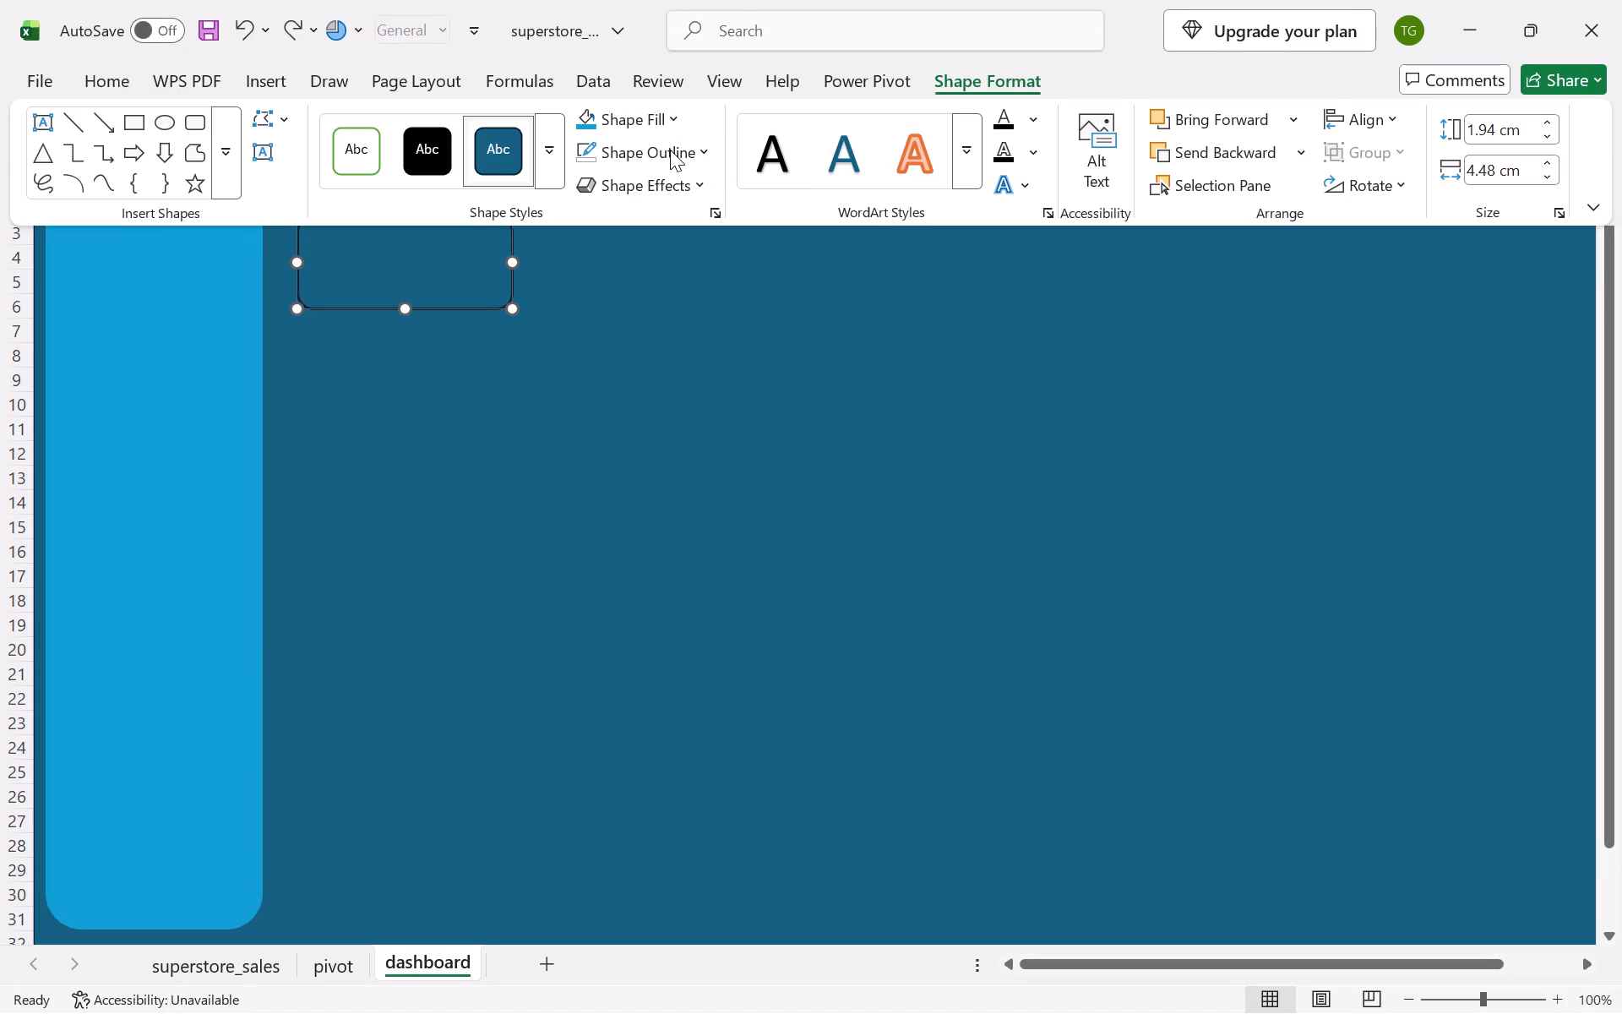
pyautogui.click(650, 116)
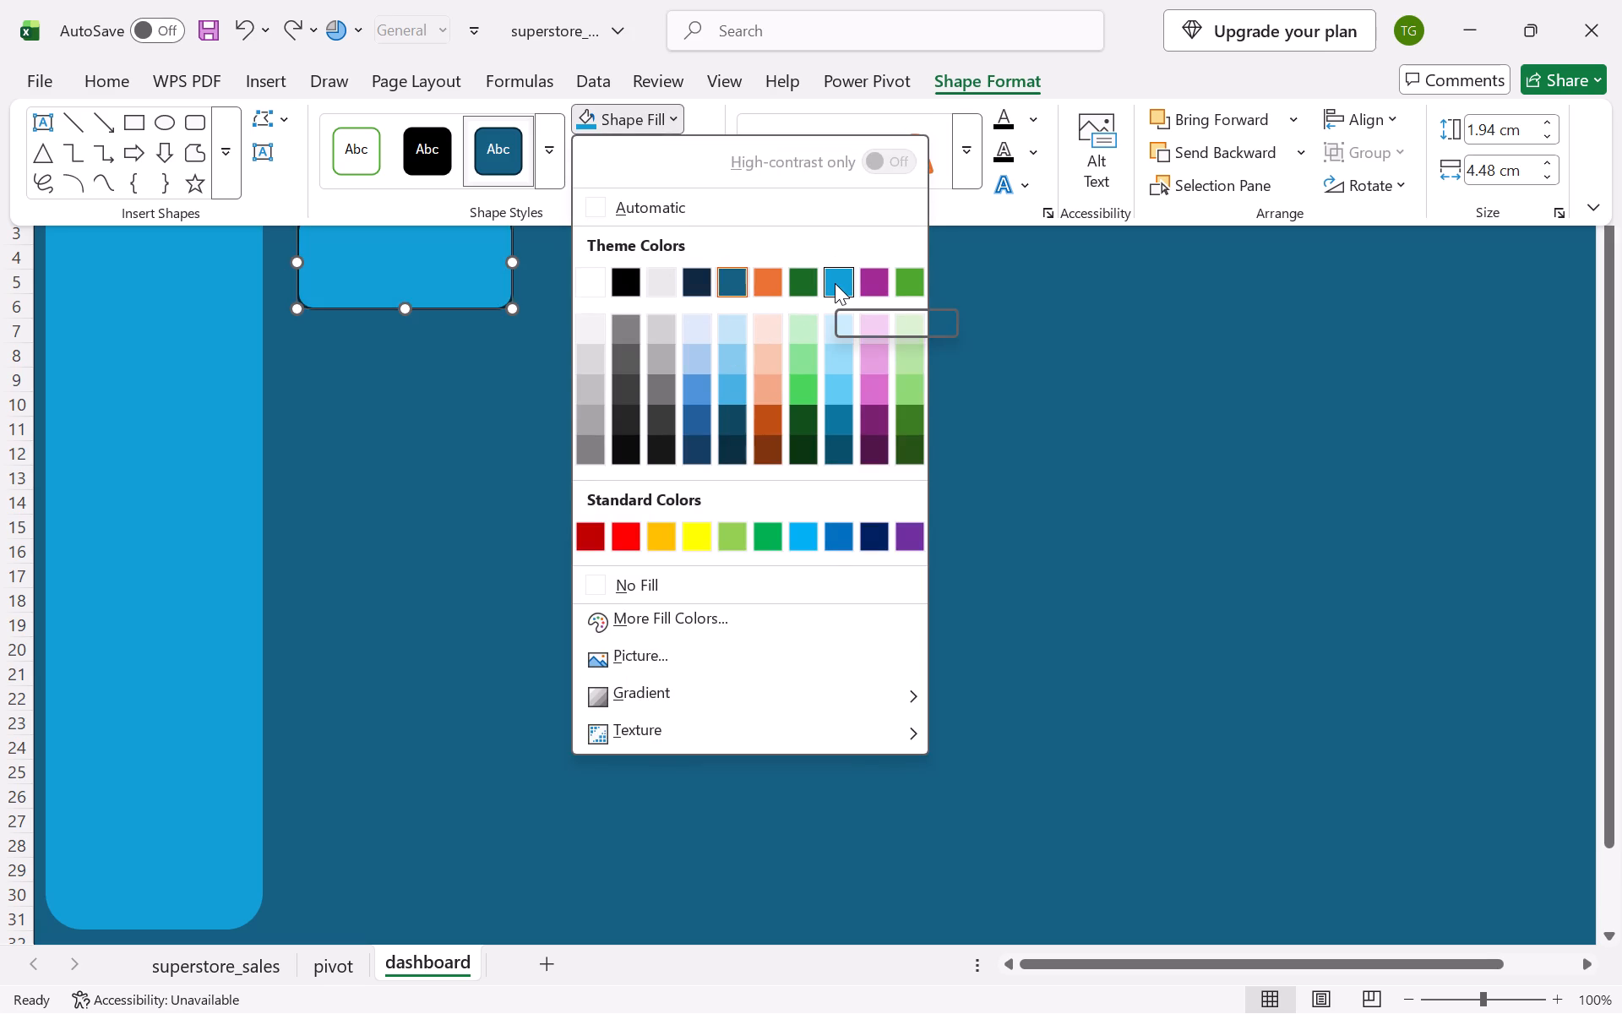
pyautogui.click(835, 283)
pyautogui.click(635, 462)
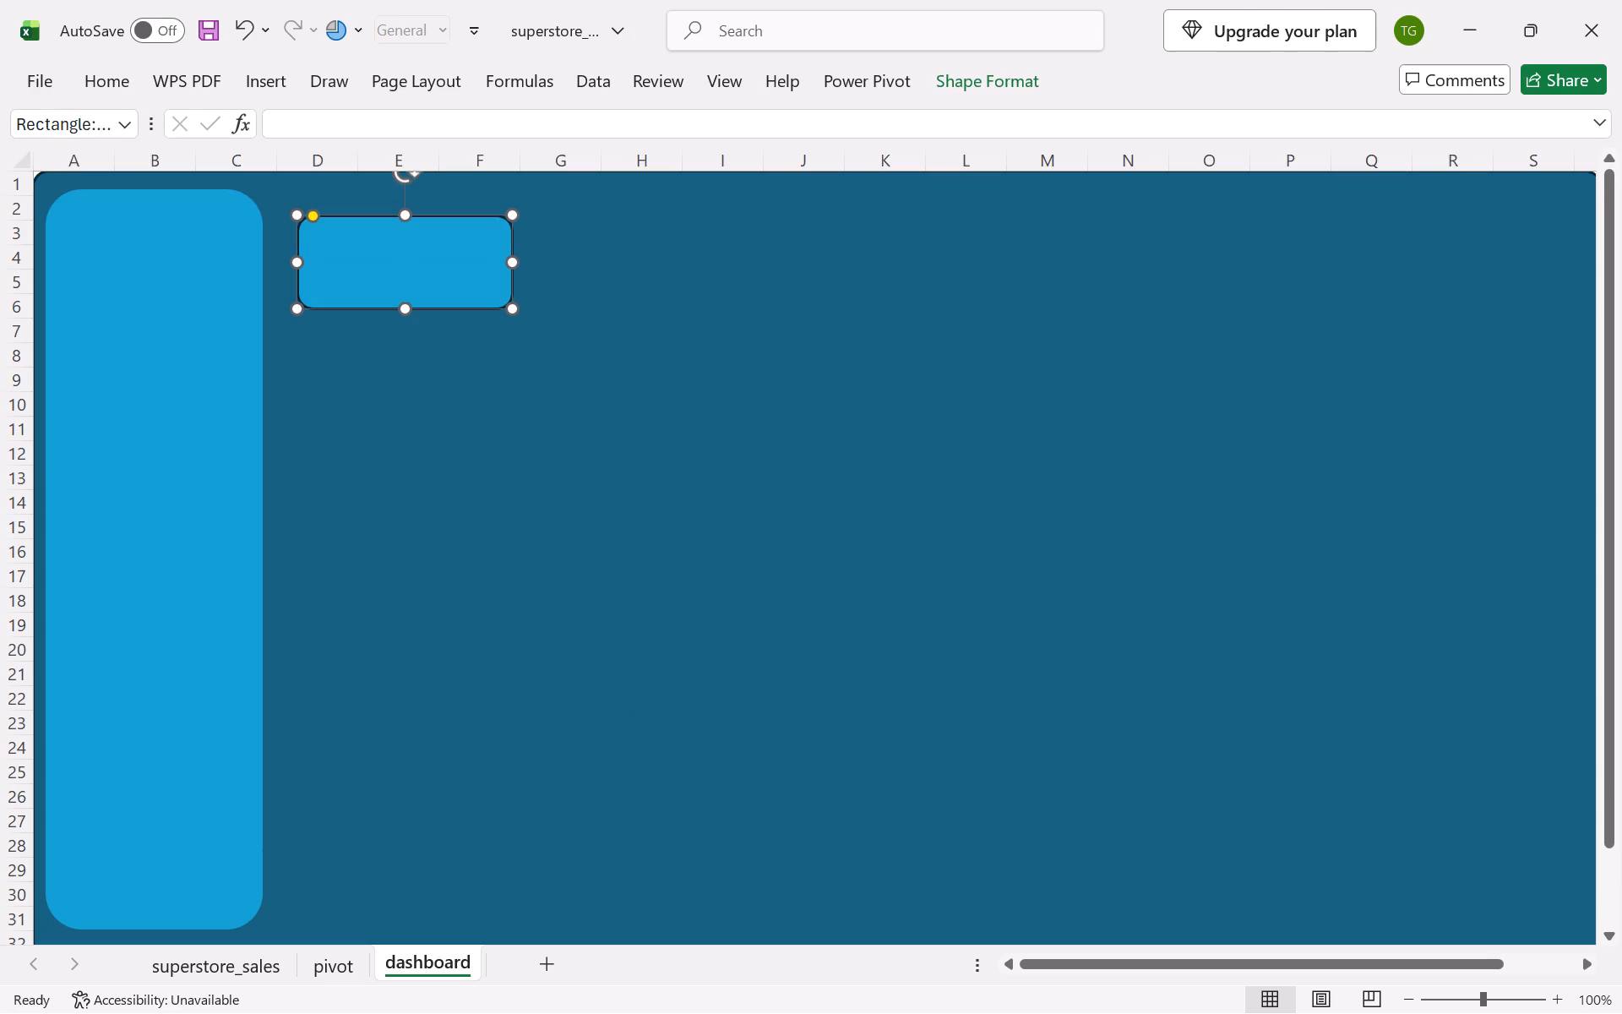
# Place four copies of the blue card in a row beside it, roughly over columns G–I, J–L, M–O and Q–S.
pyautogui.keyDown('ctrl'); pyautogui.keyDown('shift'); pyautogui.moveTo(448, 239); pyautogui.dragTo(683, 270); pyautogui.keyUp('shift'); pyautogui.keyUp('ctrl')
pyautogui.keyDown('ctrl'); pyautogui.keyDown('shift'); pyautogui.moveTo(683, 270); pyautogui.dragTo(931, 286); pyautogui.keyUp('shift'); pyautogui.keyUp('ctrl')
pyautogui.keyDown('ctrl'); pyautogui.keyDown('shift'); pyautogui.moveTo(931, 286); pyautogui.dragTo(1092, 285); pyautogui.keyUp('shift'); pyautogui.keyUp('ctrl')
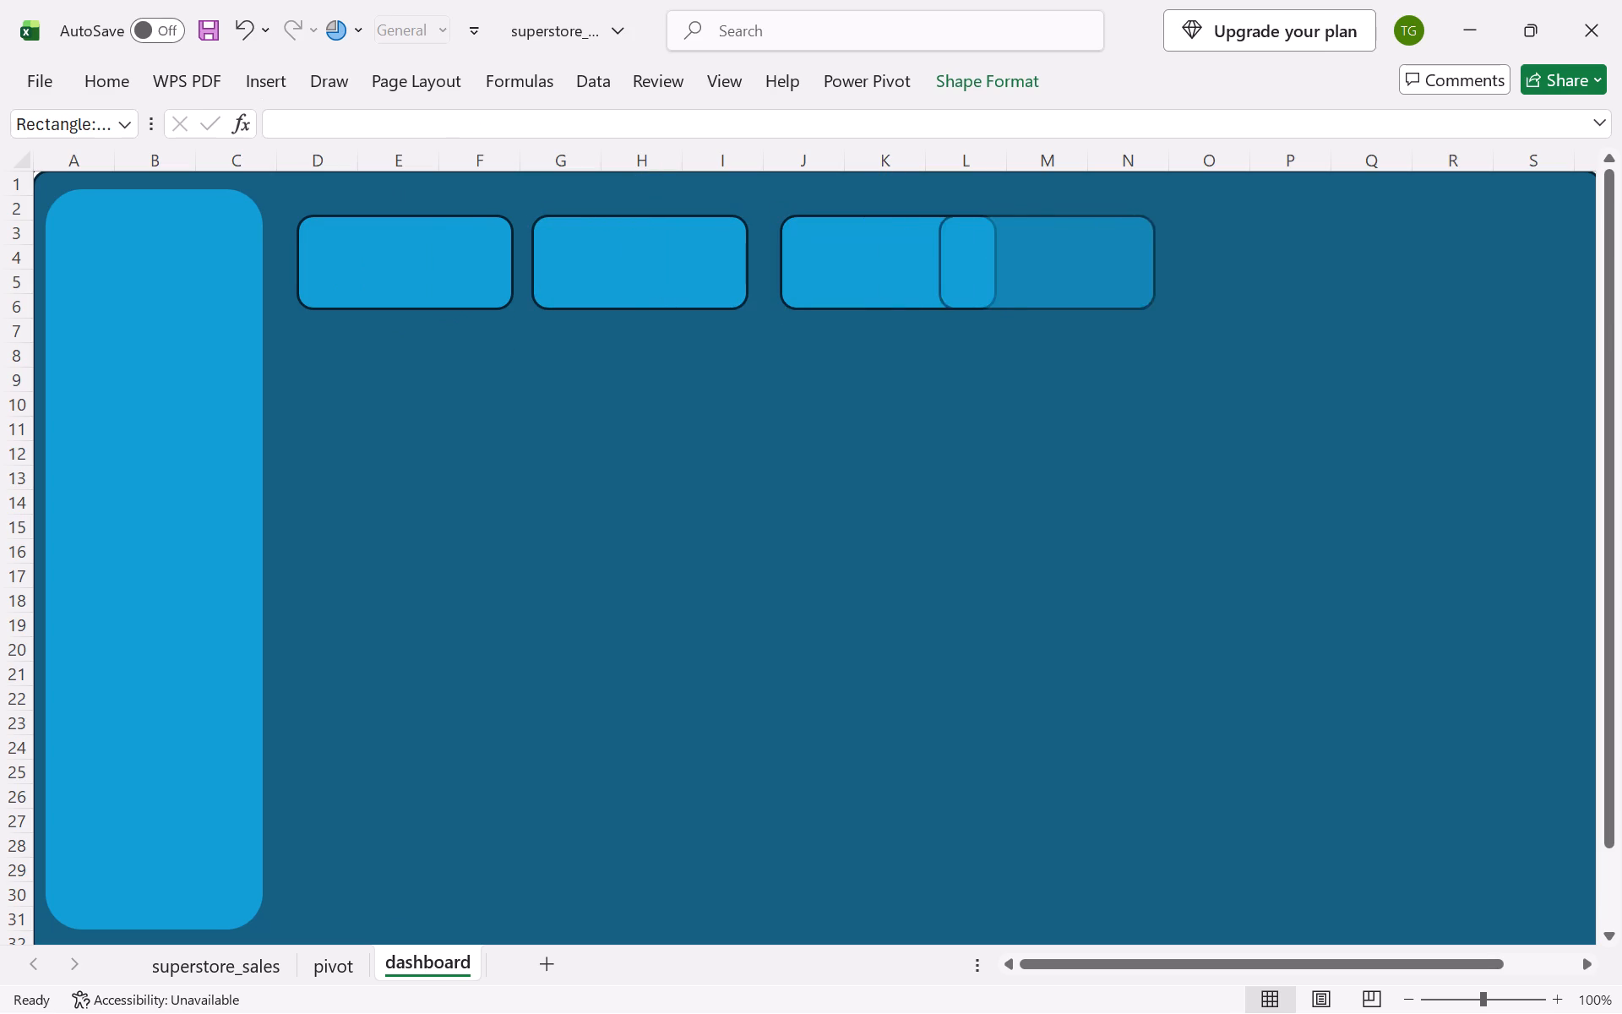
pyautogui.keyDown('ctrl'); pyautogui.keyDown('shift'); pyautogui.moveTo(1092, 285); pyautogui.dragTo(1153, 288); pyautogui.keyUp('shift'); pyautogui.keyUp('ctrl')
pyautogui.keyDown('ctrl'); pyautogui.keyDown('shift'); pyautogui.moveTo(1146, 272); pyautogui.dragTo(1394, 298); pyautogui.keyUp('shift'); pyautogui.keyUp('ctrl')
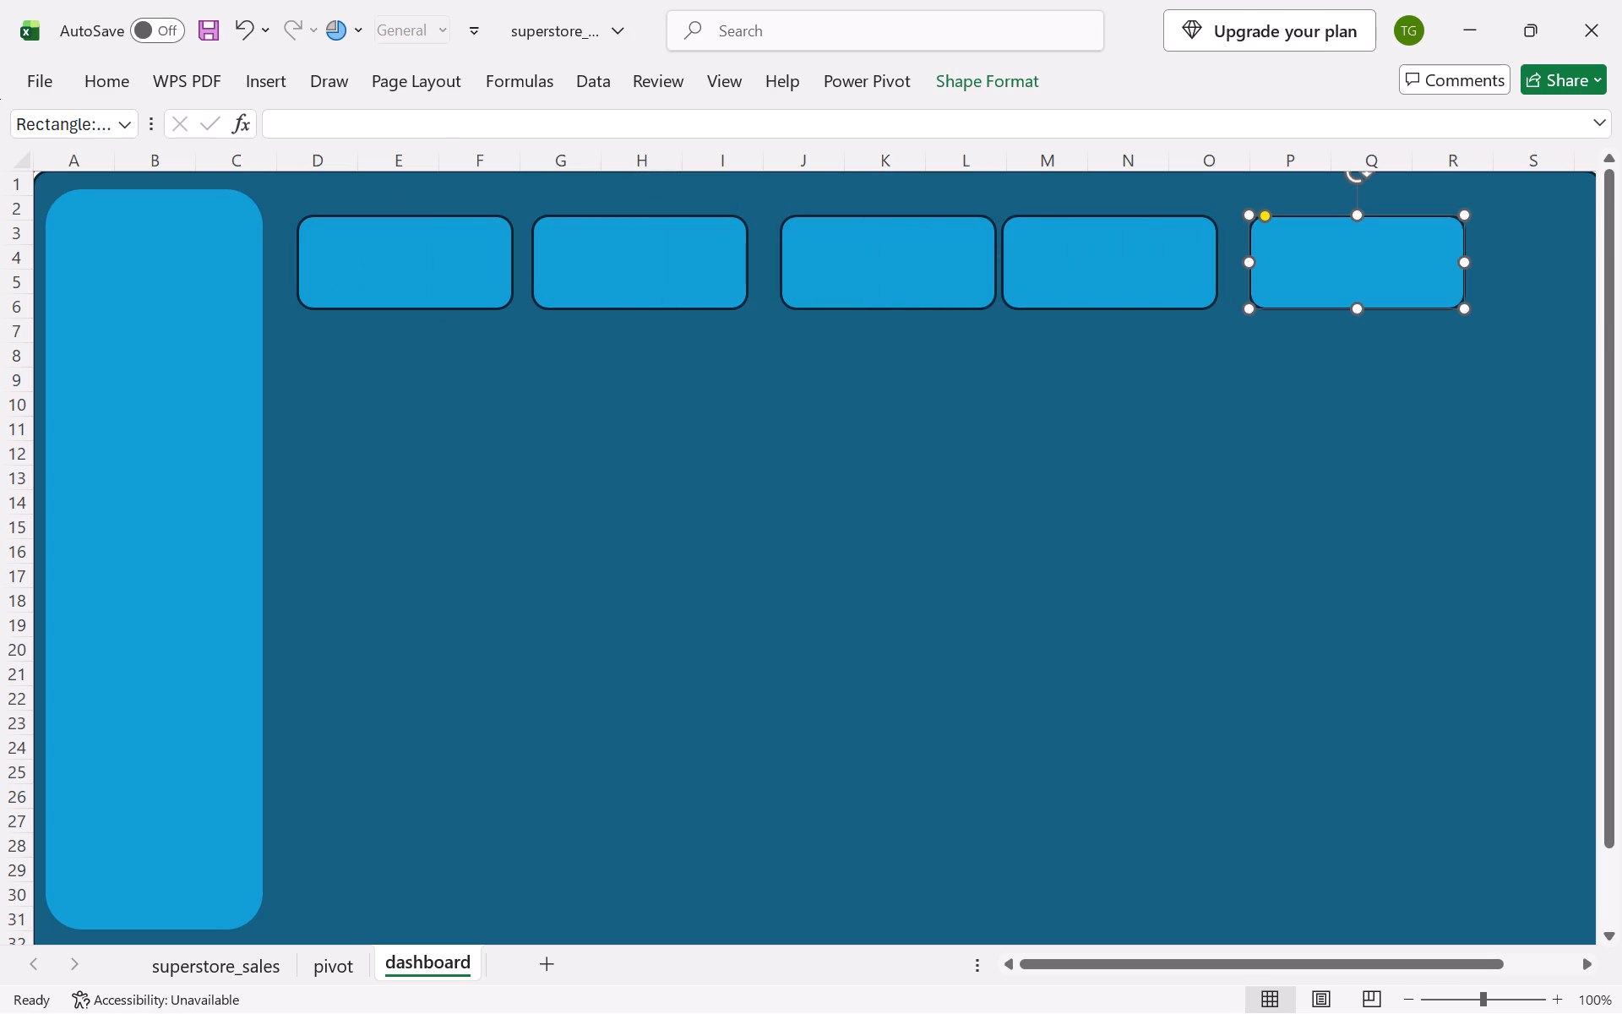
pyautogui.moveTo(1315, 274); pyautogui.dragTo(1359, 283)
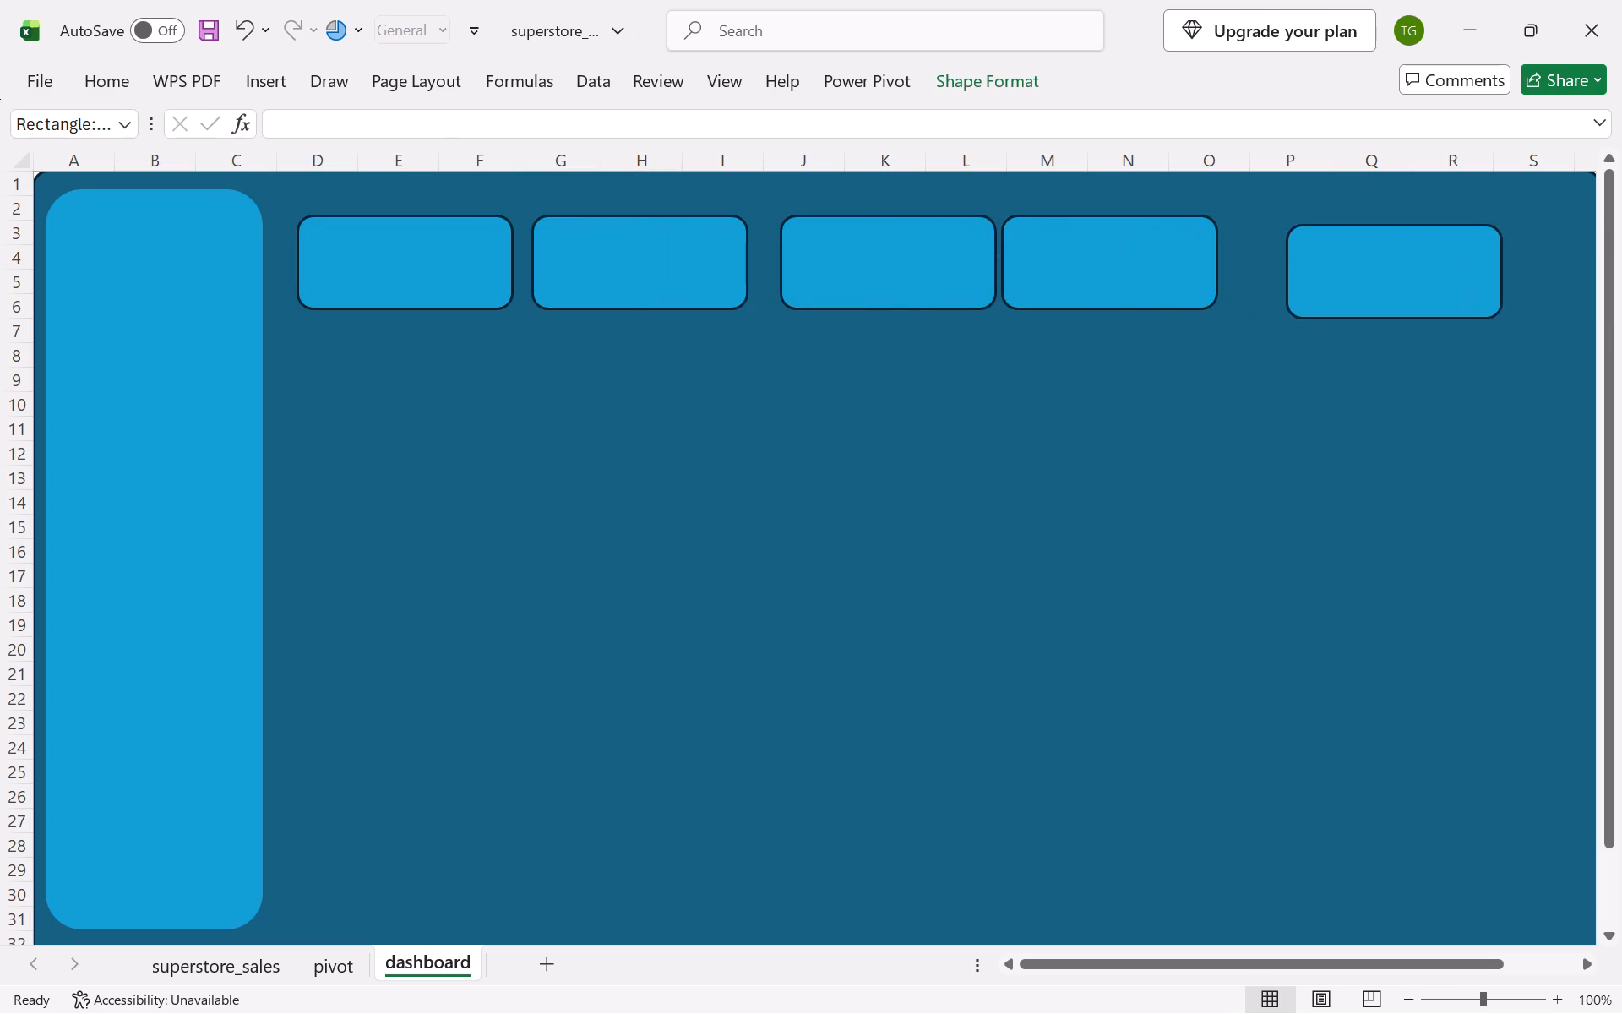
pyautogui.moveTo(1359, 283); pyautogui.dragTo(1388, 272)
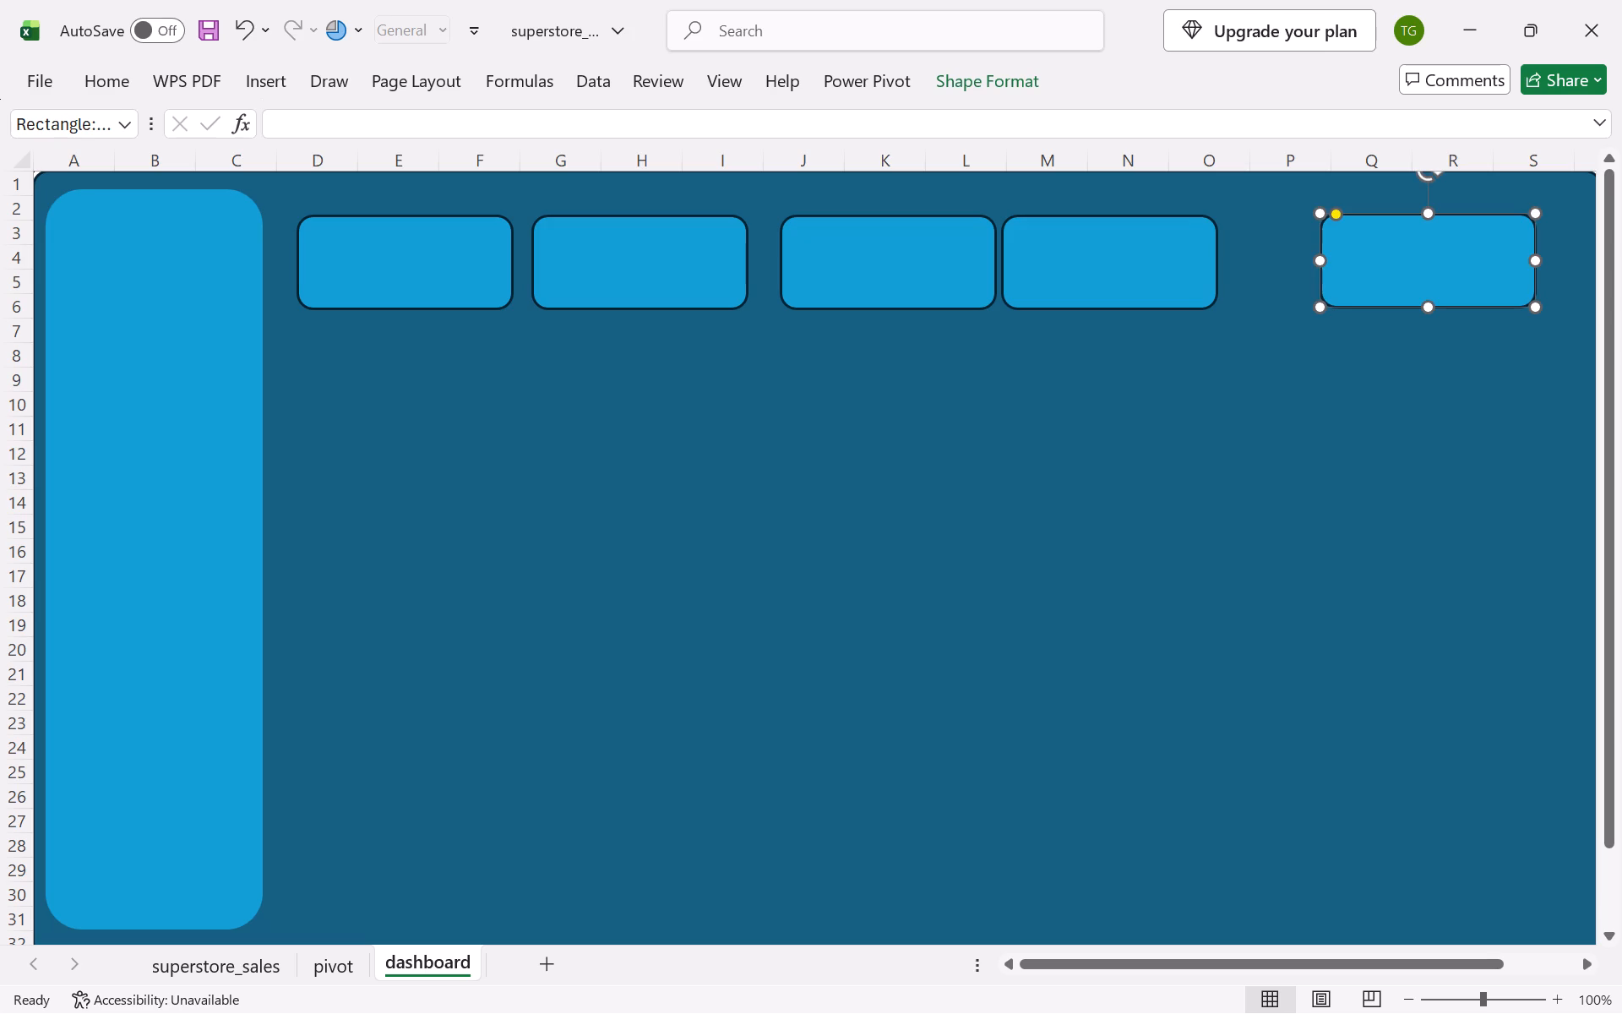
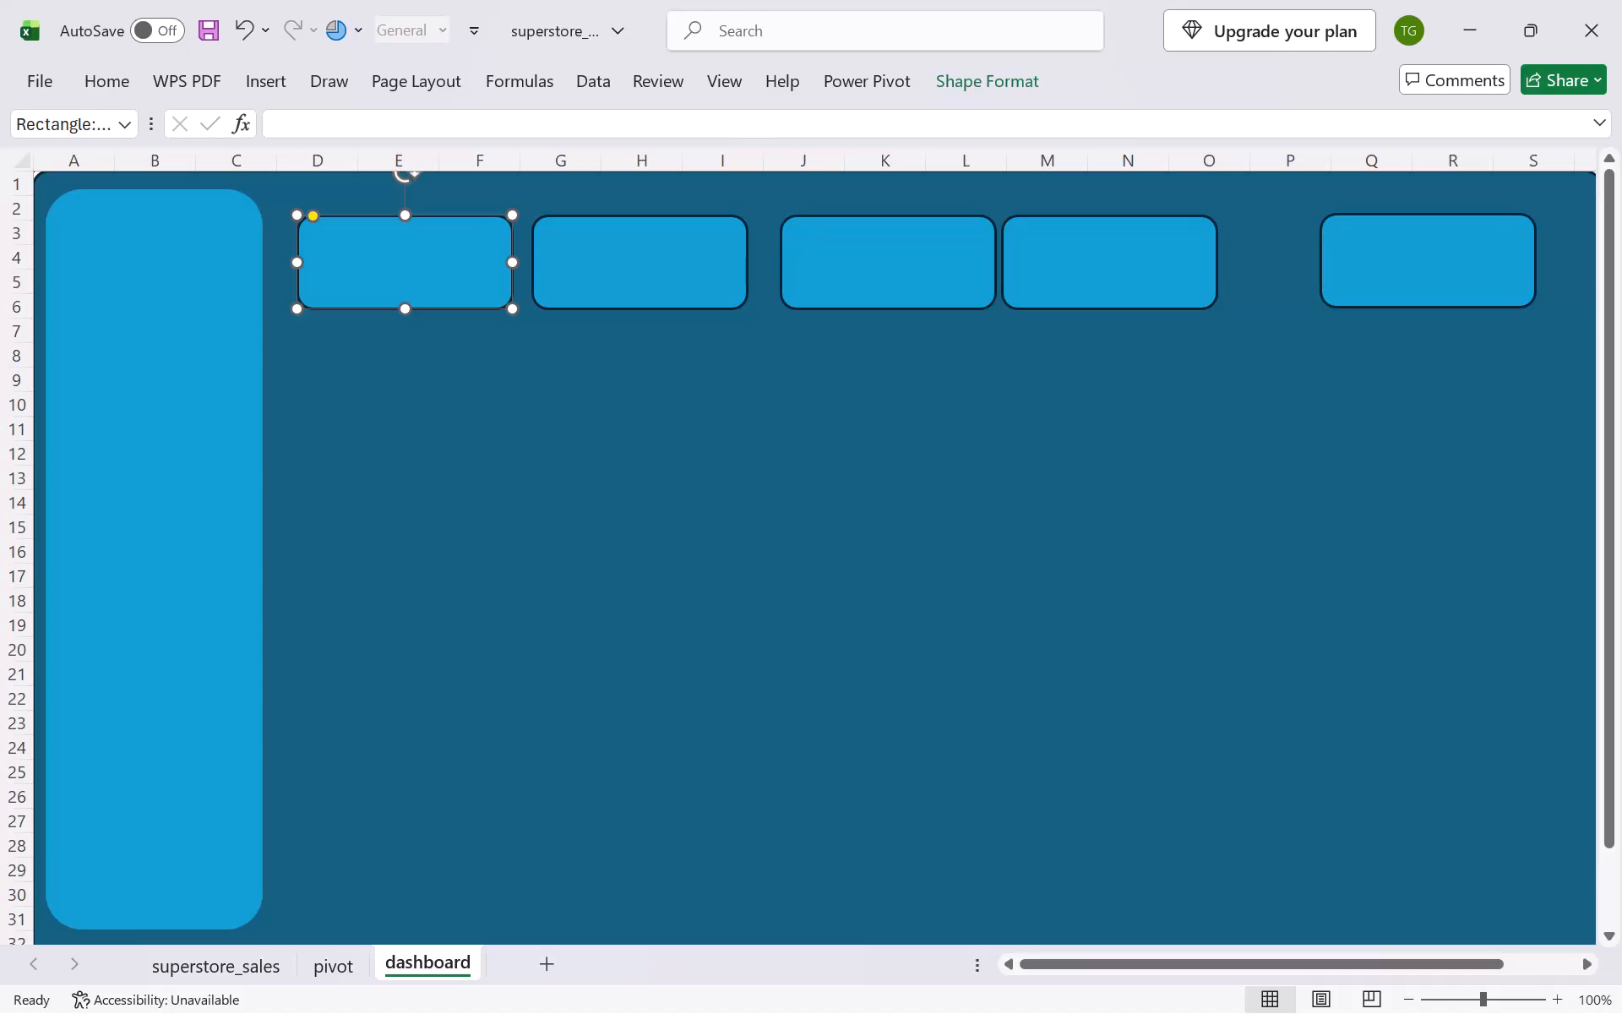
# Clear the PivotTable on the pivot sheet by removing the Ship Date, Sales and Profit fields.
pyautogui.click(331, 969)
pyautogui.click(150, 369)
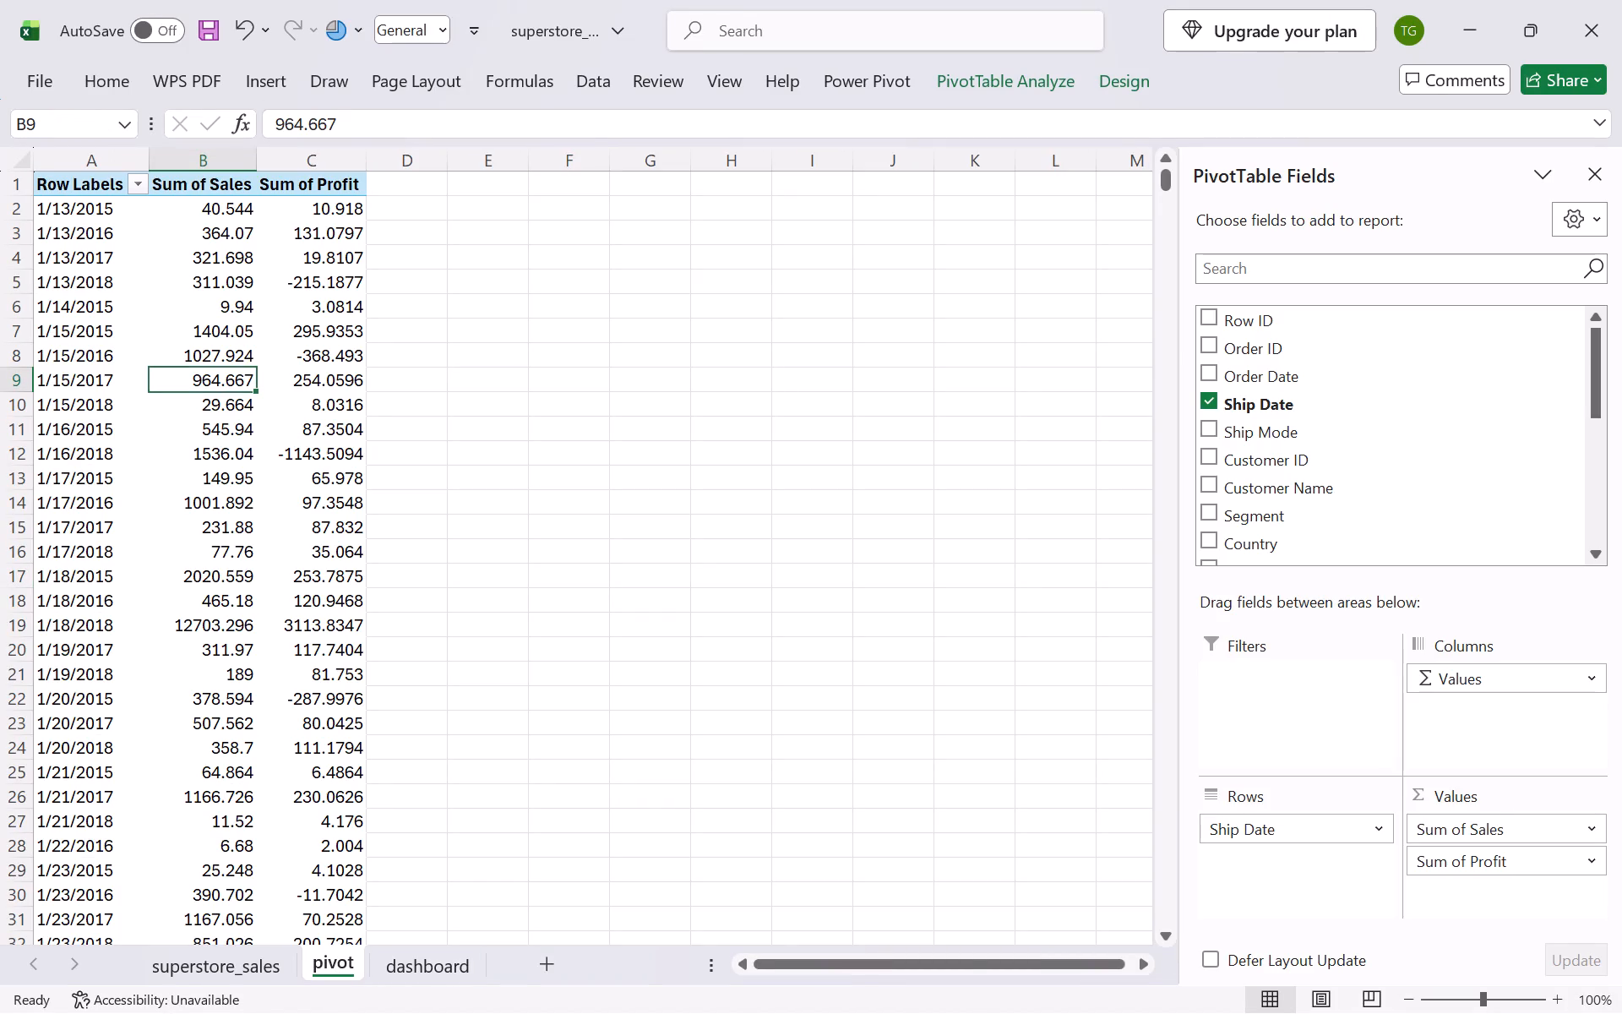
pyautogui.click(1202, 405)
pyautogui.scroll(-4, 1282, 592)
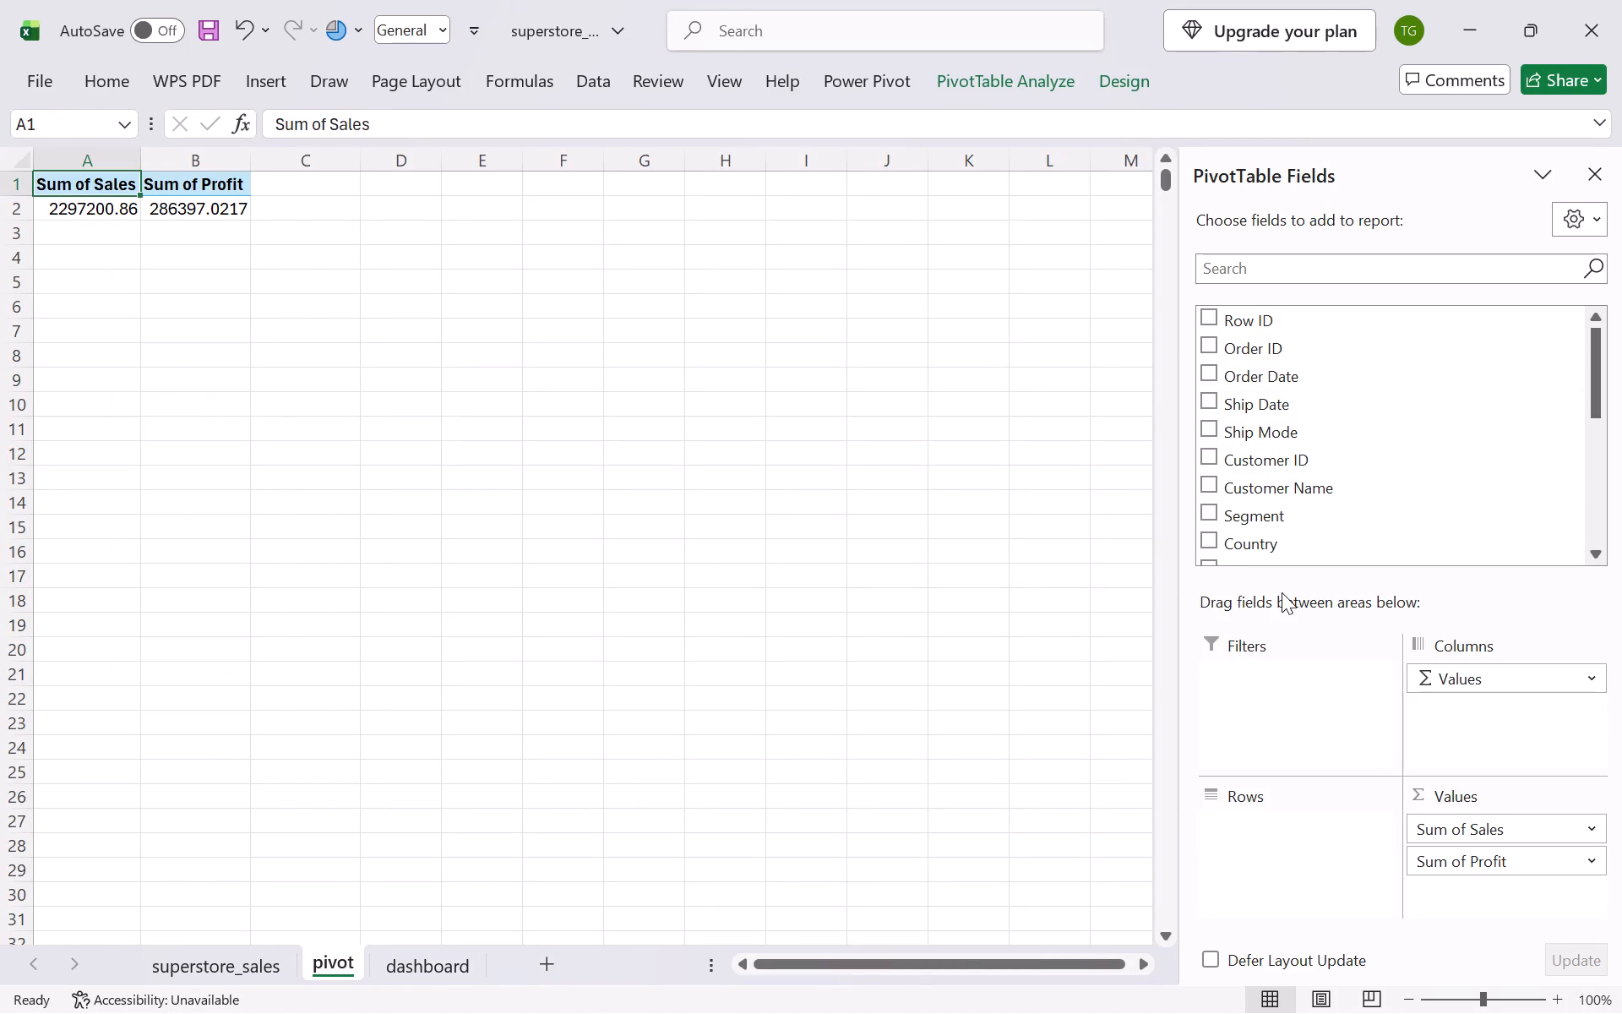
pyautogui.scroll(-3, 1265, 515)
pyautogui.click(1210, 433)
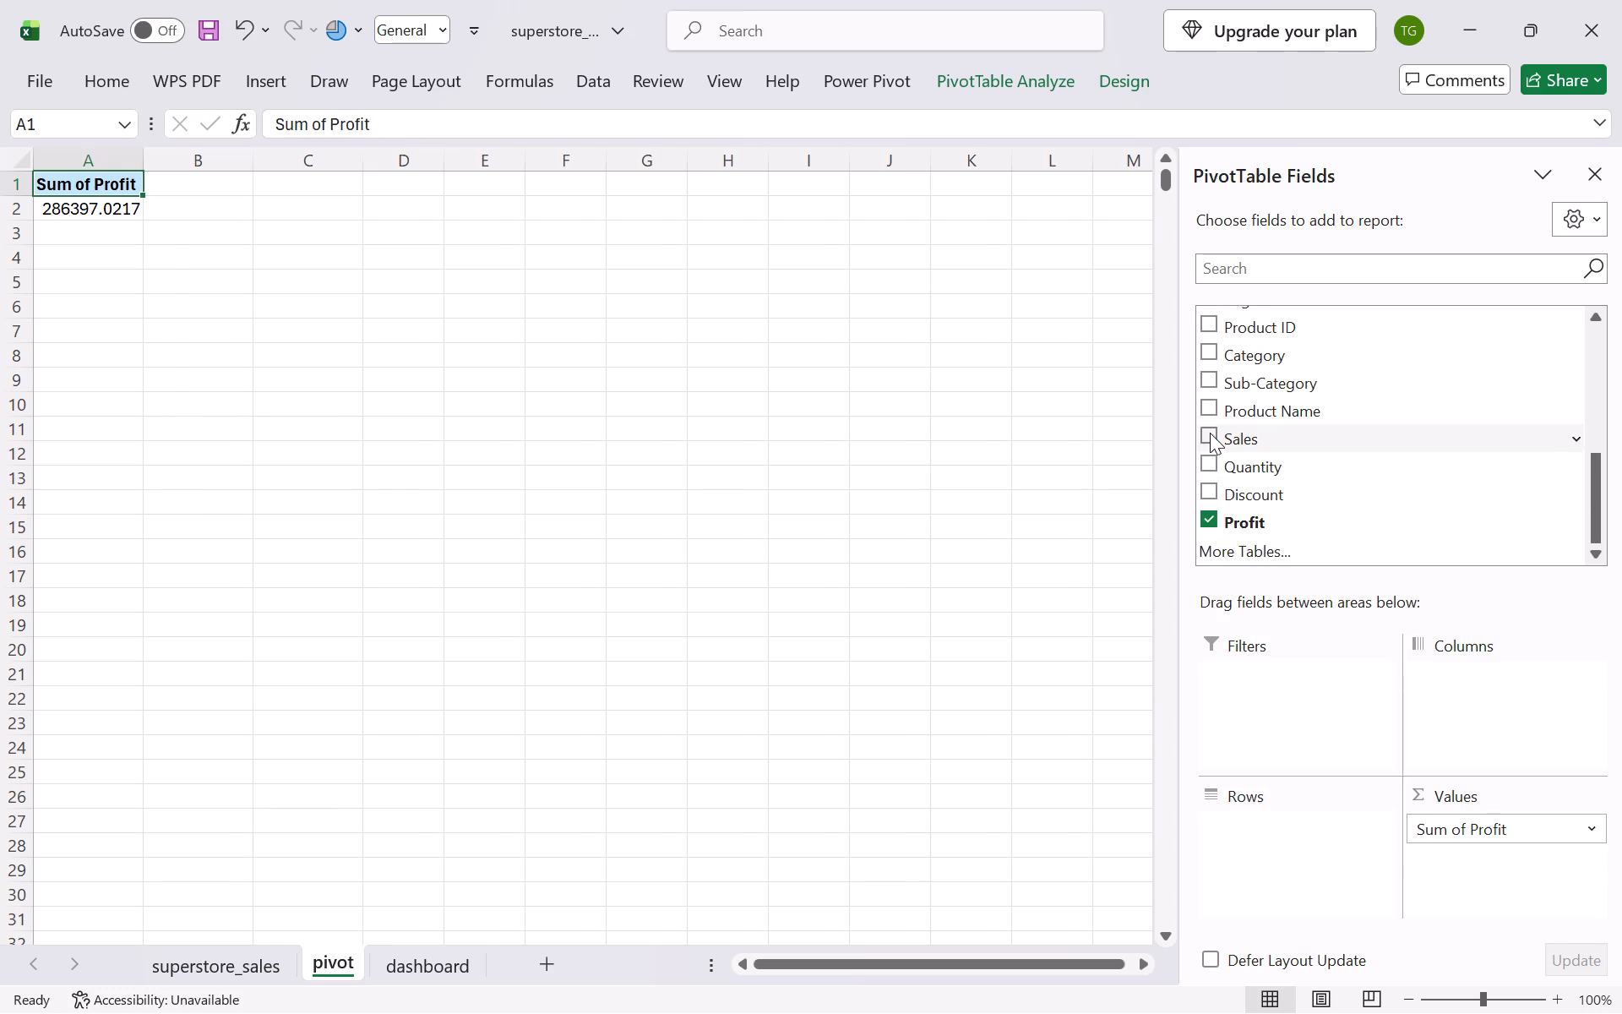
pyautogui.click(1203, 521)
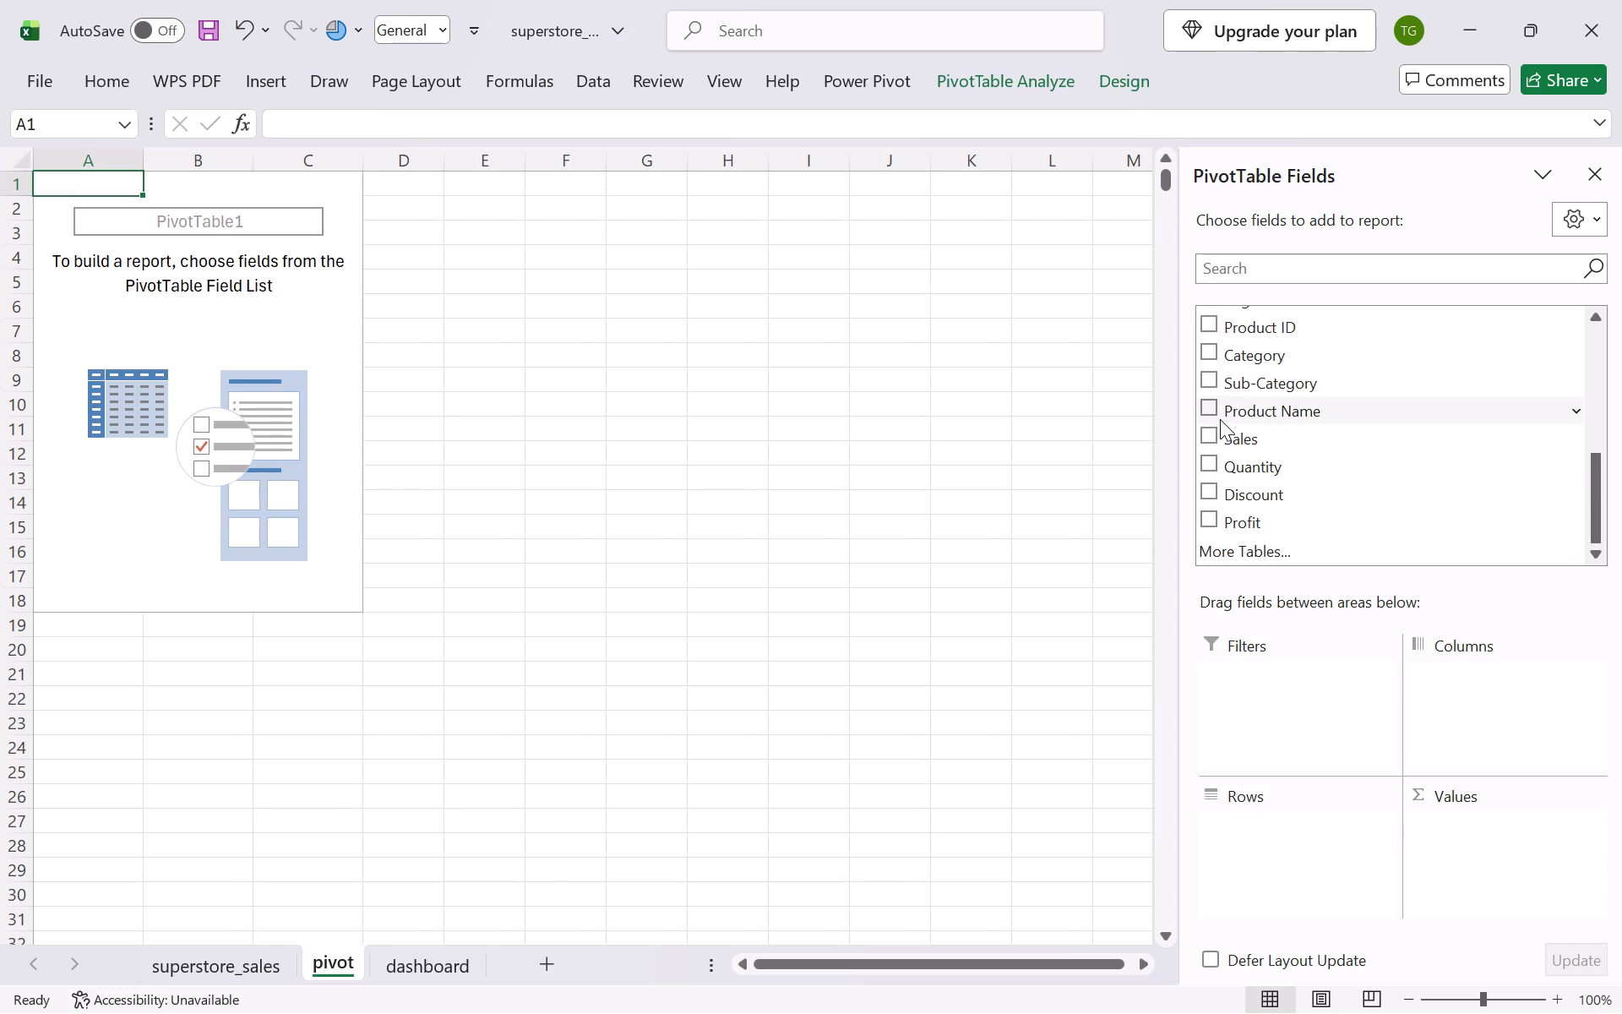
# Build the PivotTable with Category as rows and the sum of Sales as values.
pyautogui.click(1216, 363)
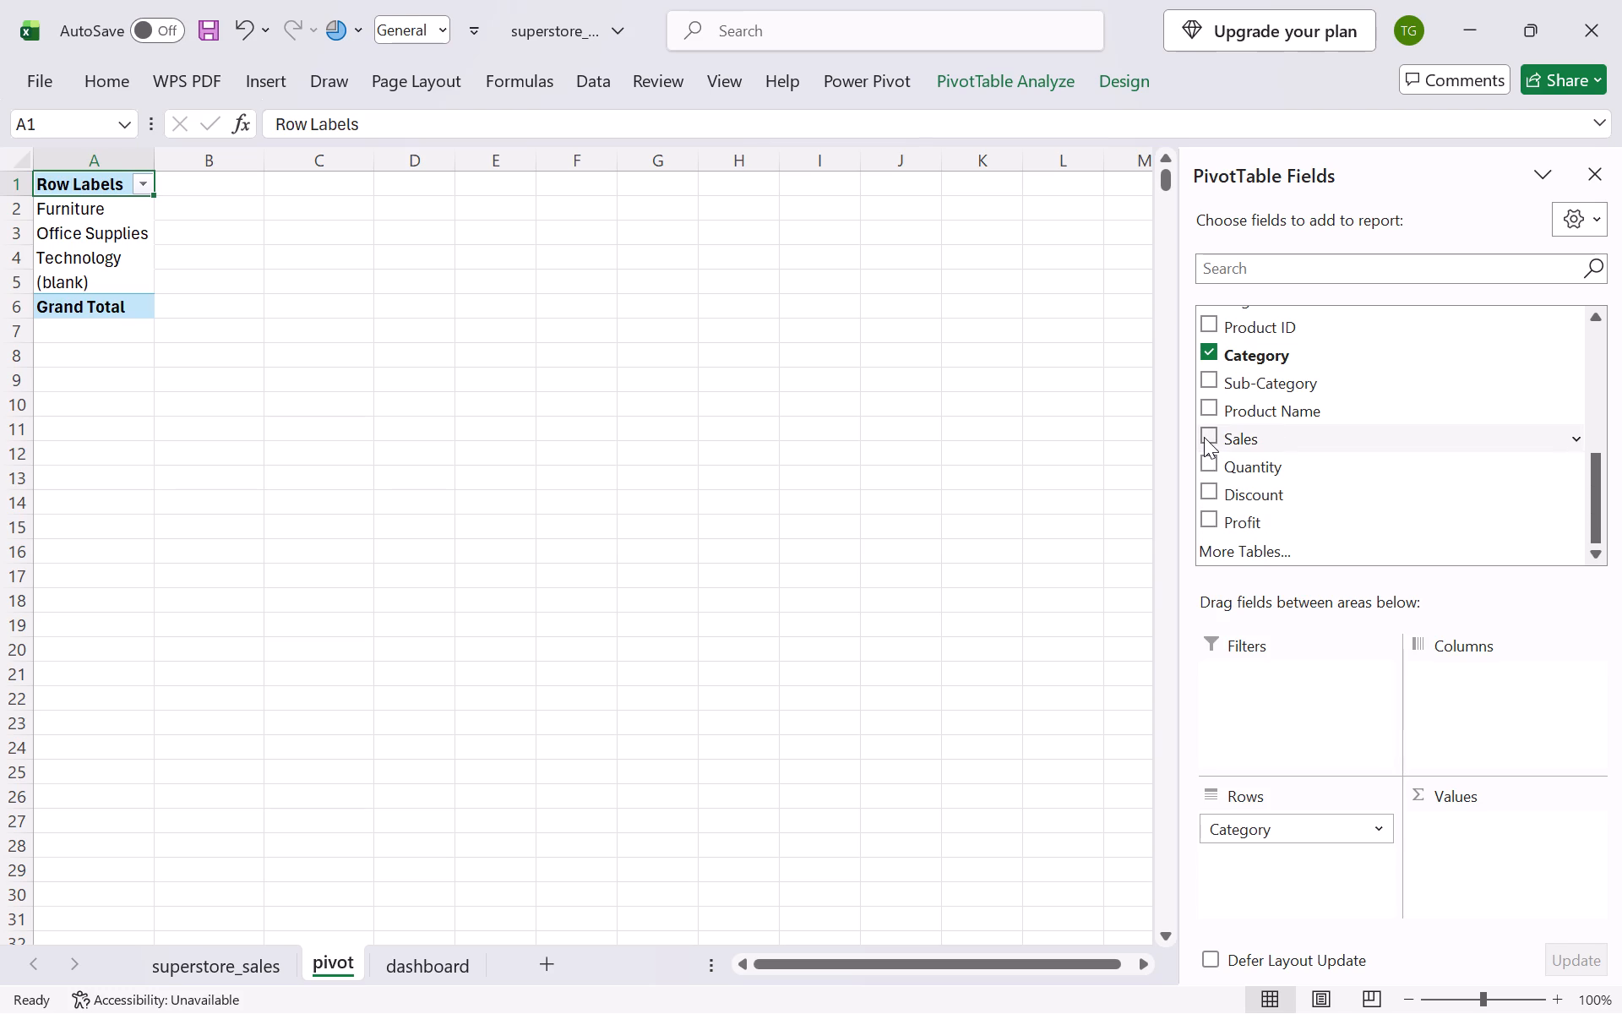
pyautogui.click(1204, 435)
pyautogui.click(290, 324)
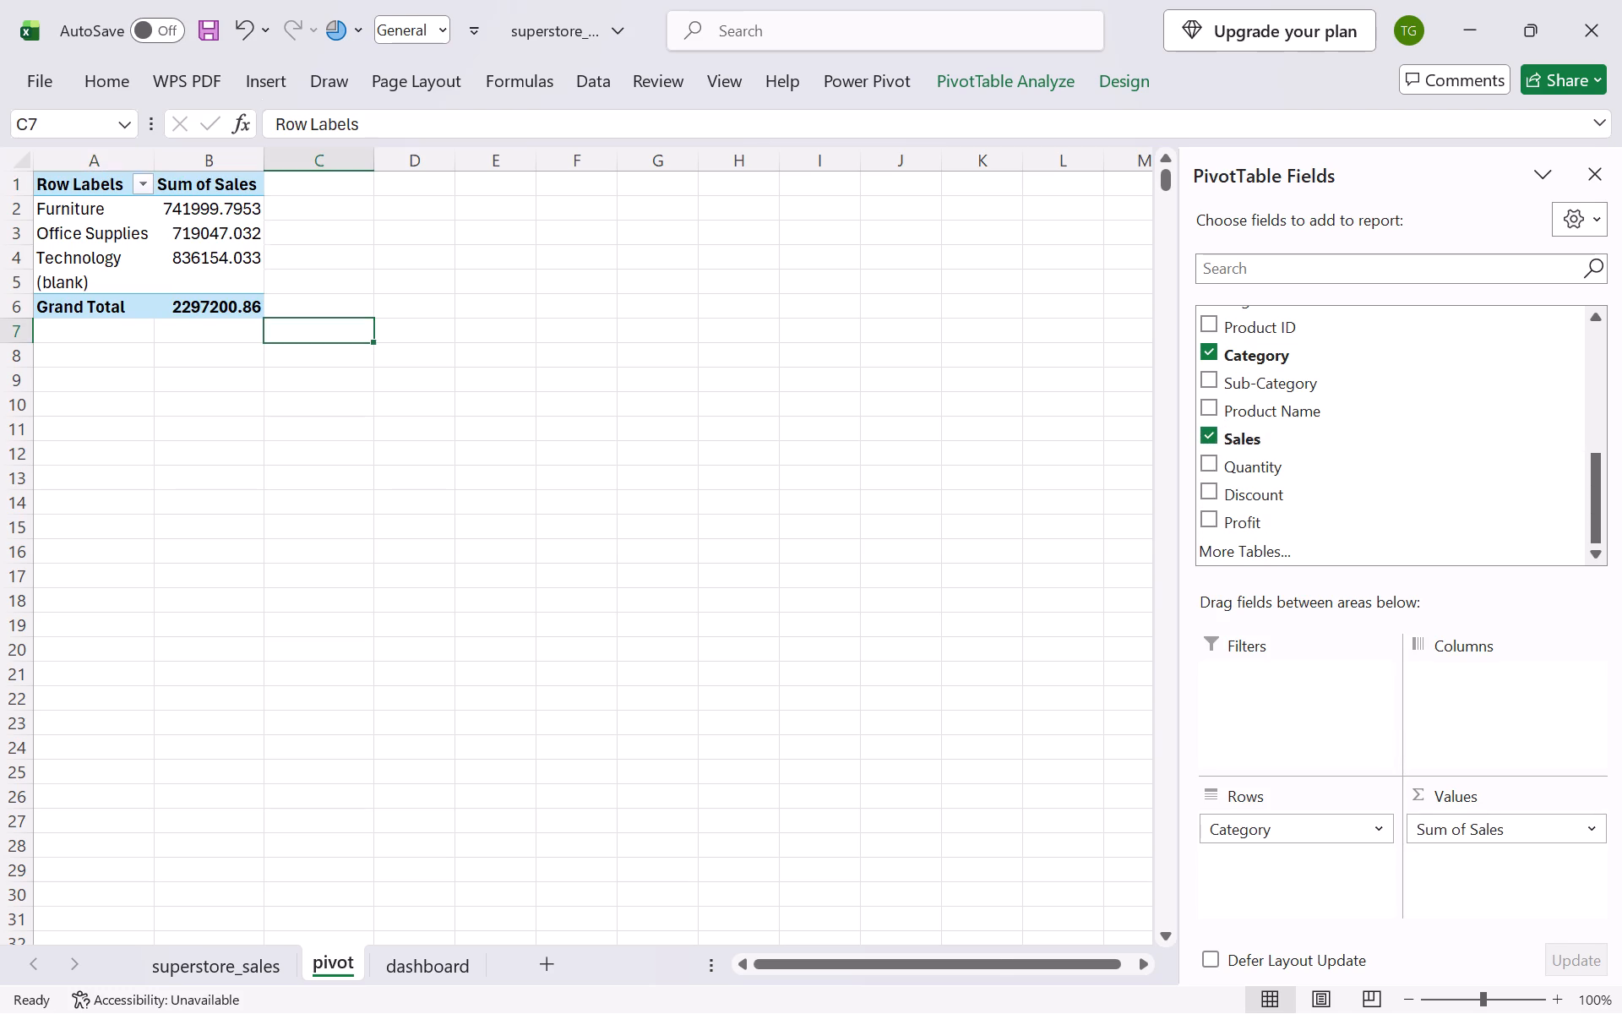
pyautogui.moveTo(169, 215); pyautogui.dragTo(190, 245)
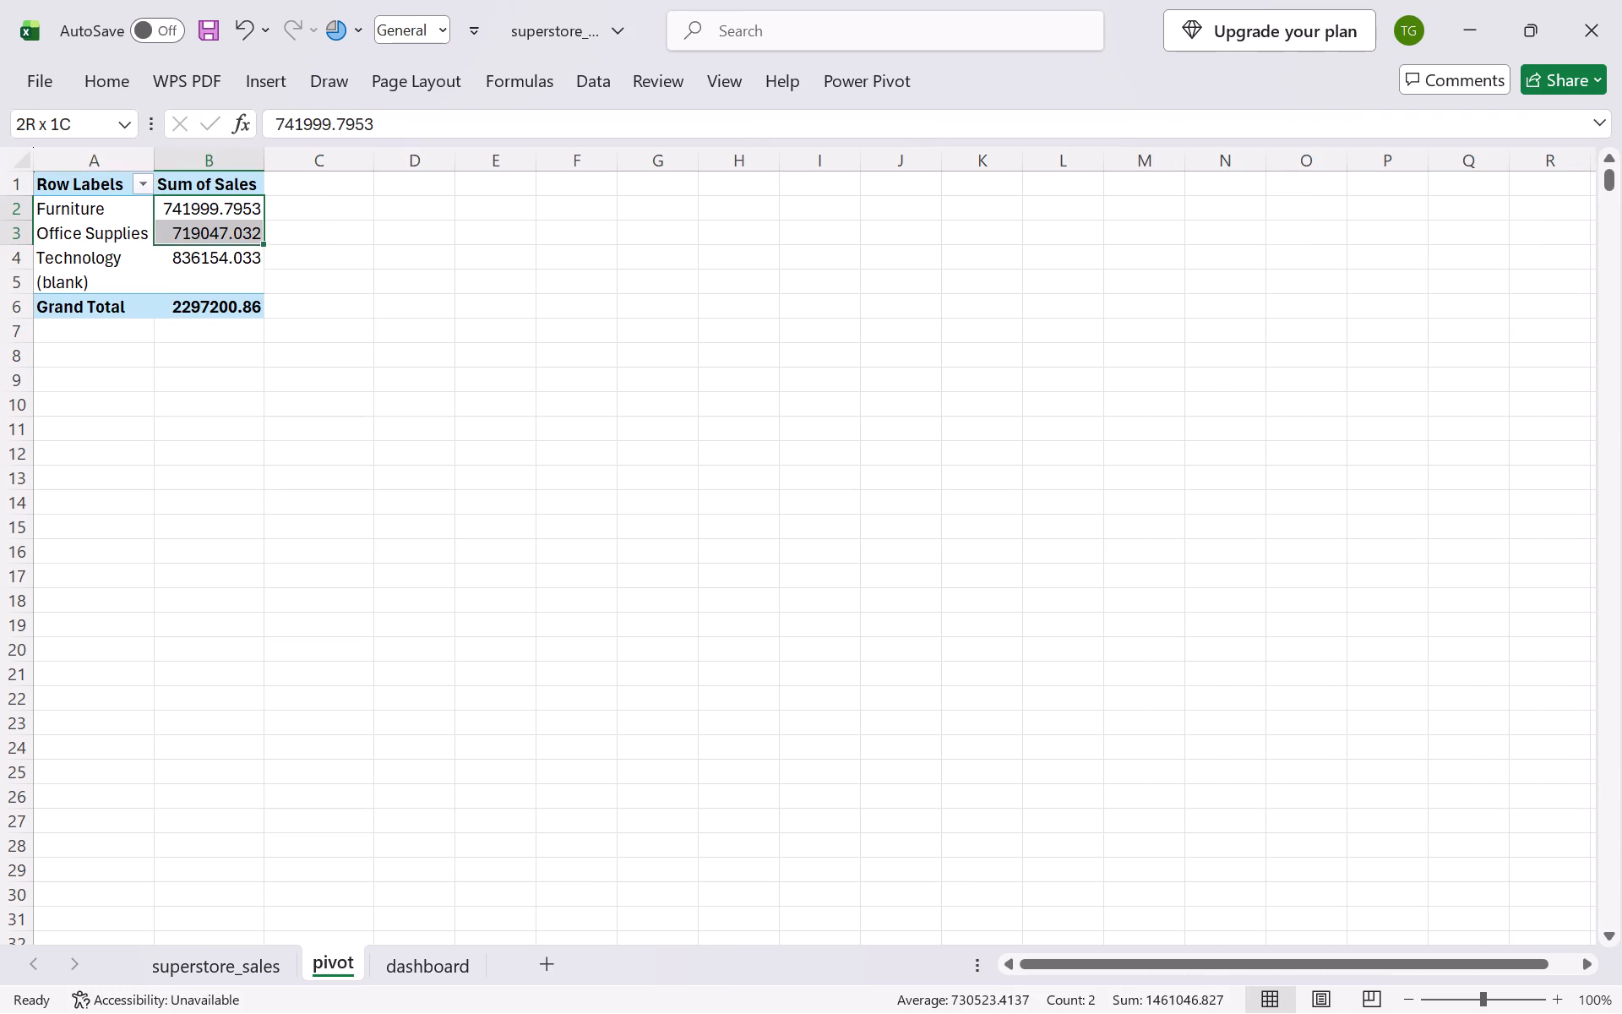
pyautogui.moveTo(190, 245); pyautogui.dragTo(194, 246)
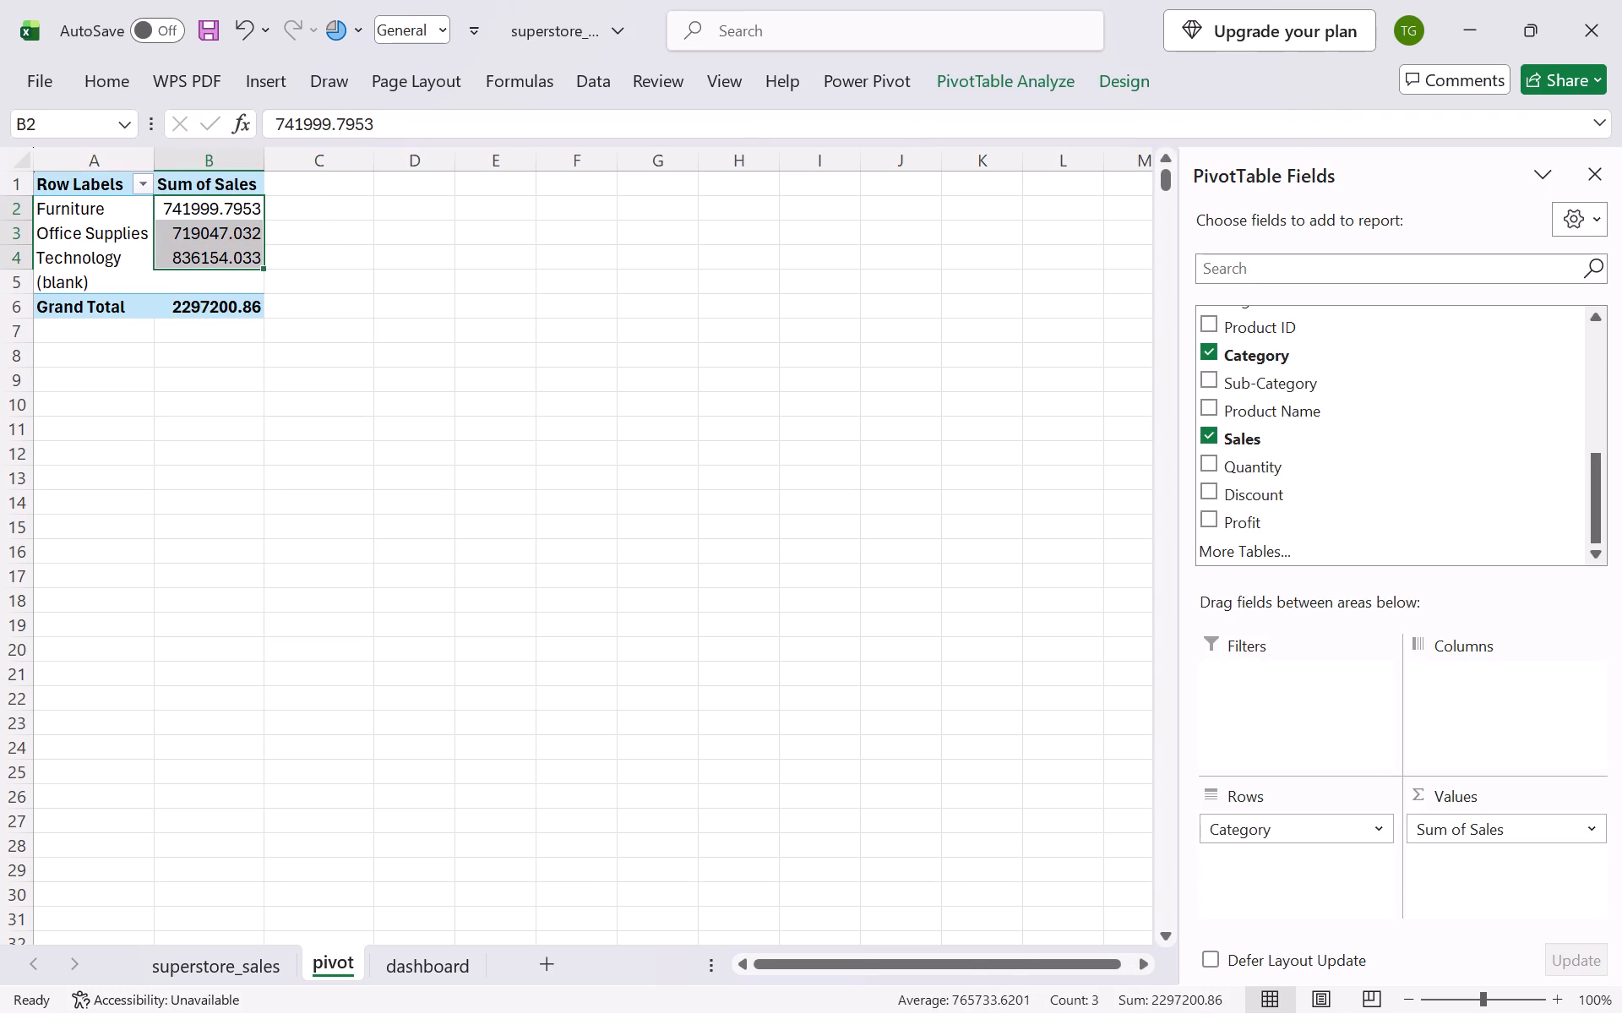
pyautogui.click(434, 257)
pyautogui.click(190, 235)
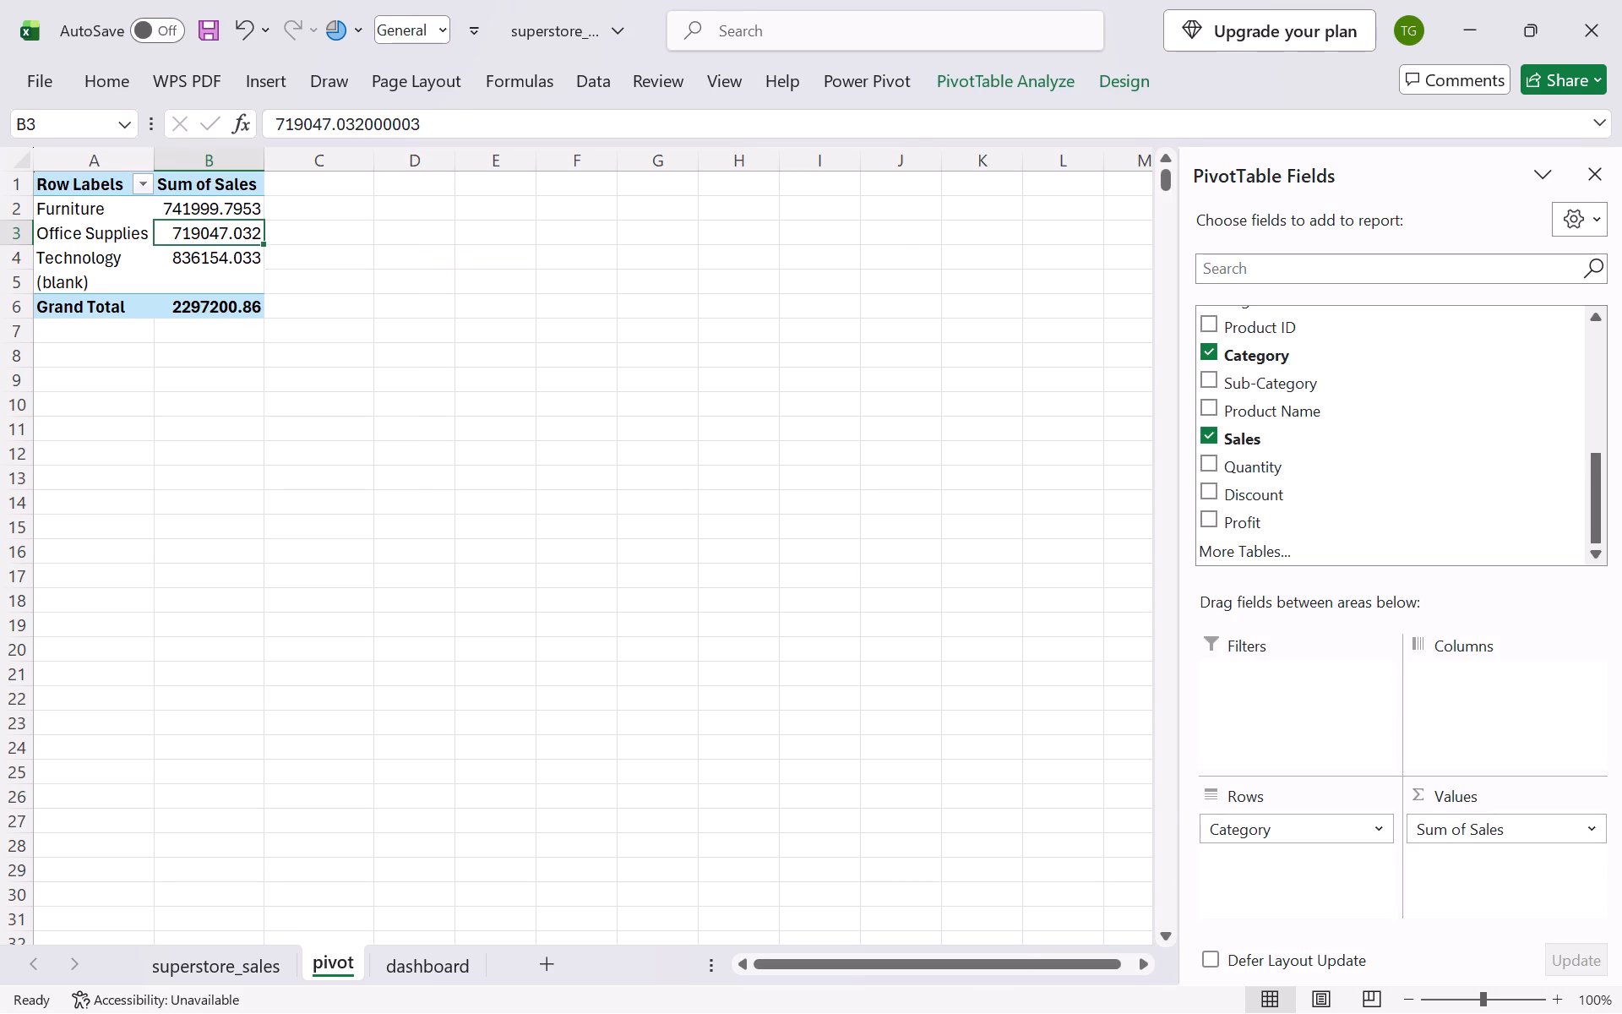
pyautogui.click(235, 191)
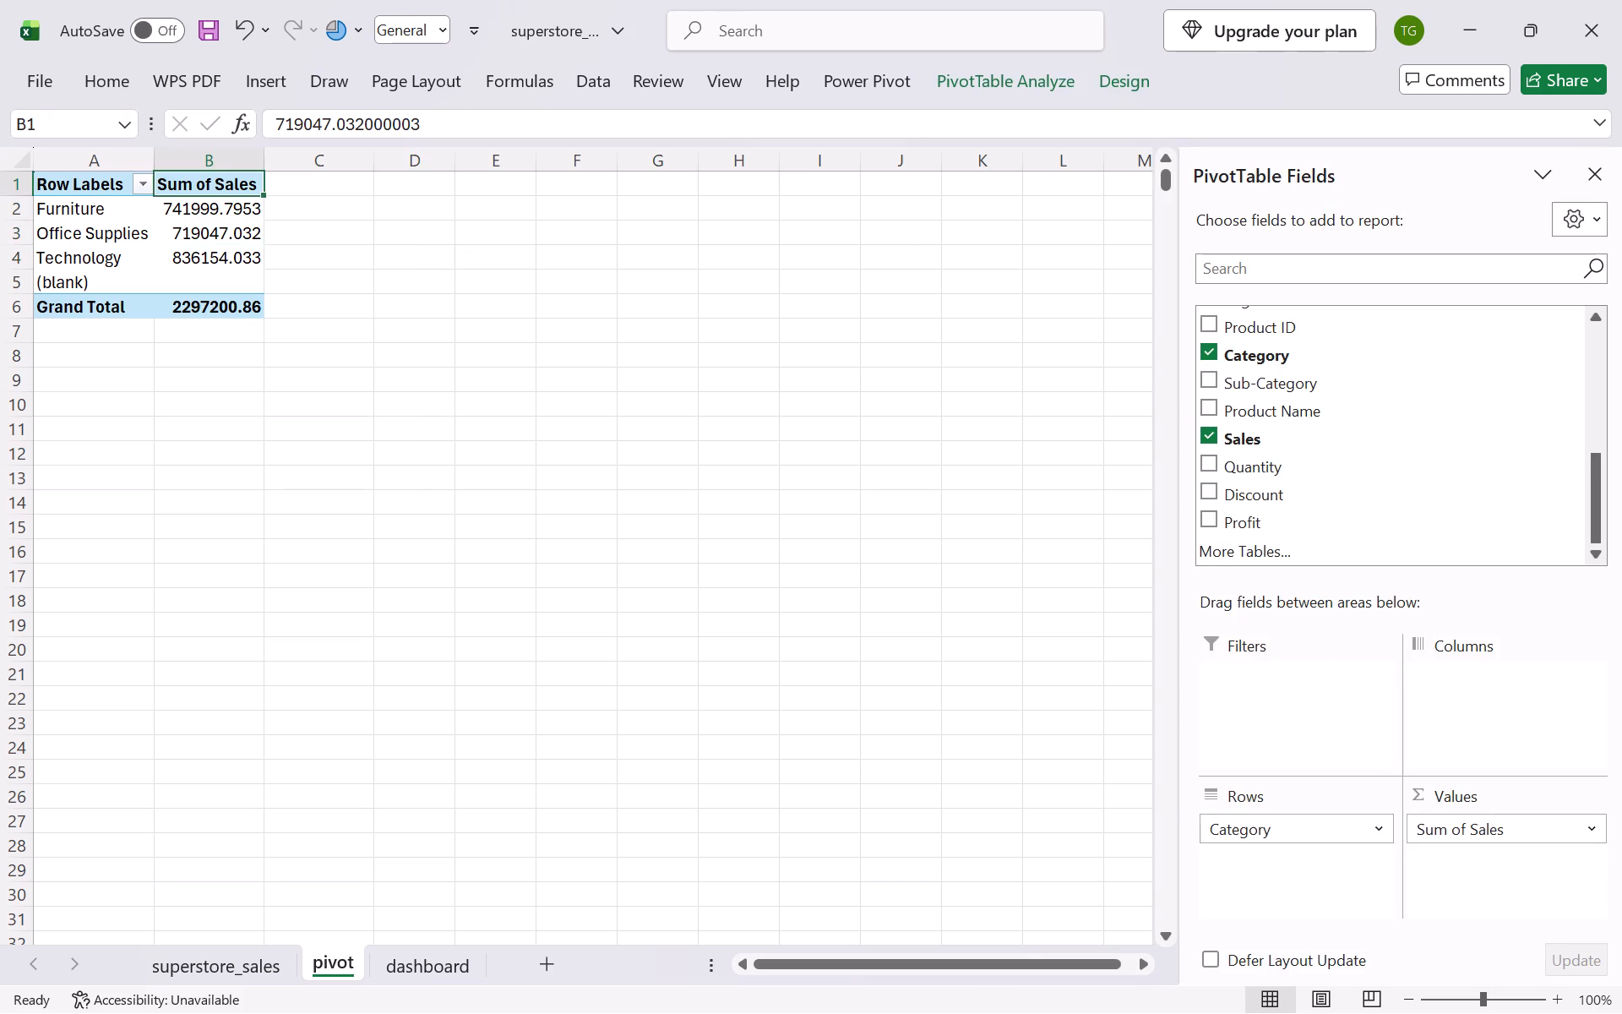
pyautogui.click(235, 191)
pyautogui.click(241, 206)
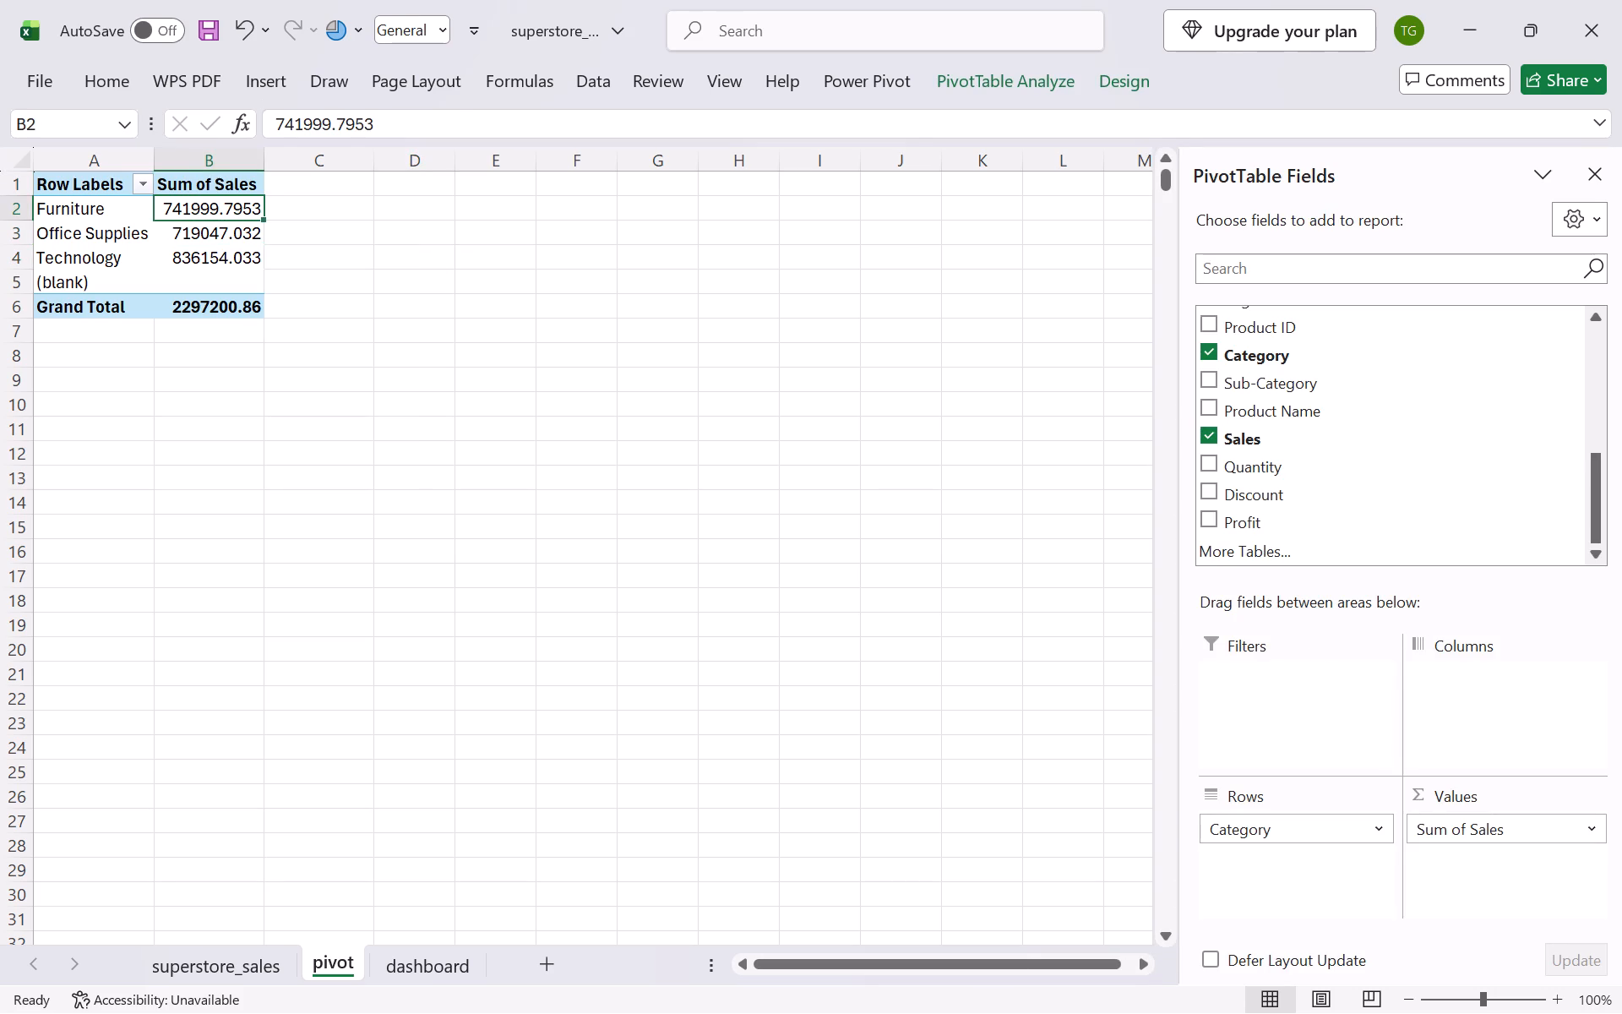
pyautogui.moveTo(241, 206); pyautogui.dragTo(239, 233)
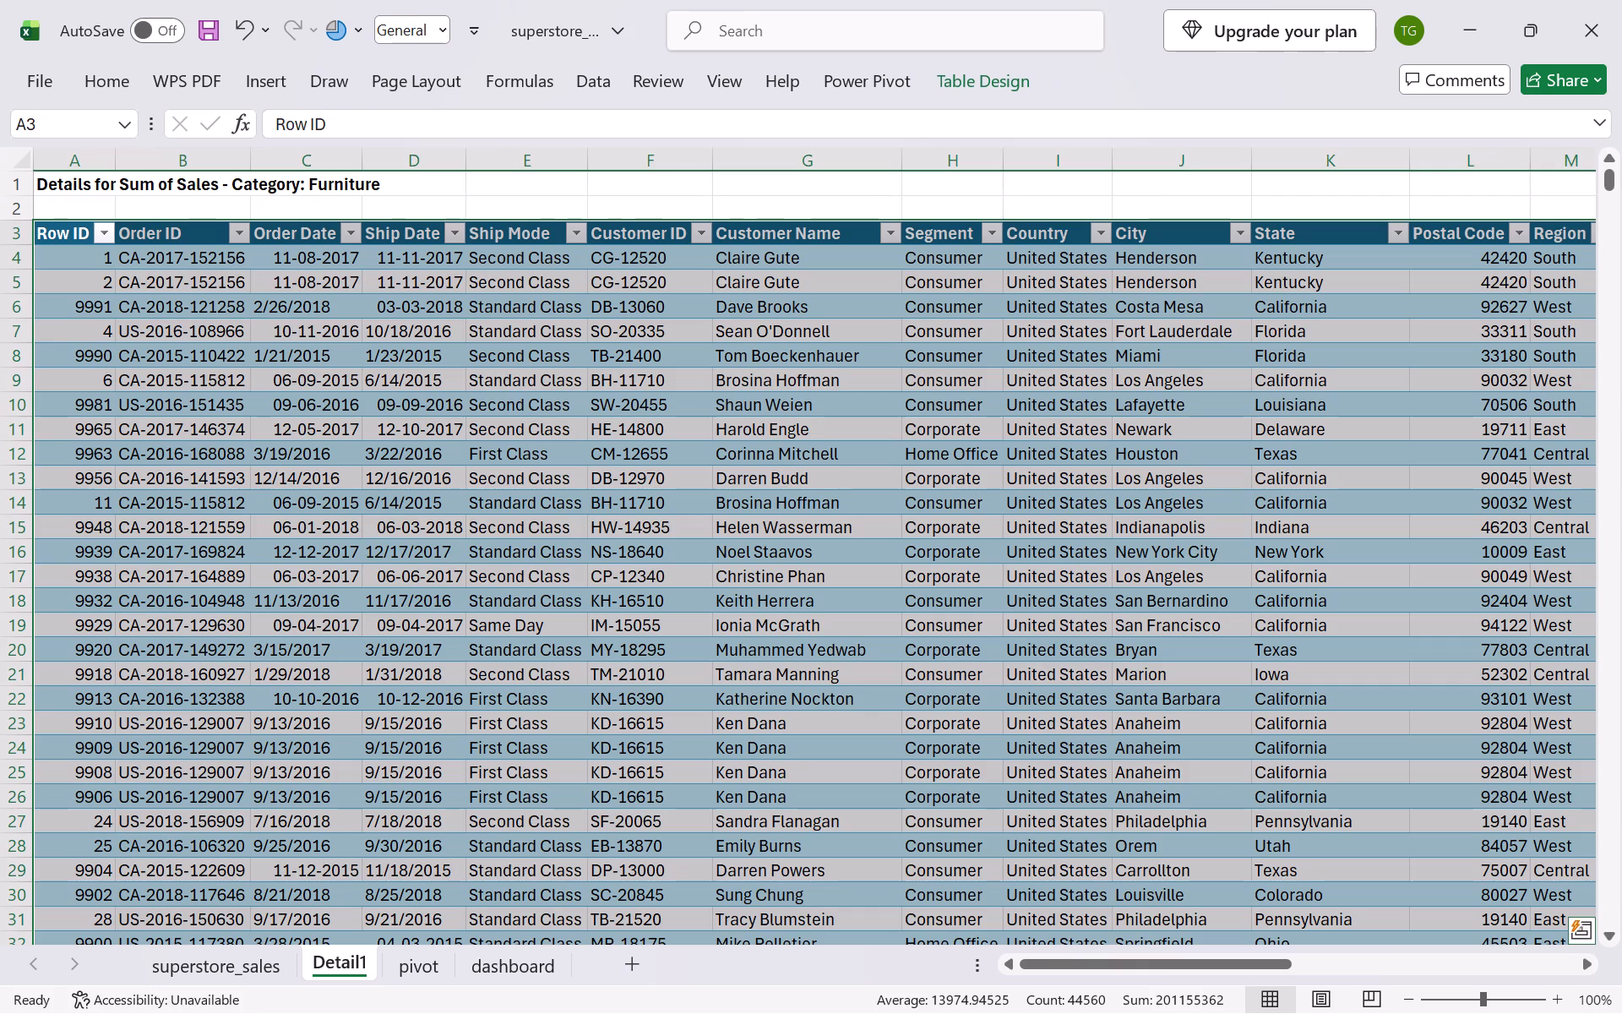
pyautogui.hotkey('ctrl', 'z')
# Format the Sum of Sales values for the category rows, cells B2 to B5, as Currency.
pyautogui.moveTo(209, 205); pyautogui.dragTo(209, 210)
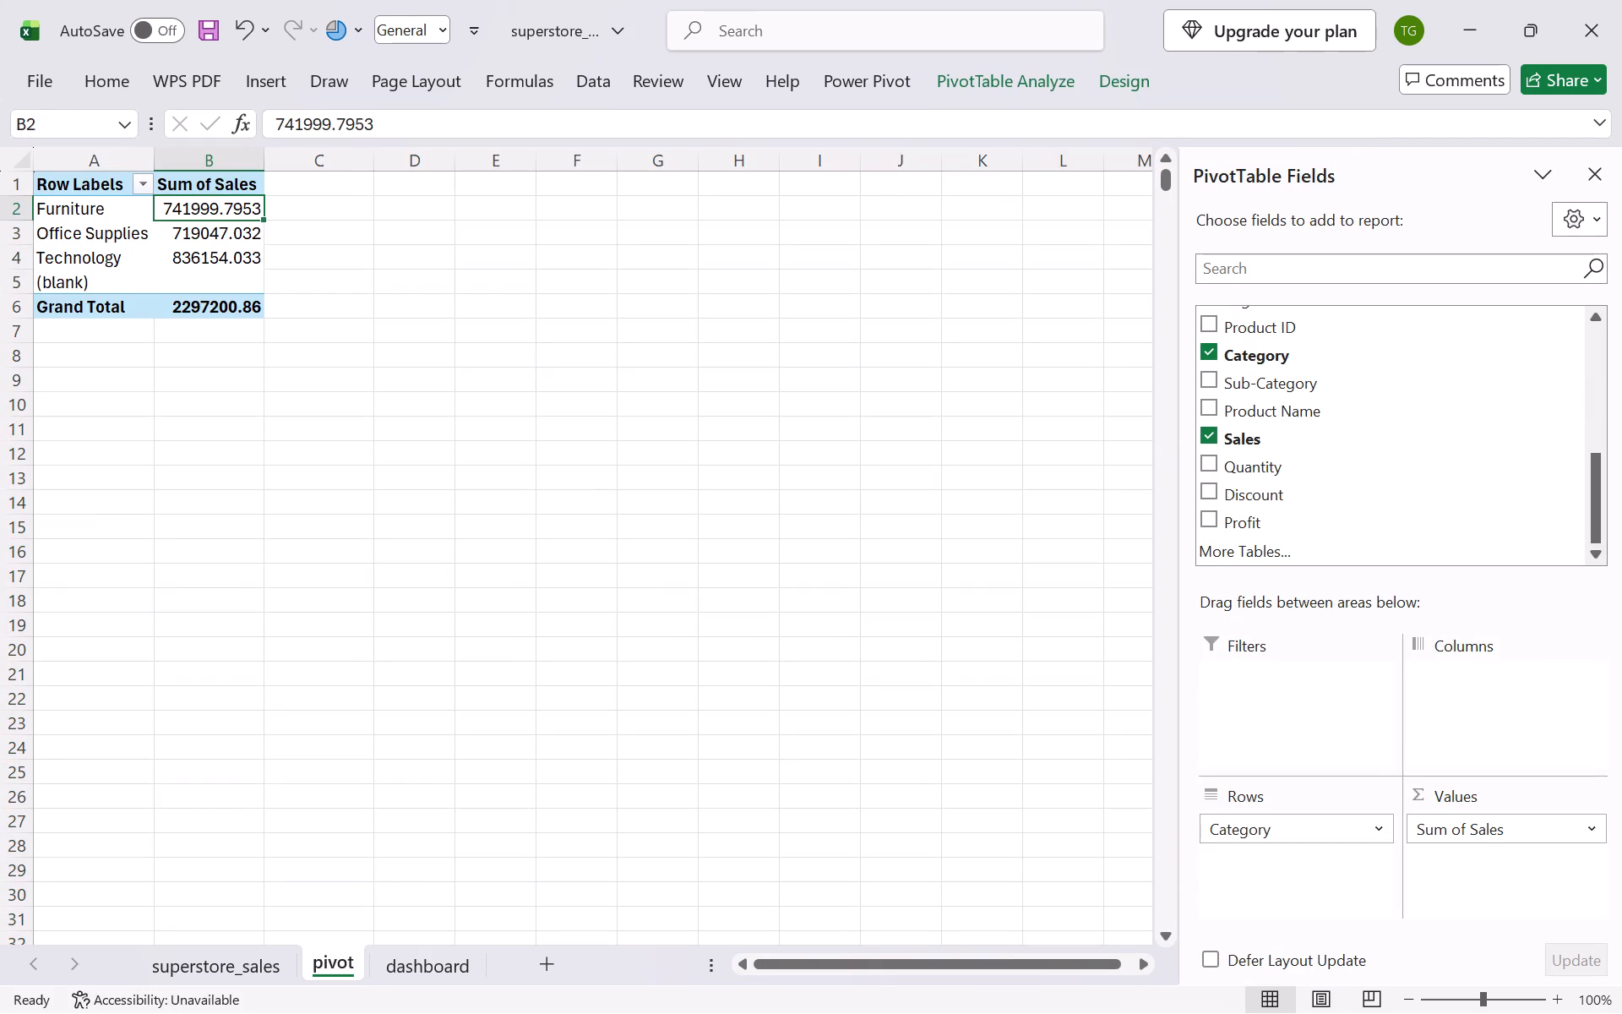
pyautogui.moveTo(209, 210); pyautogui.dragTo(210, 271)
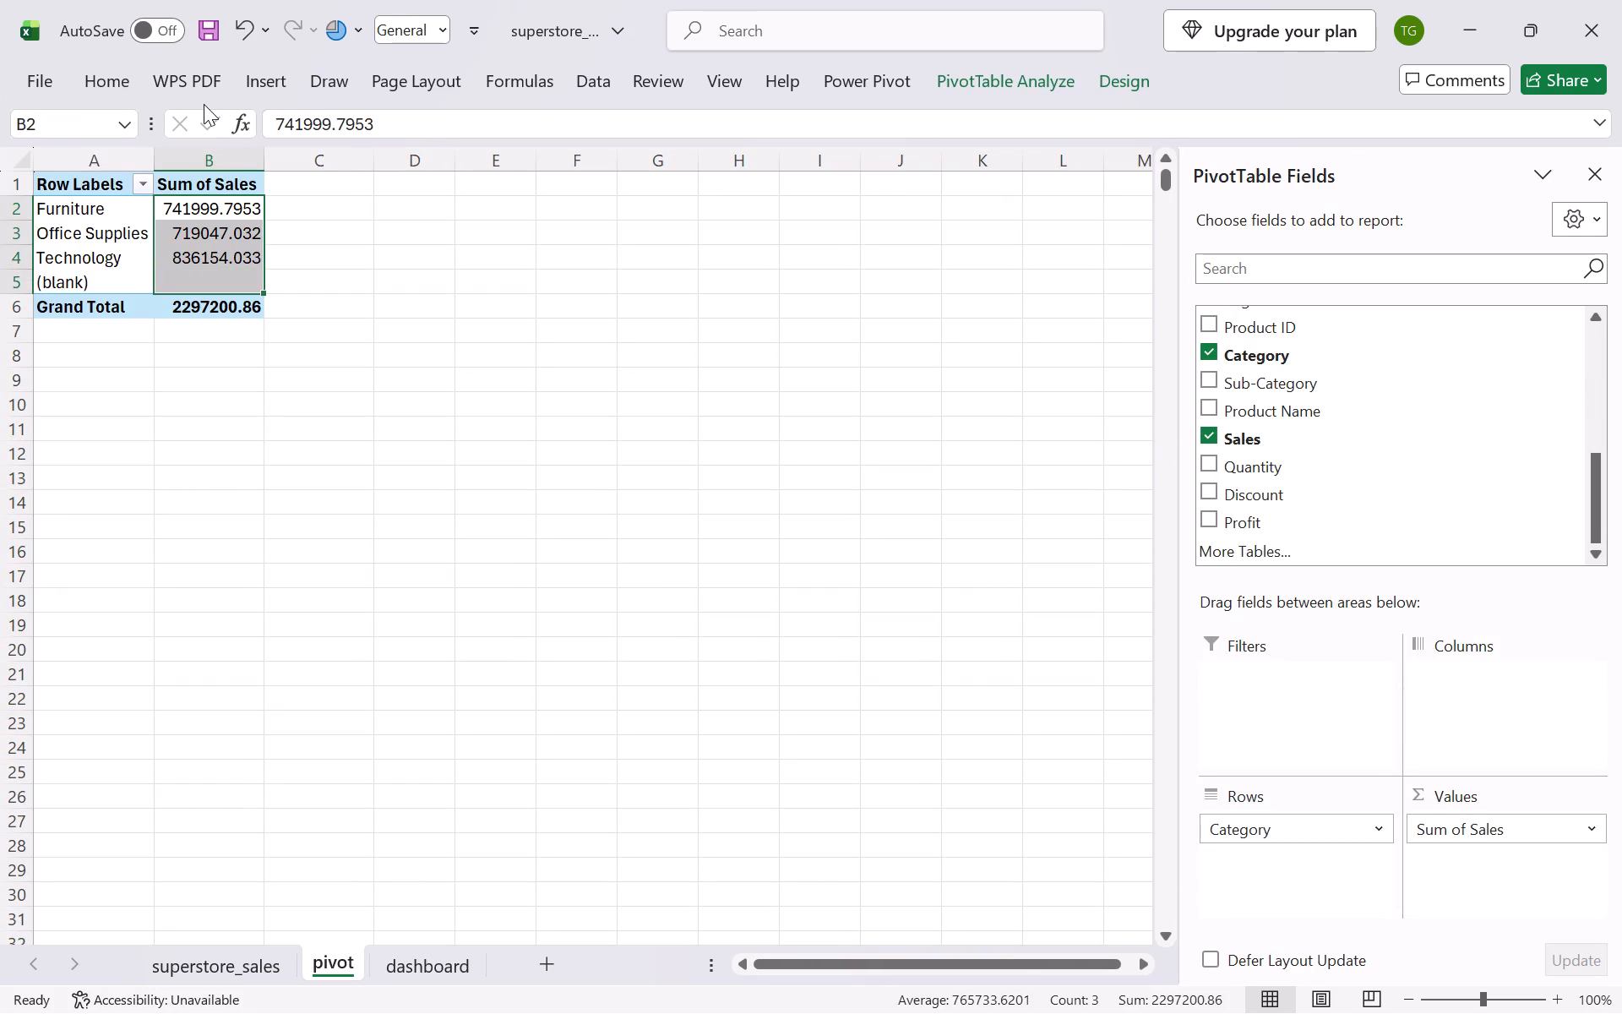
pyautogui.click(131, 92)
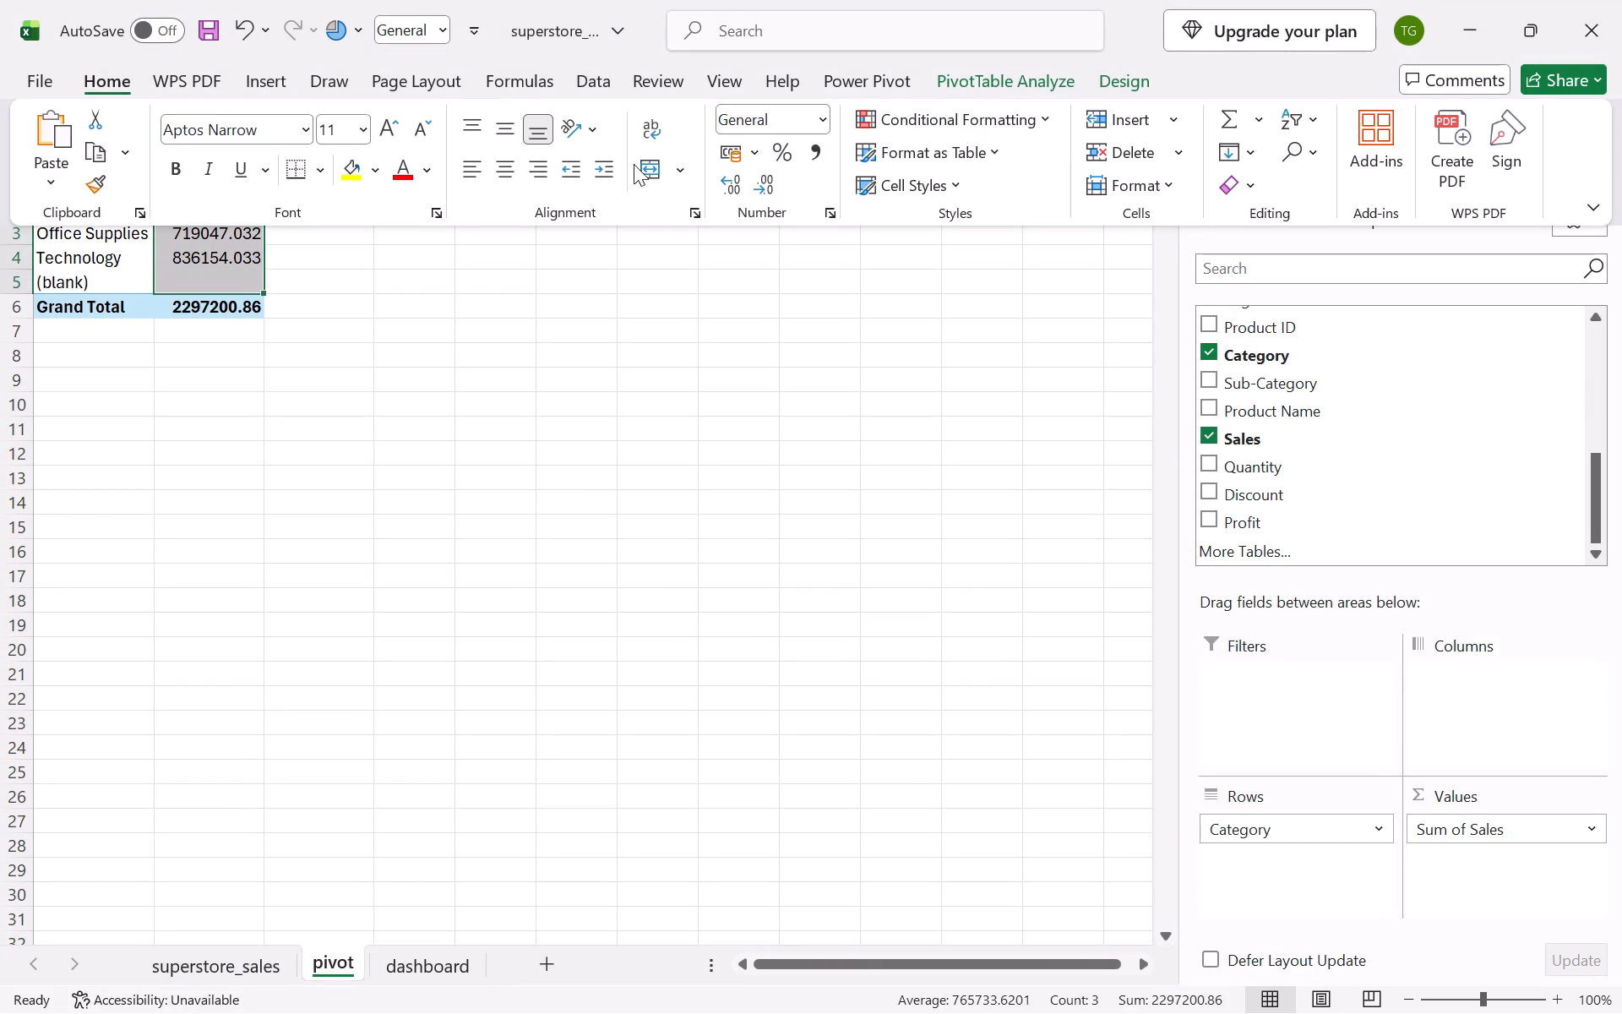
pyautogui.click(818, 112)
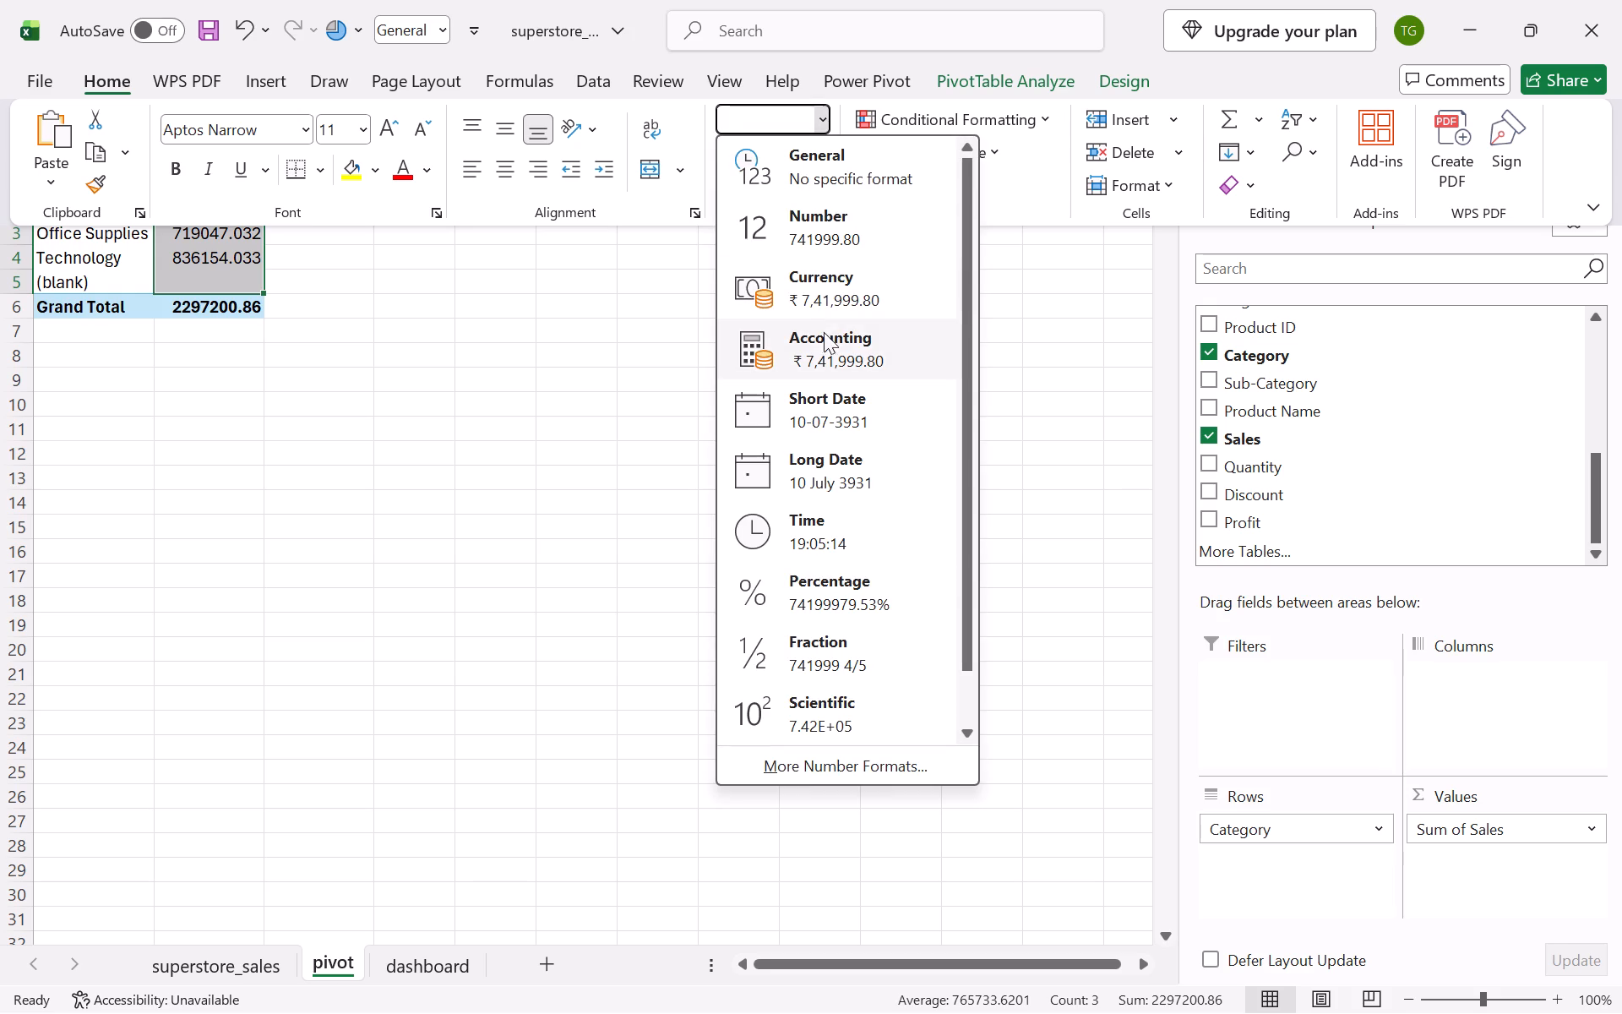
pyautogui.click(816, 313)
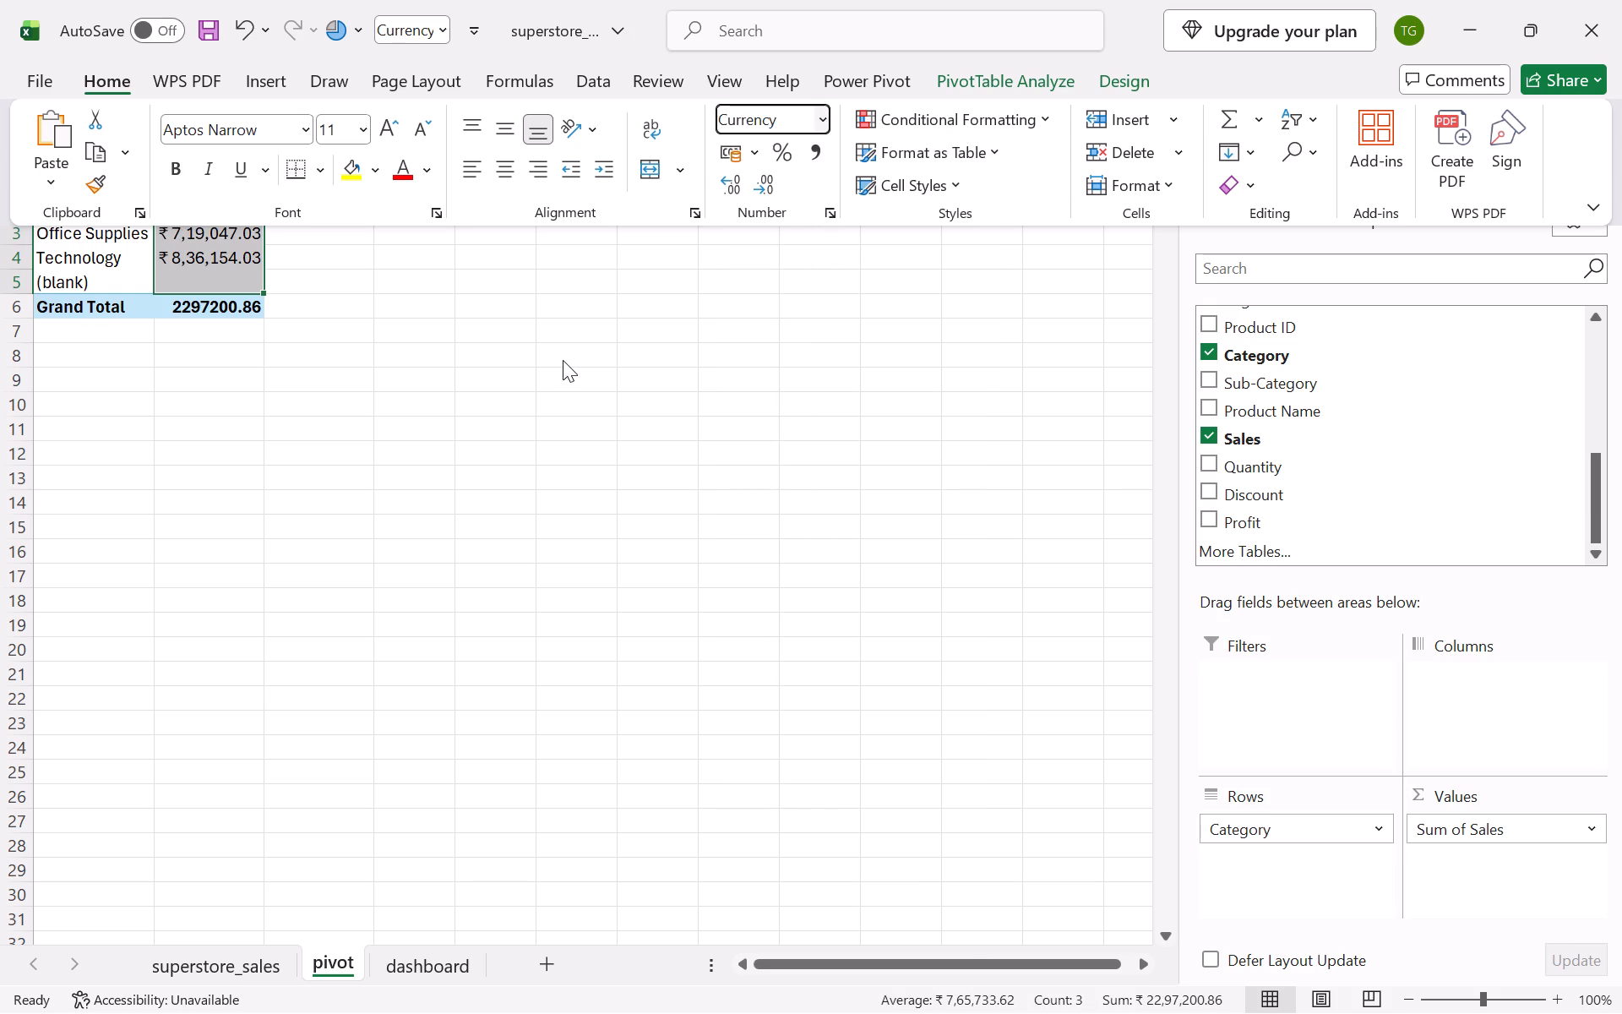
pyautogui.click(563, 360)
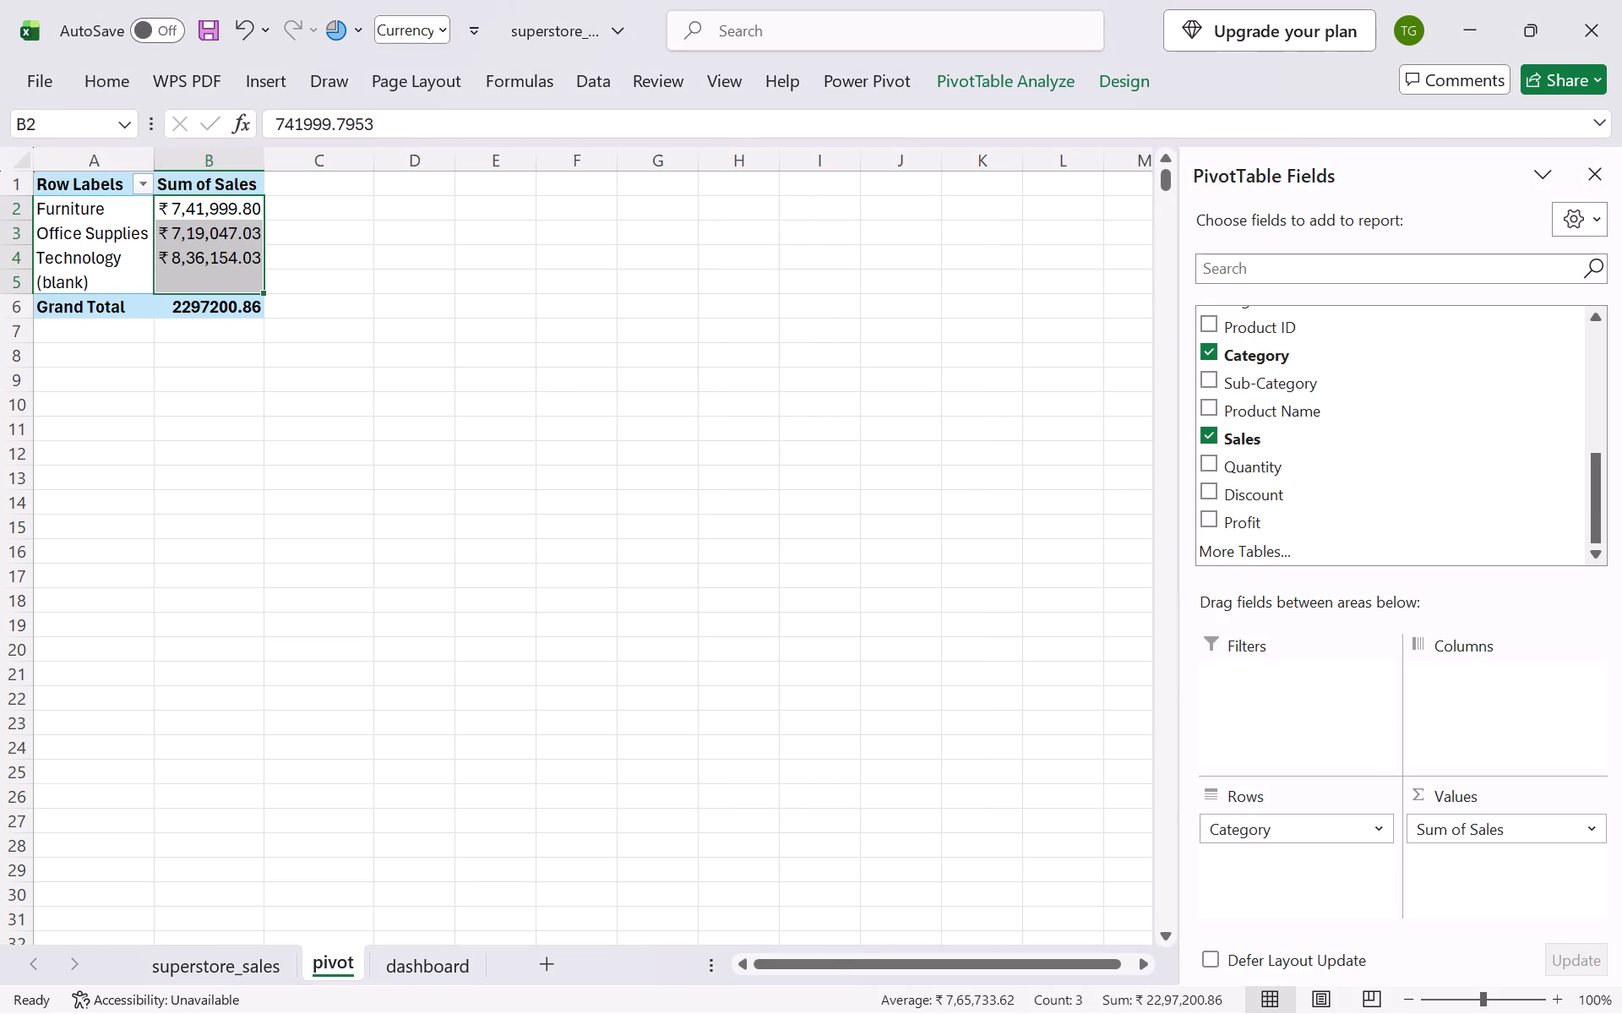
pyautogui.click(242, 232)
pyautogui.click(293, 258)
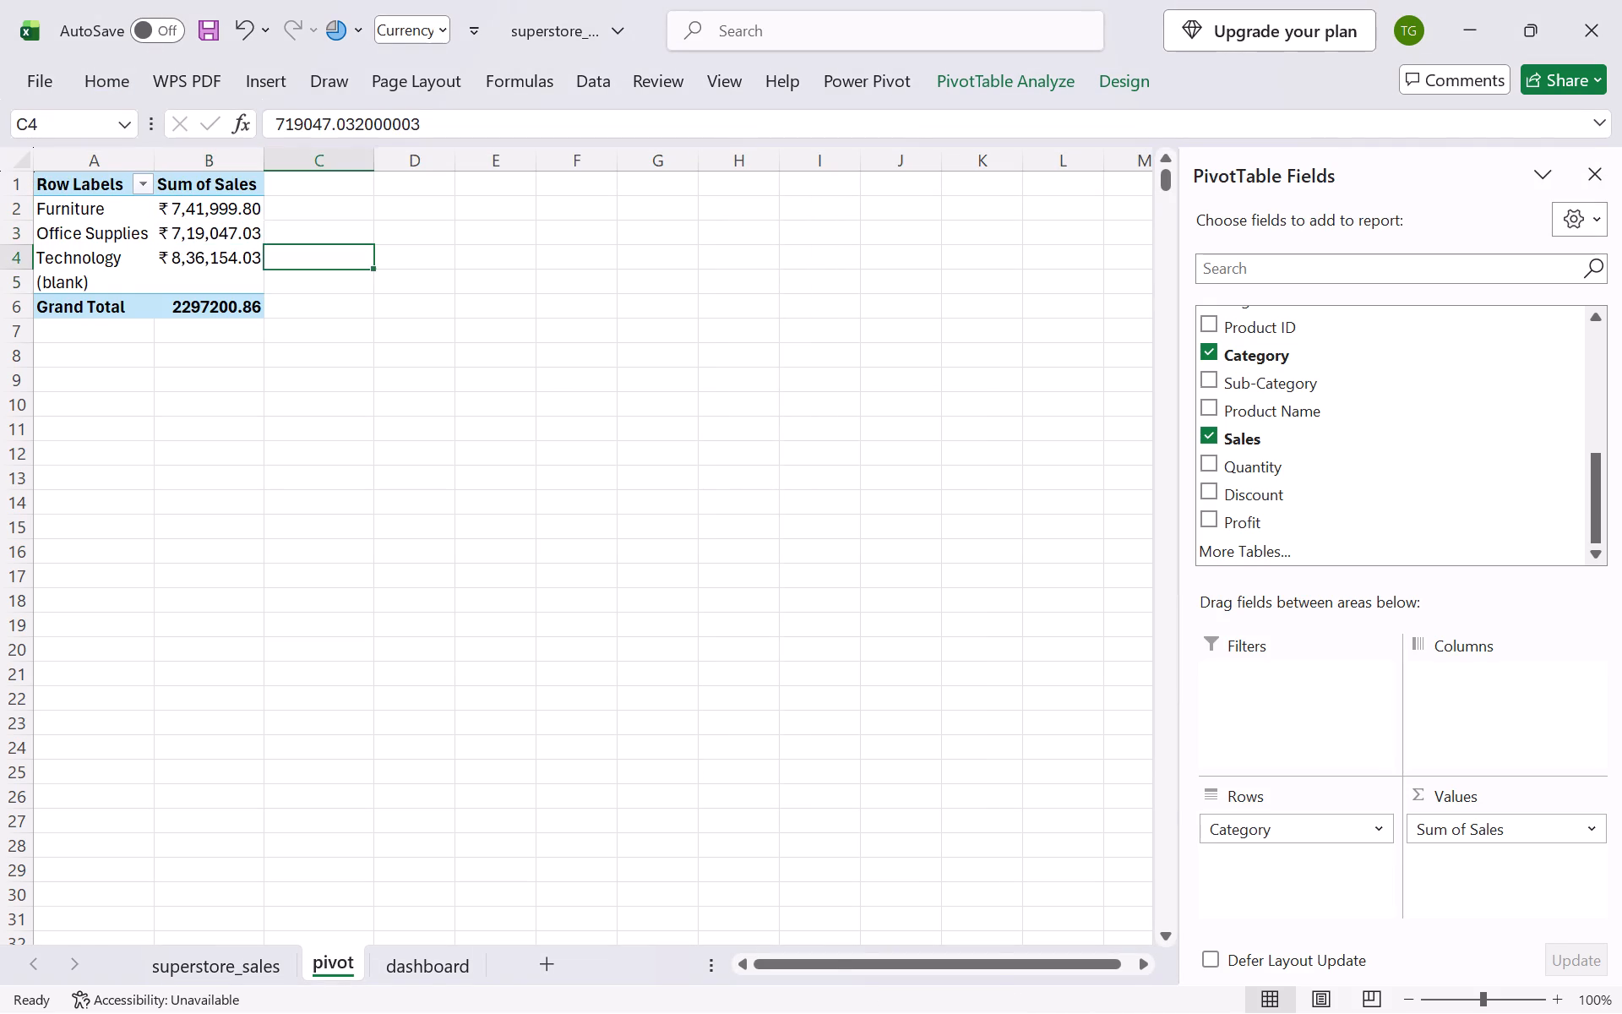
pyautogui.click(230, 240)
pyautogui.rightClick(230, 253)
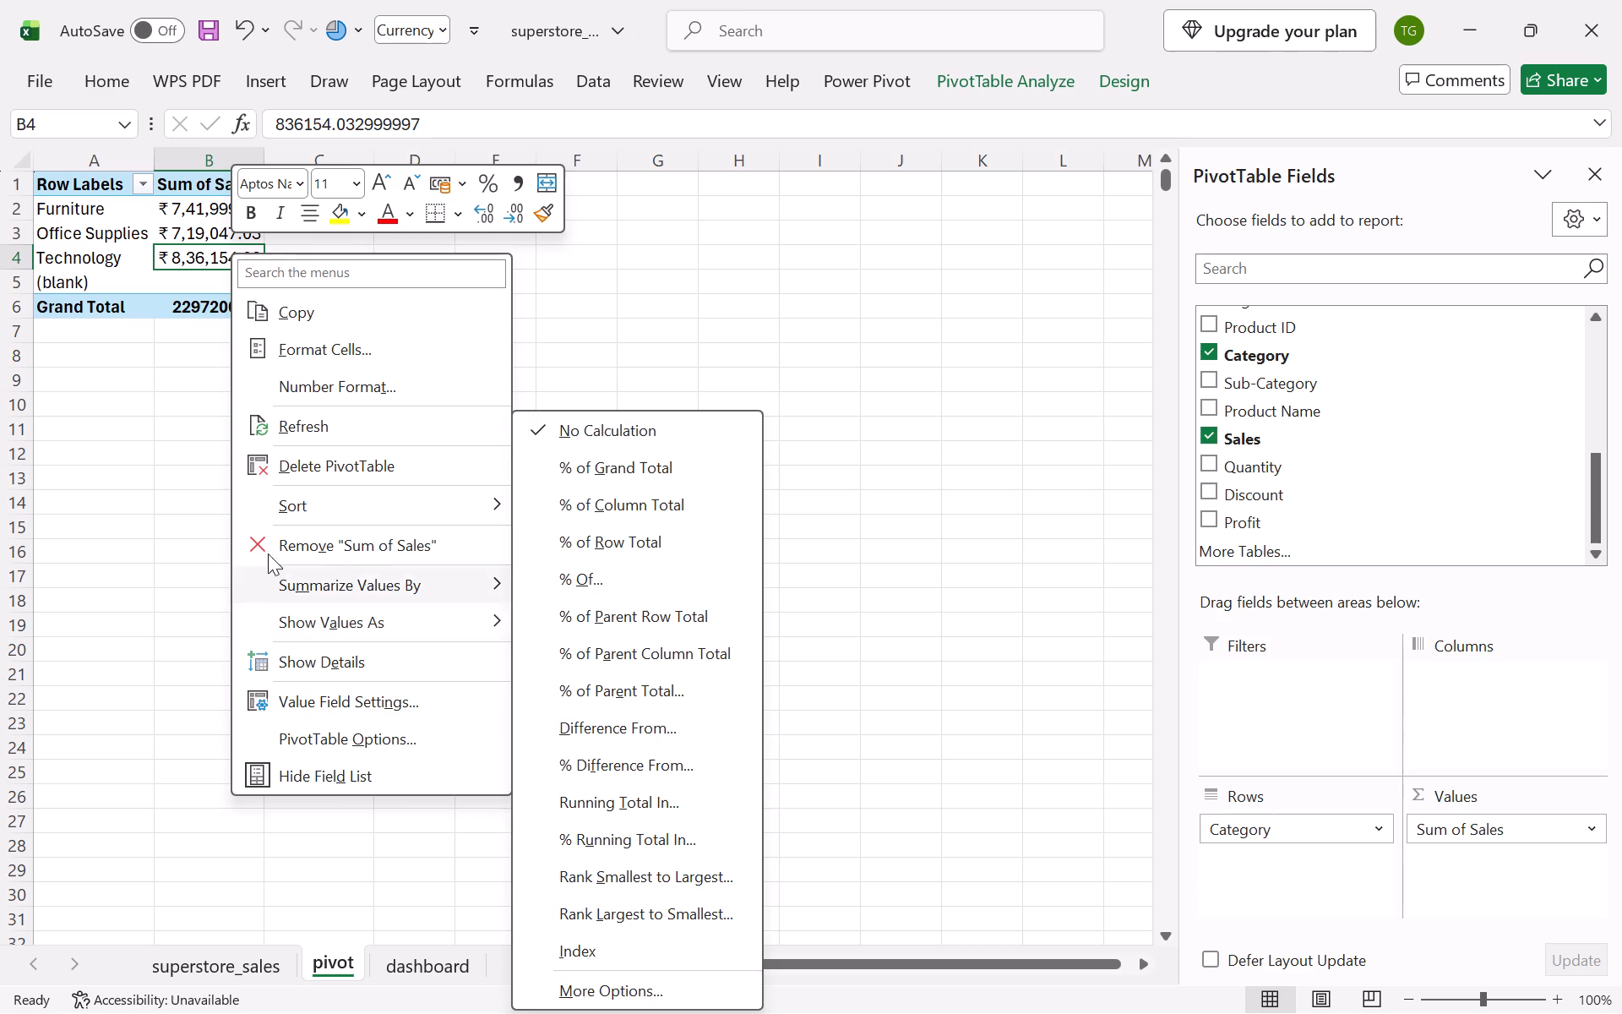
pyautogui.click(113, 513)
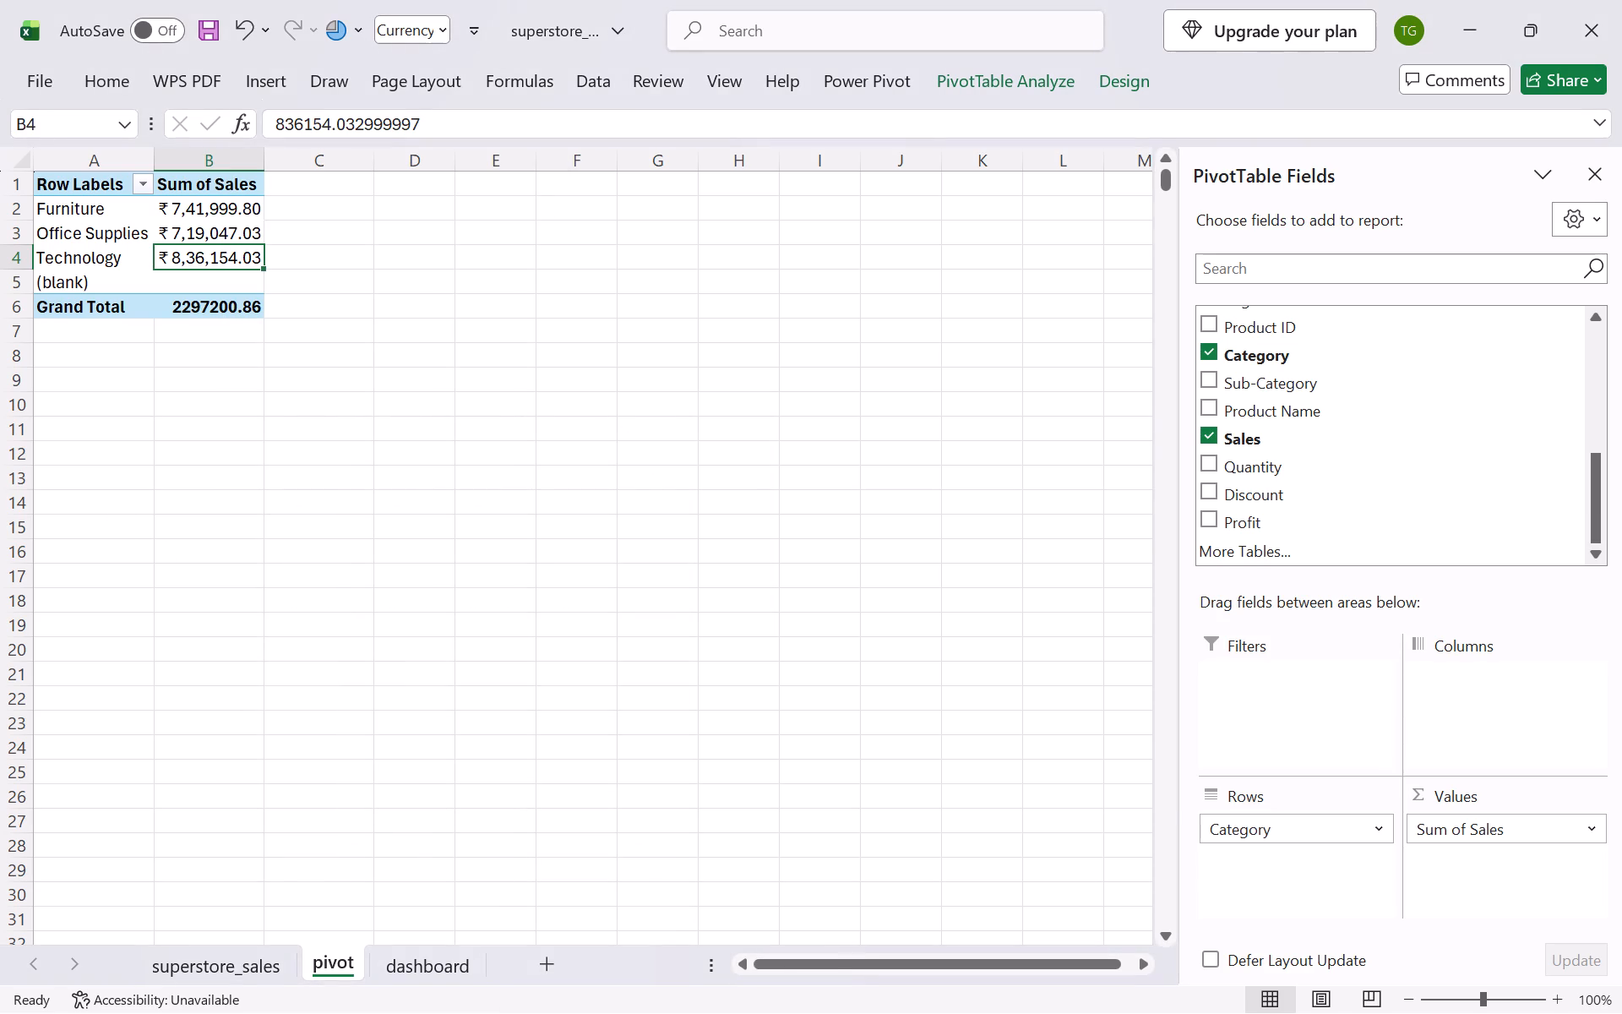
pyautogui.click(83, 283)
# Remove the duplicate rows from the data on the superstore_sales sheet.
pyautogui.click(215, 954)
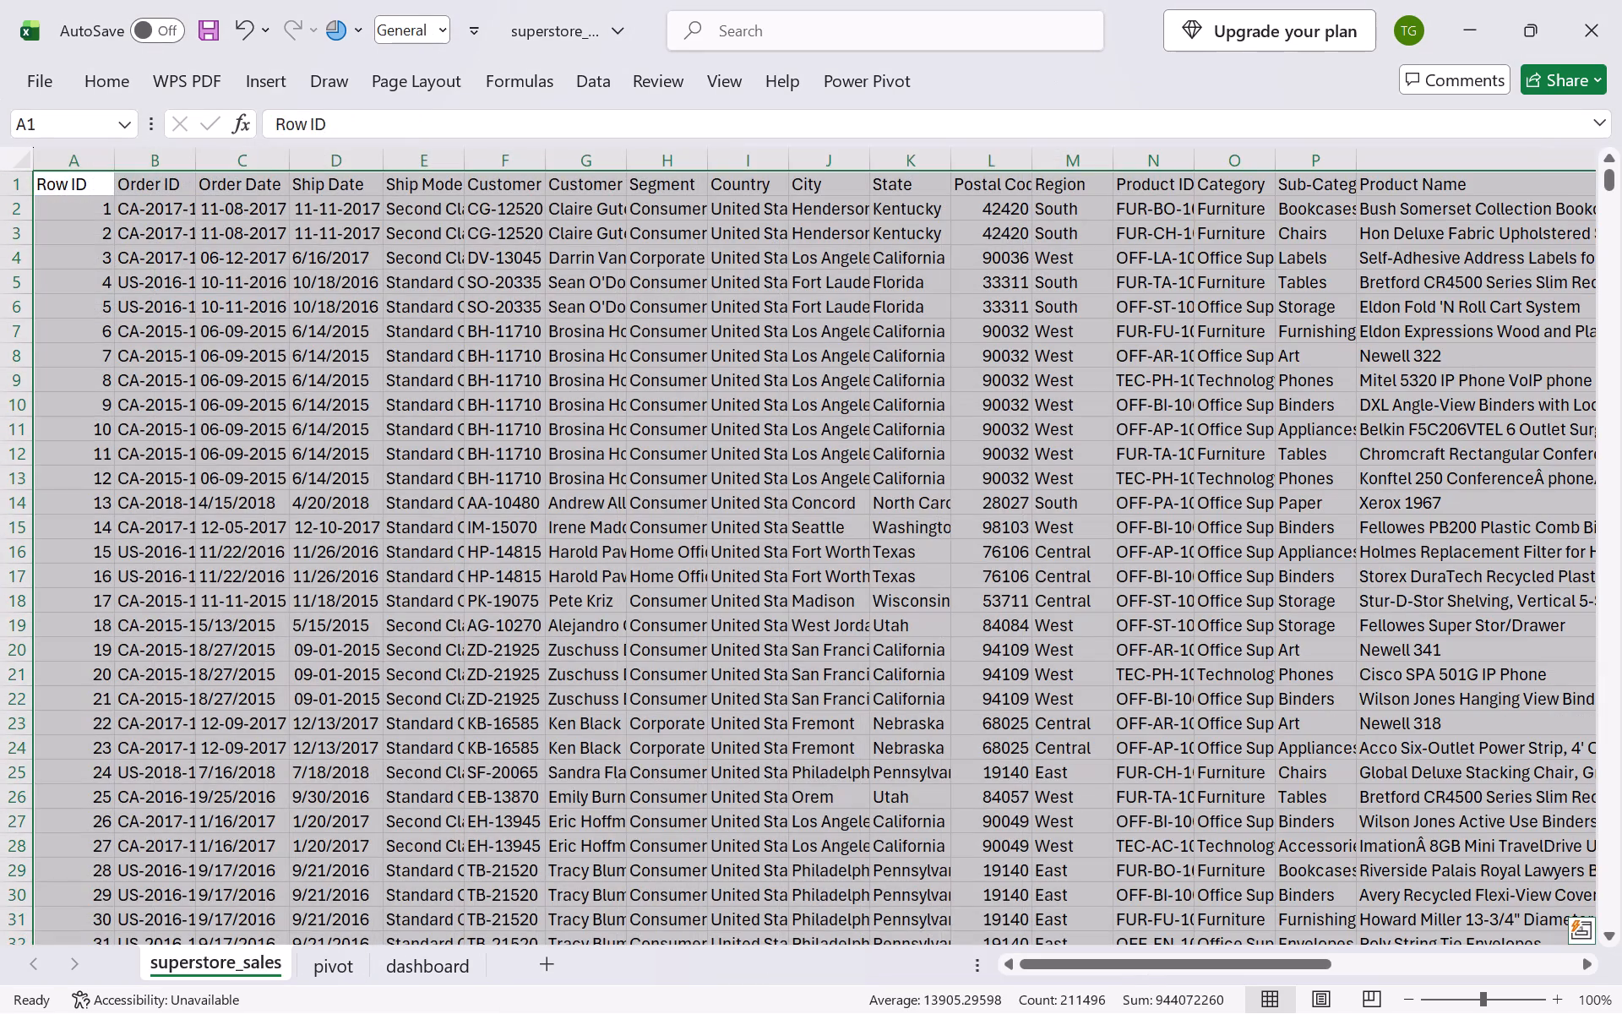
pyautogui.click(620, 619)
pyautogui.click(835, 88)
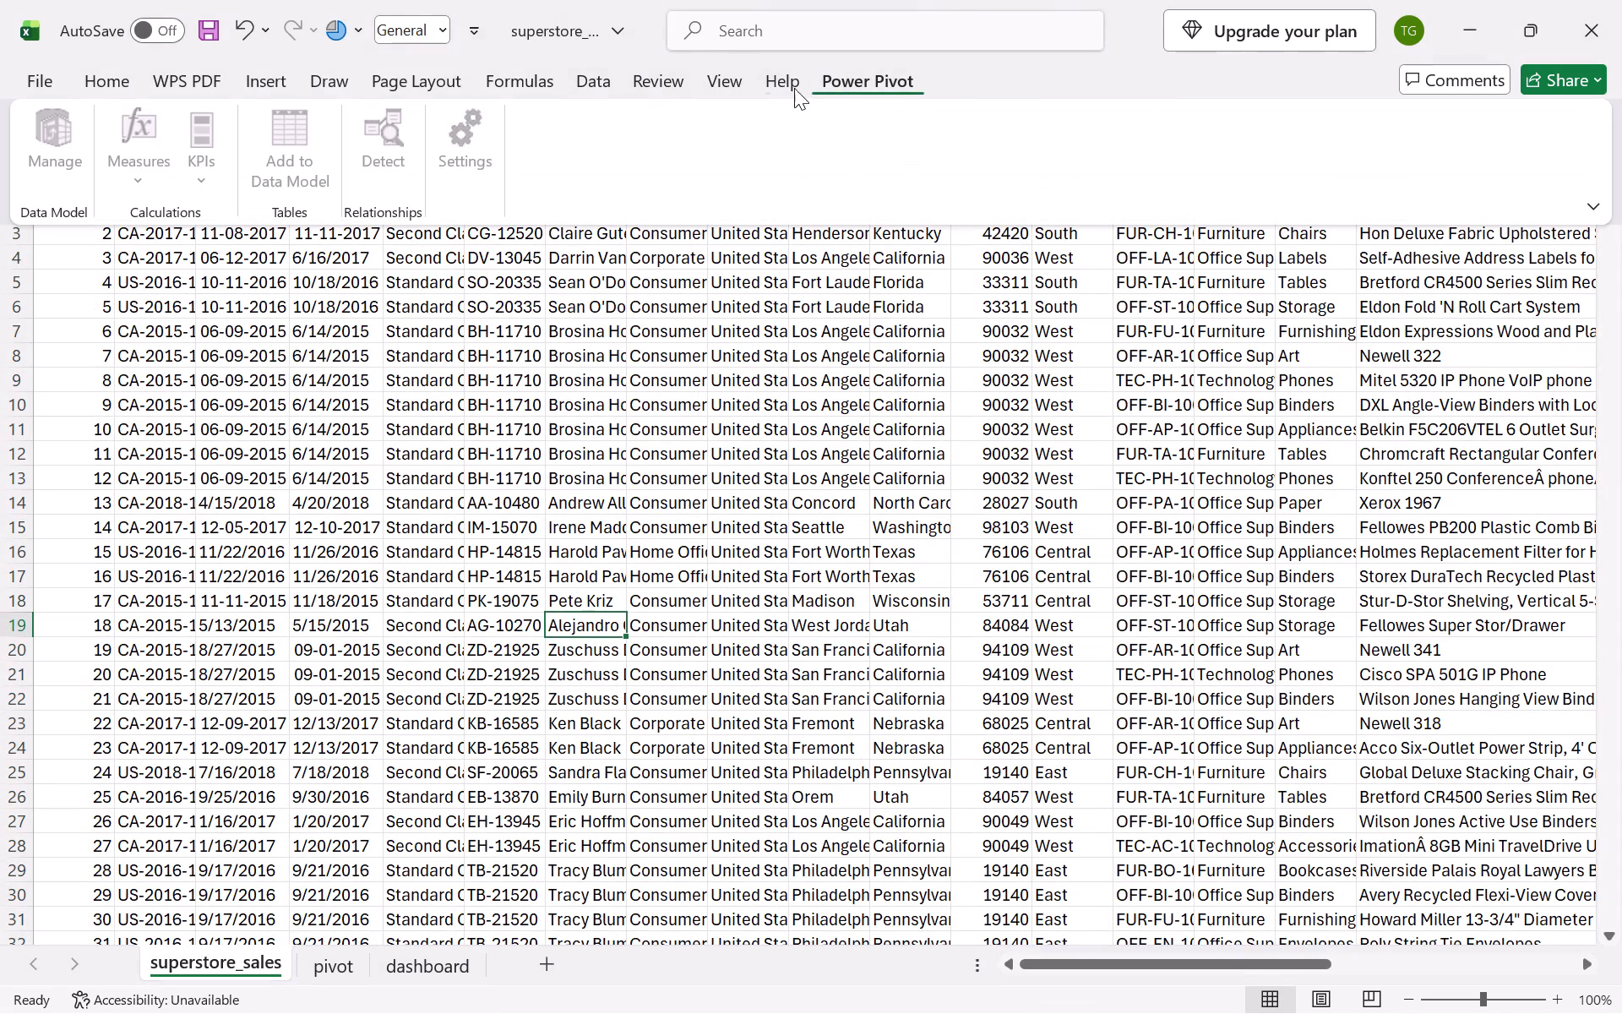
pyautogui.click(701, 93)
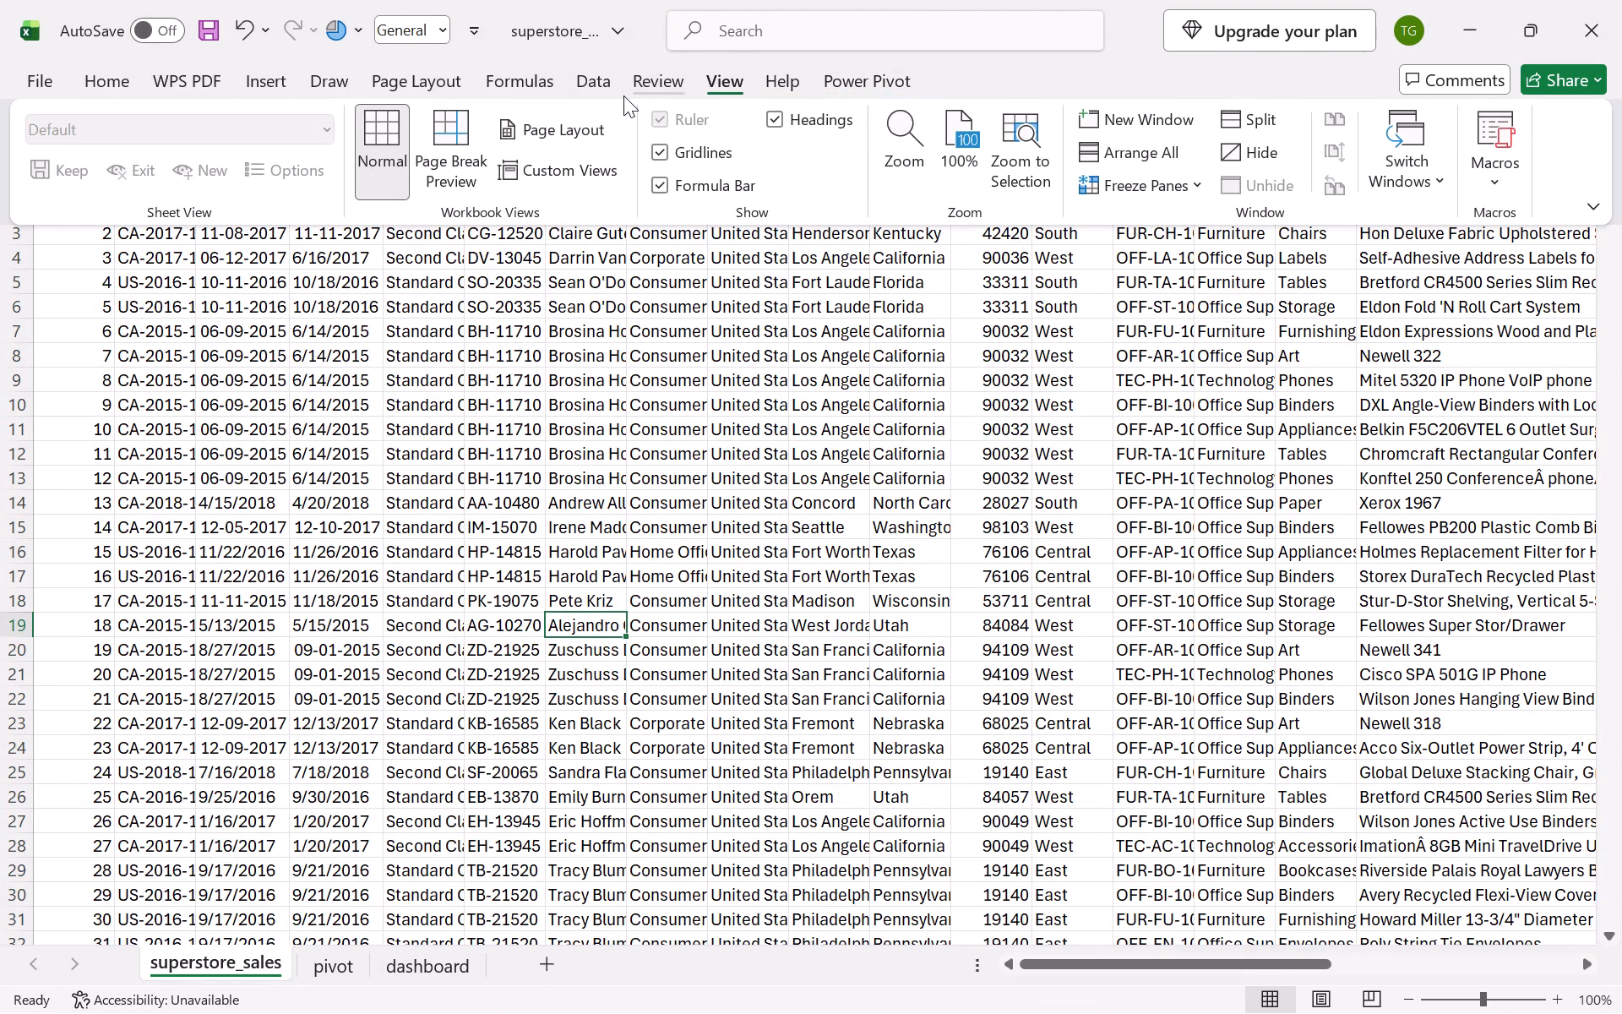
pyautogui.click(623, 95)
pyautogui.click(580, 94)
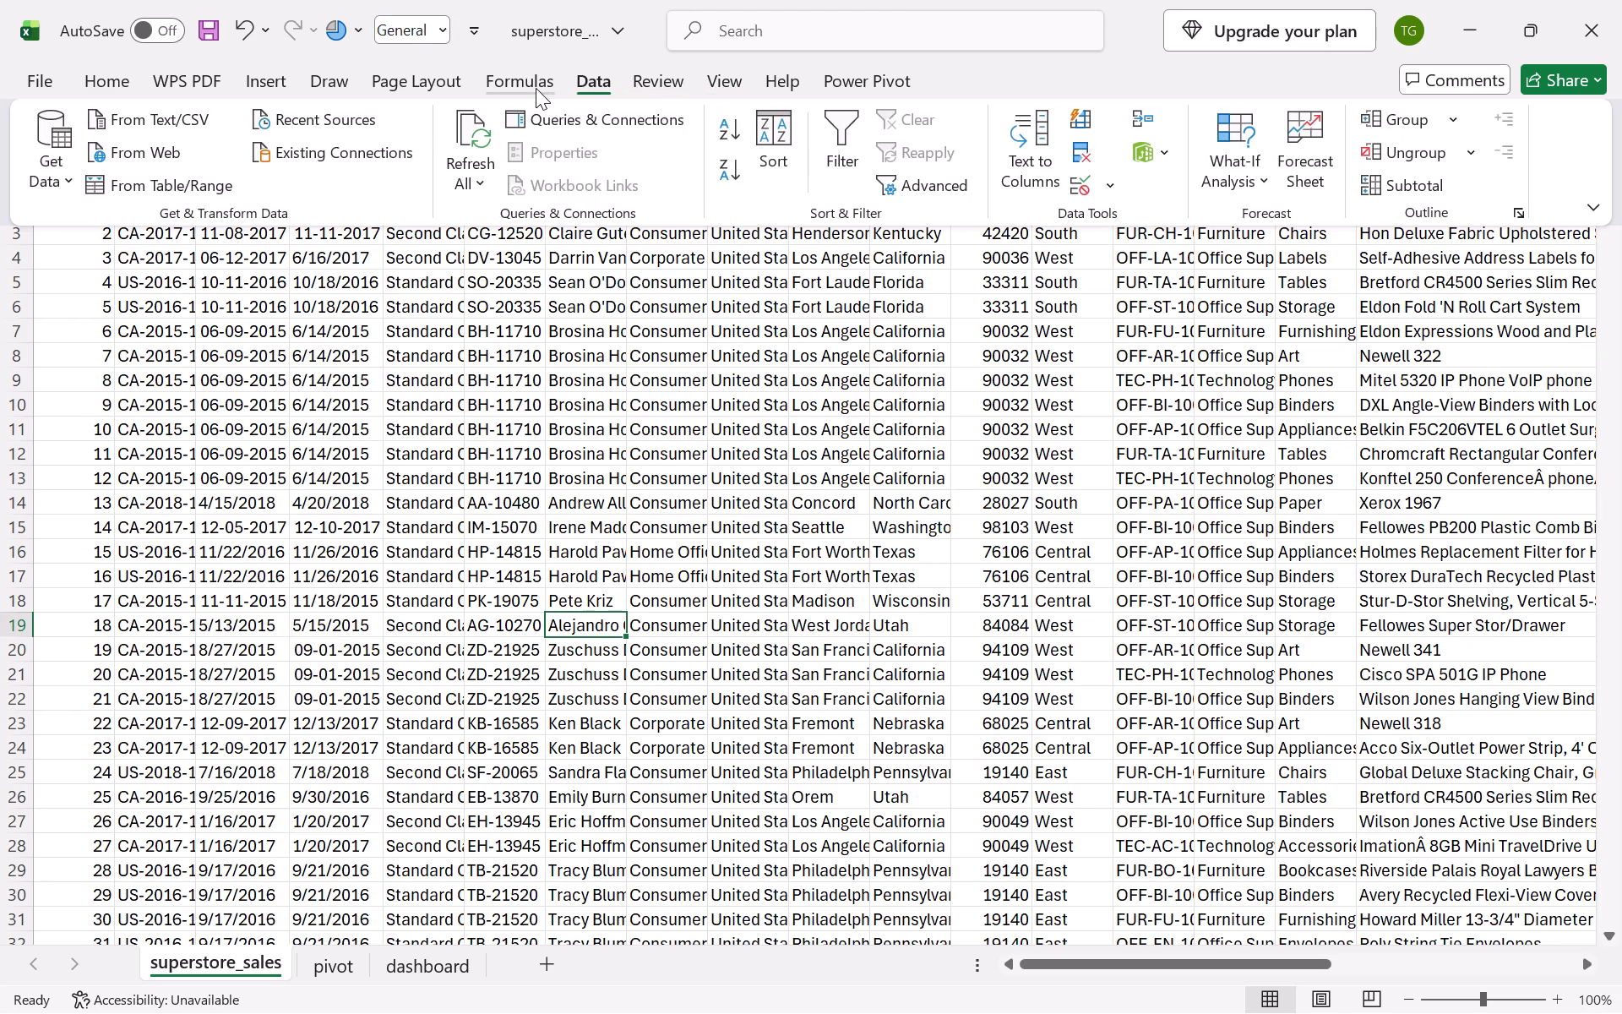
pyautogui.click(519, 90)
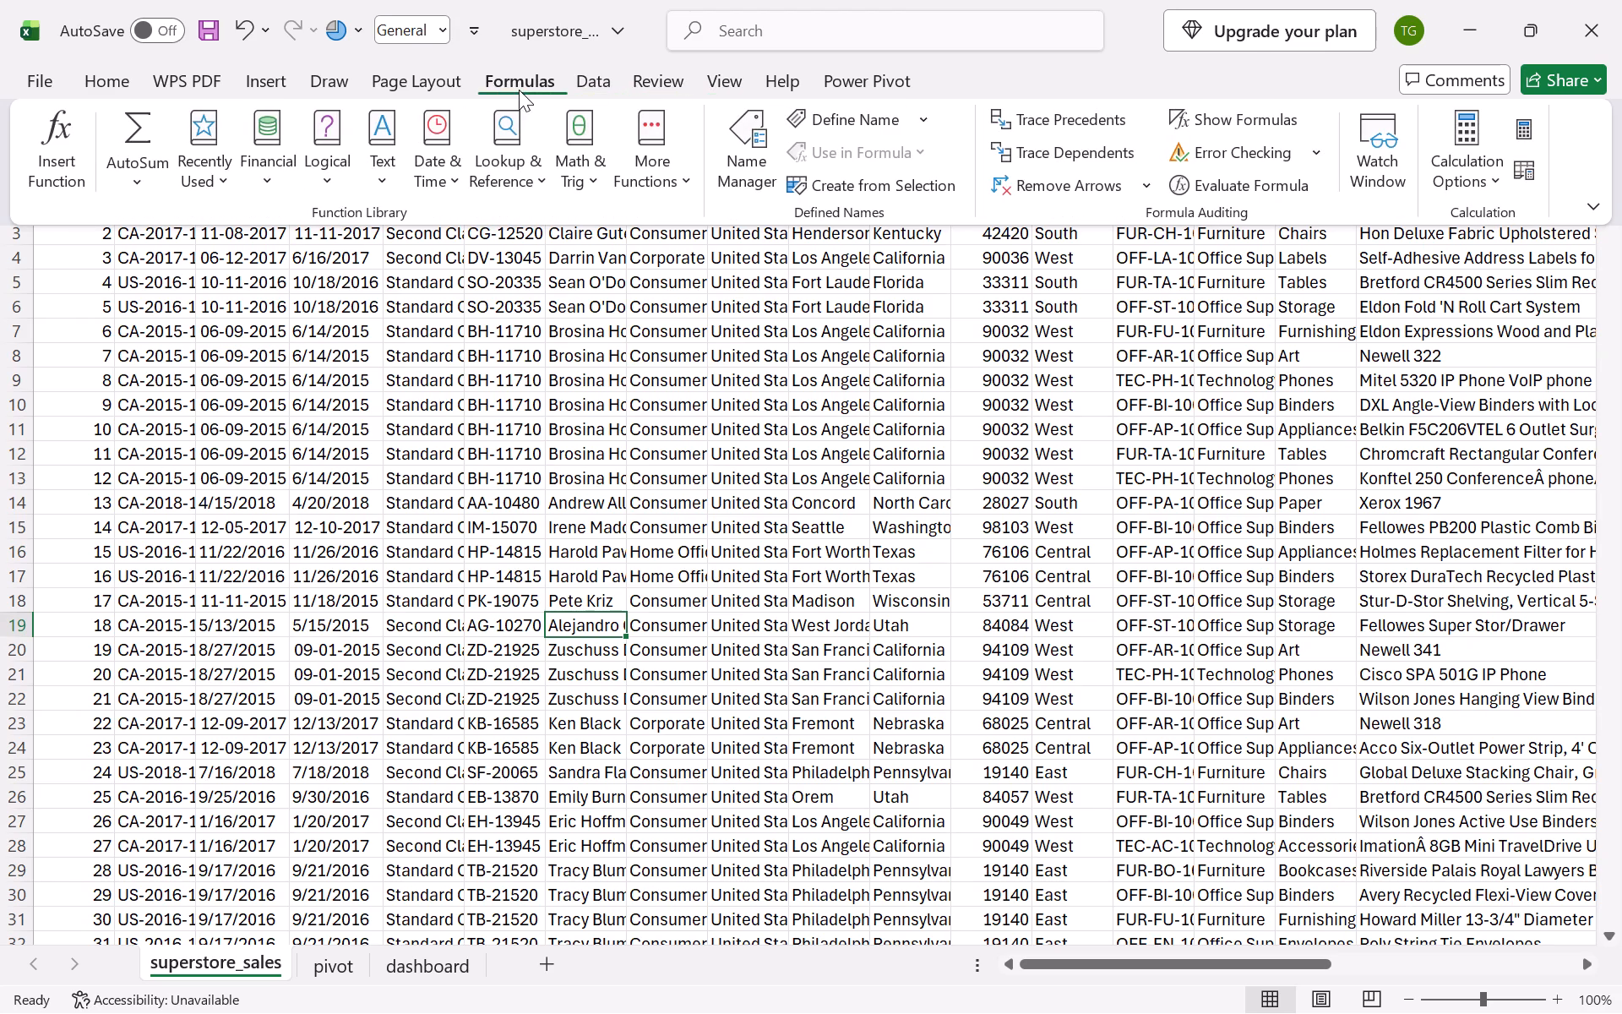
pyautogui.click(479, 88)
pyautogui.click(345, 82)
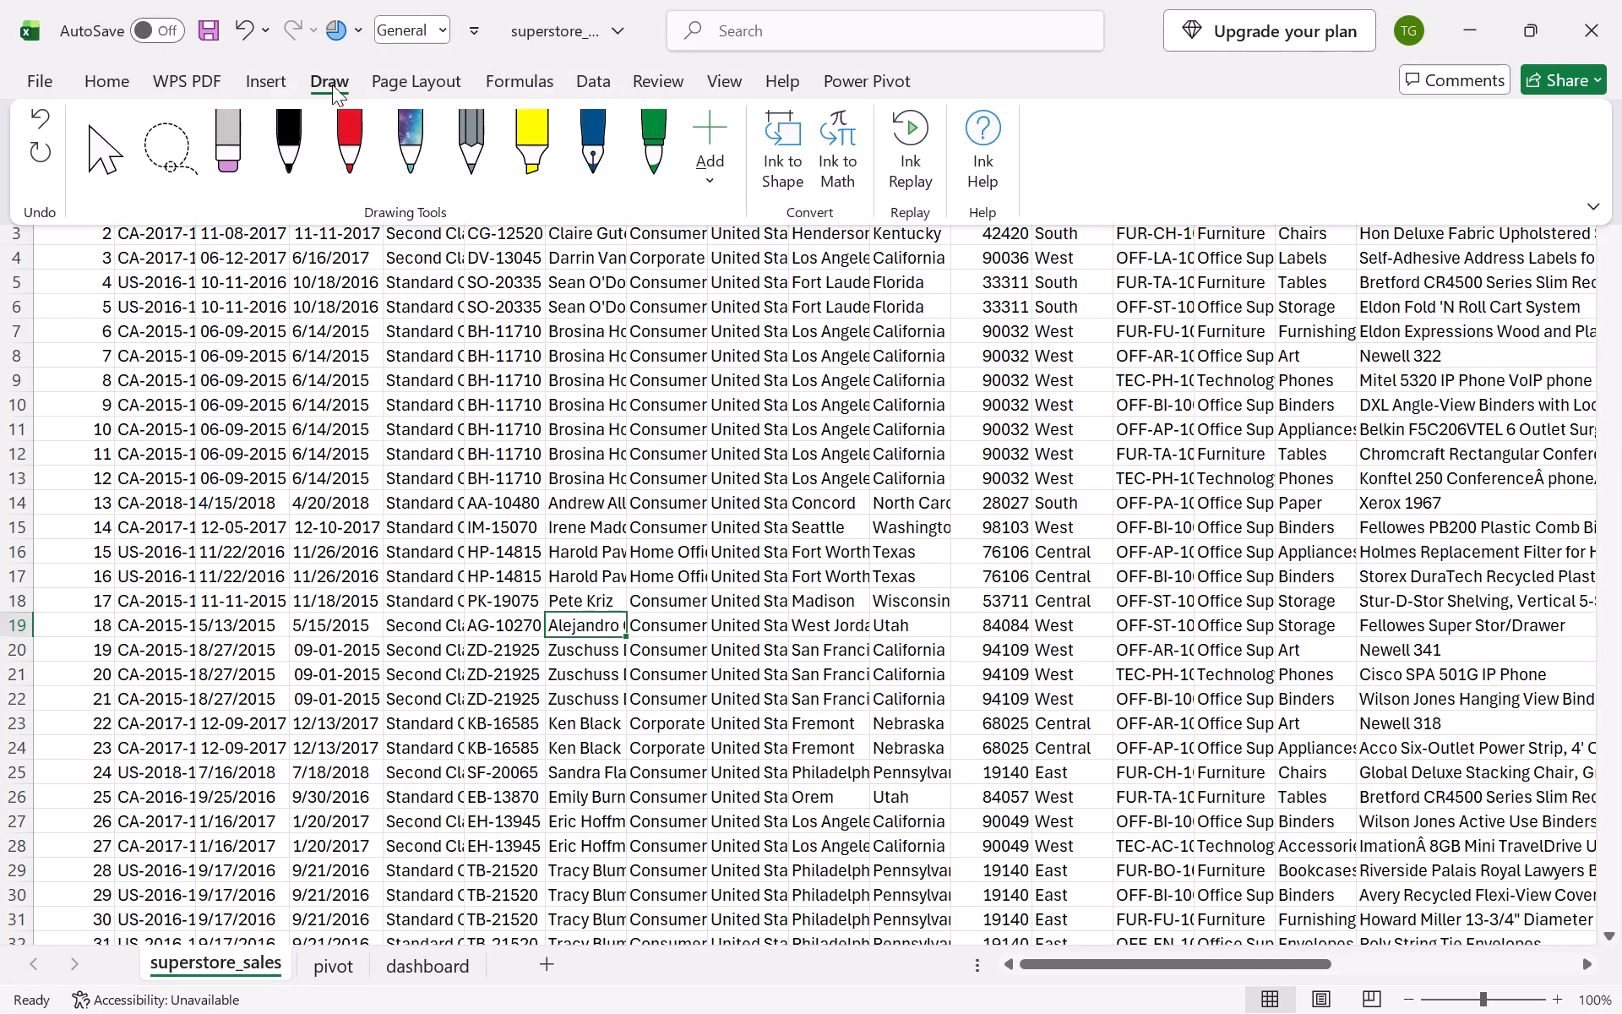
pyautogui.click(264, 87)
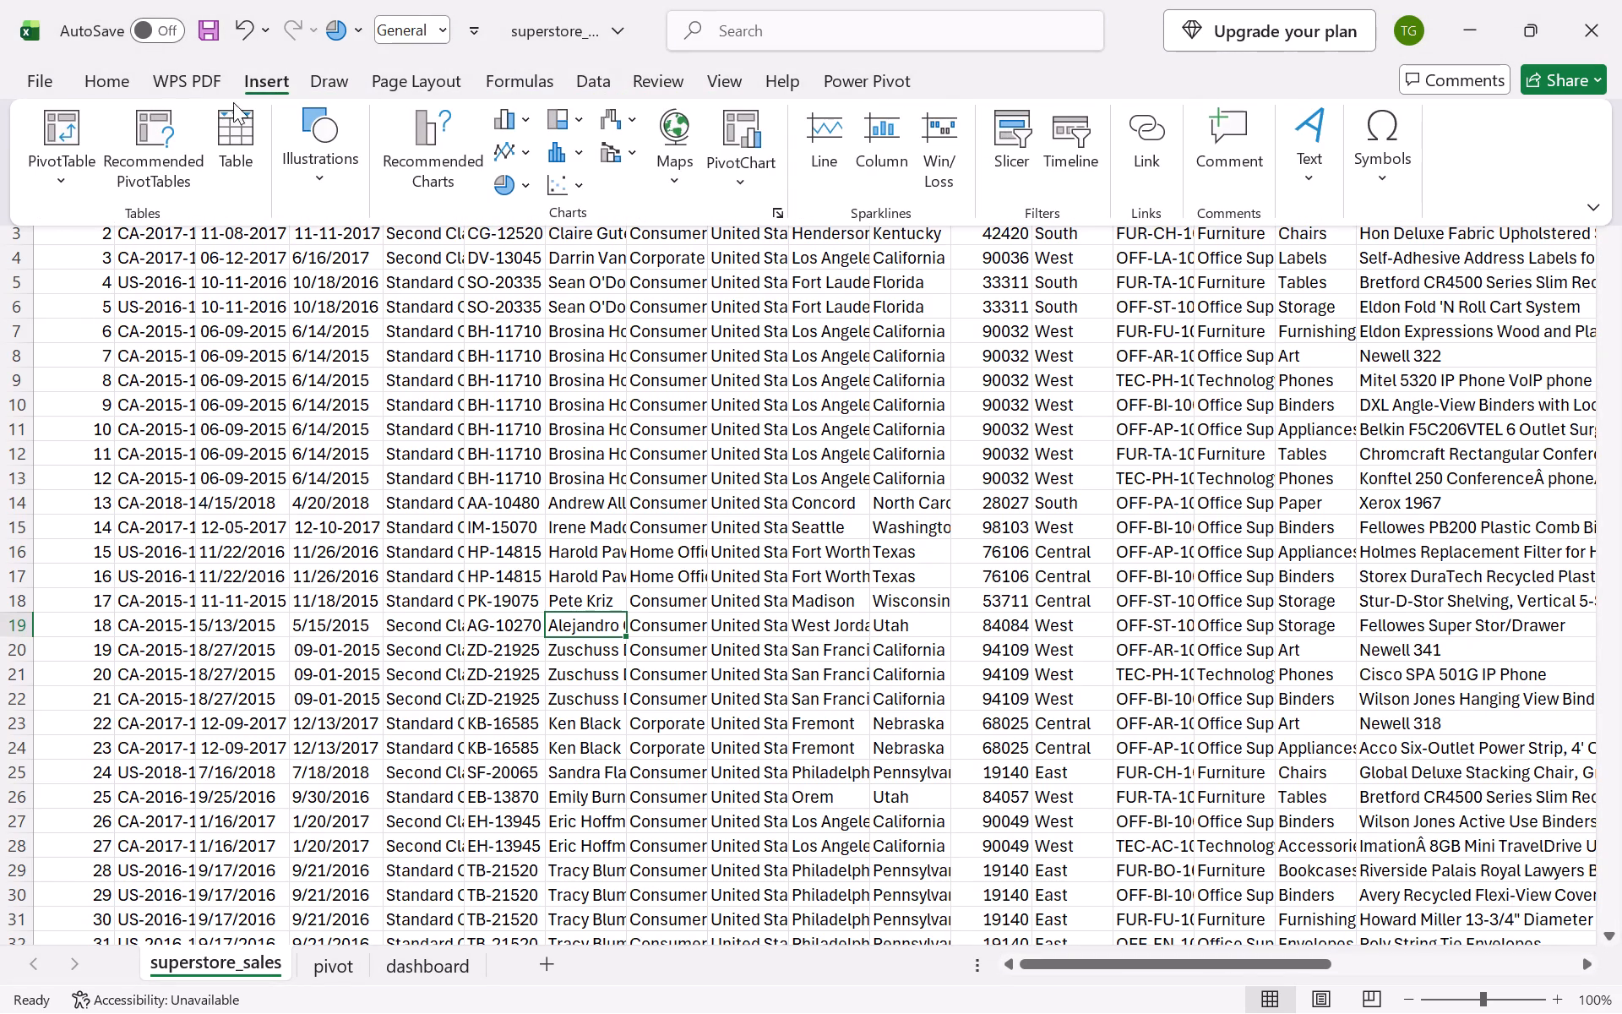
pyautogui.click(834, 68)
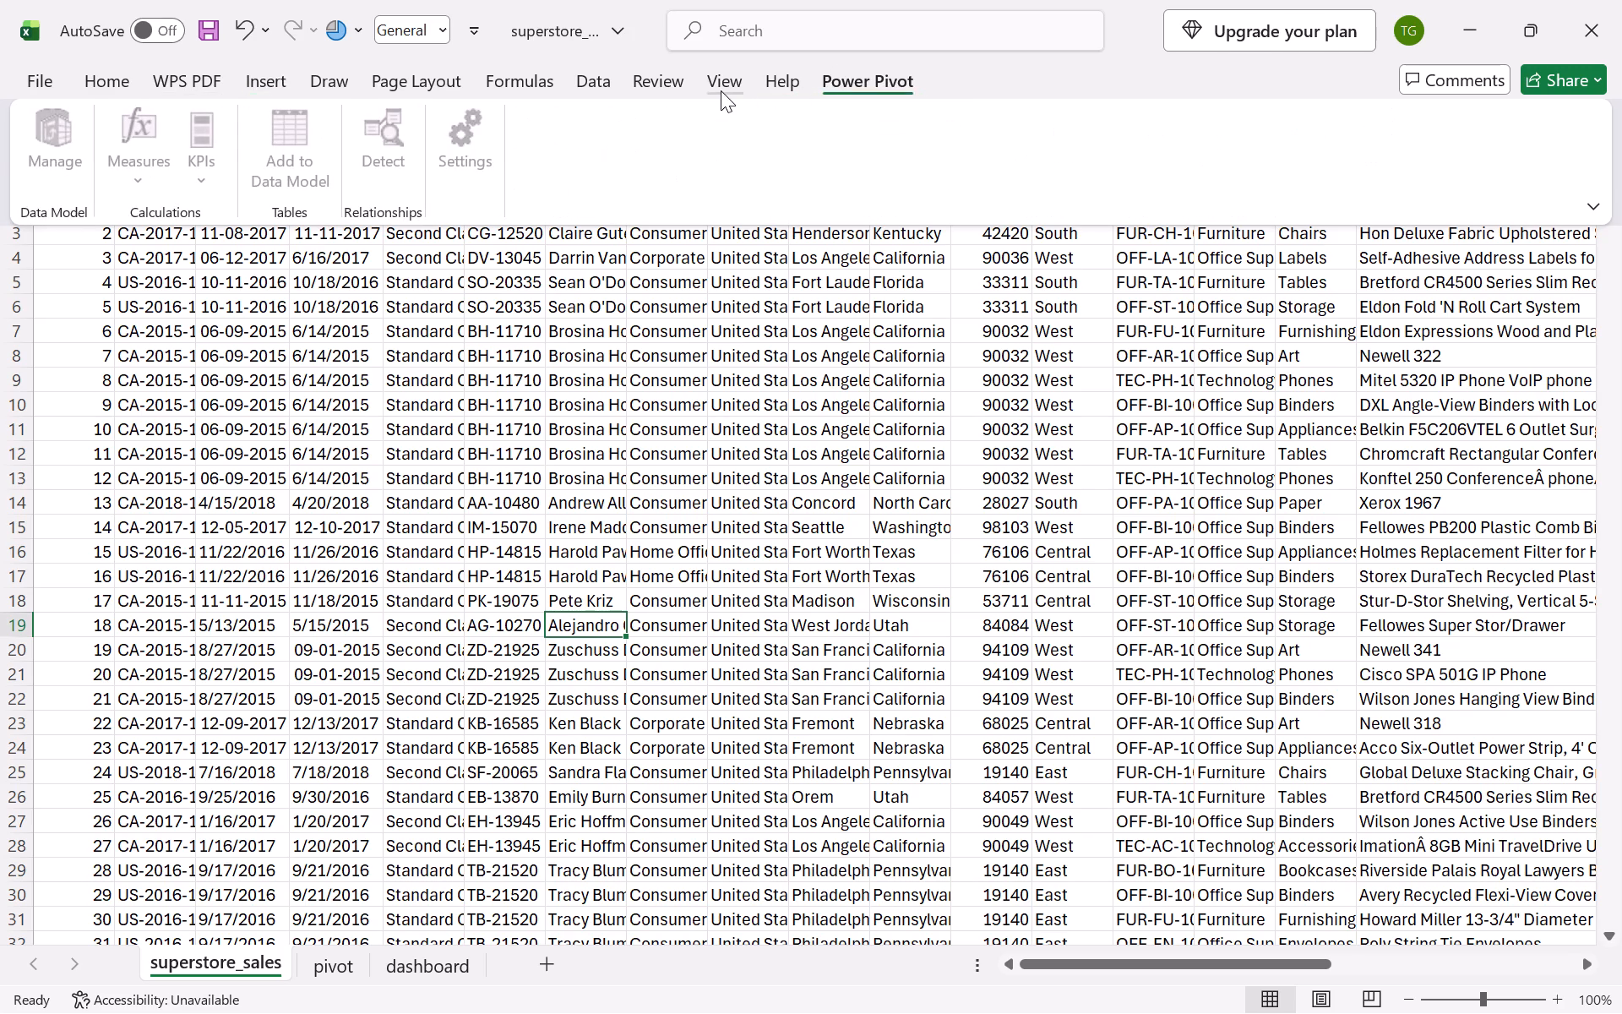
pyautogui.click(721, 90)
pyautogui.click(580, 90)
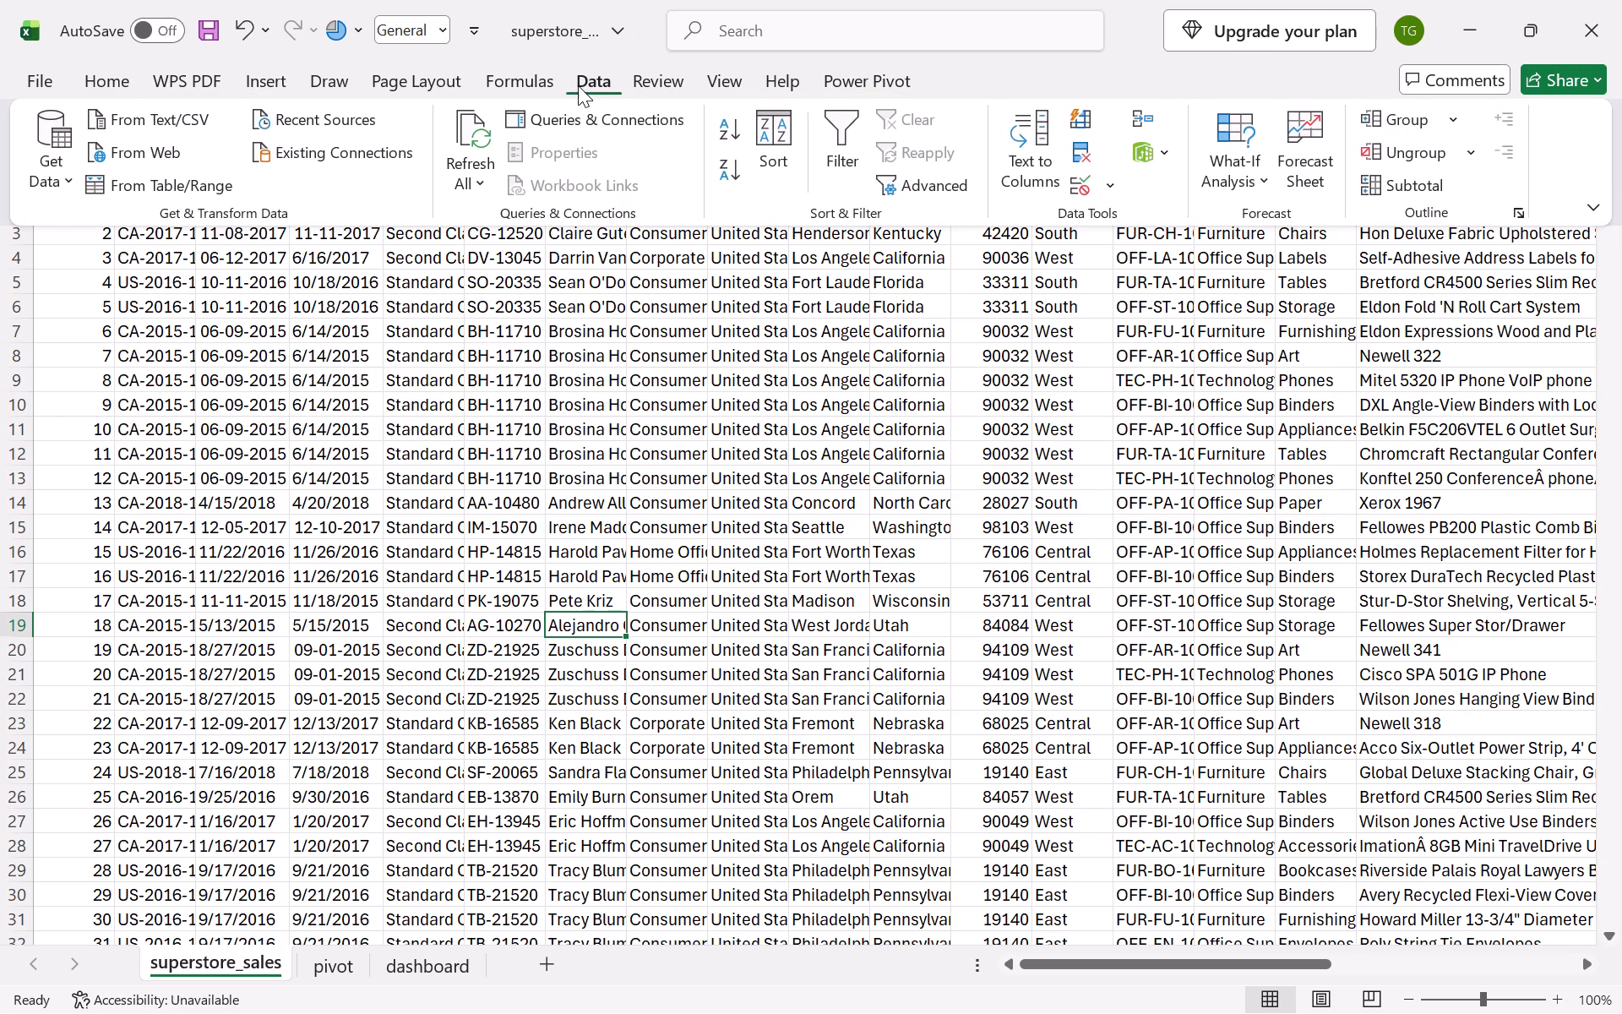
pyautogui.click(1085, 159)
pyautogui.click(861, 672)
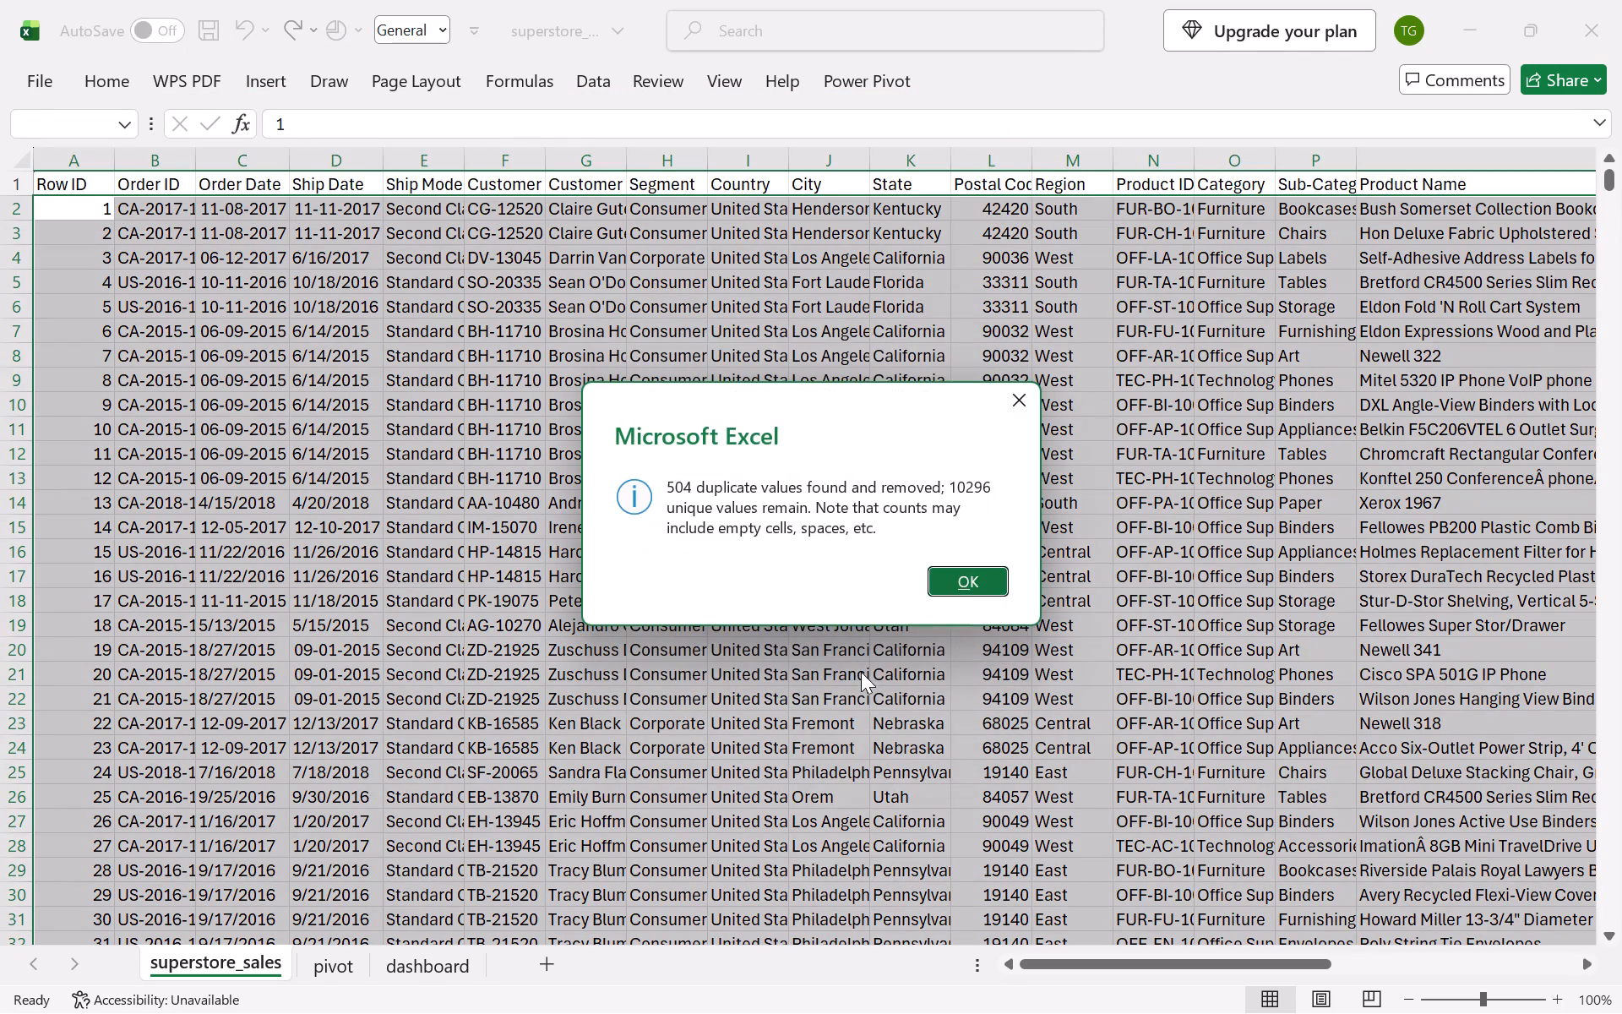
pyautogui.click(956, 583)
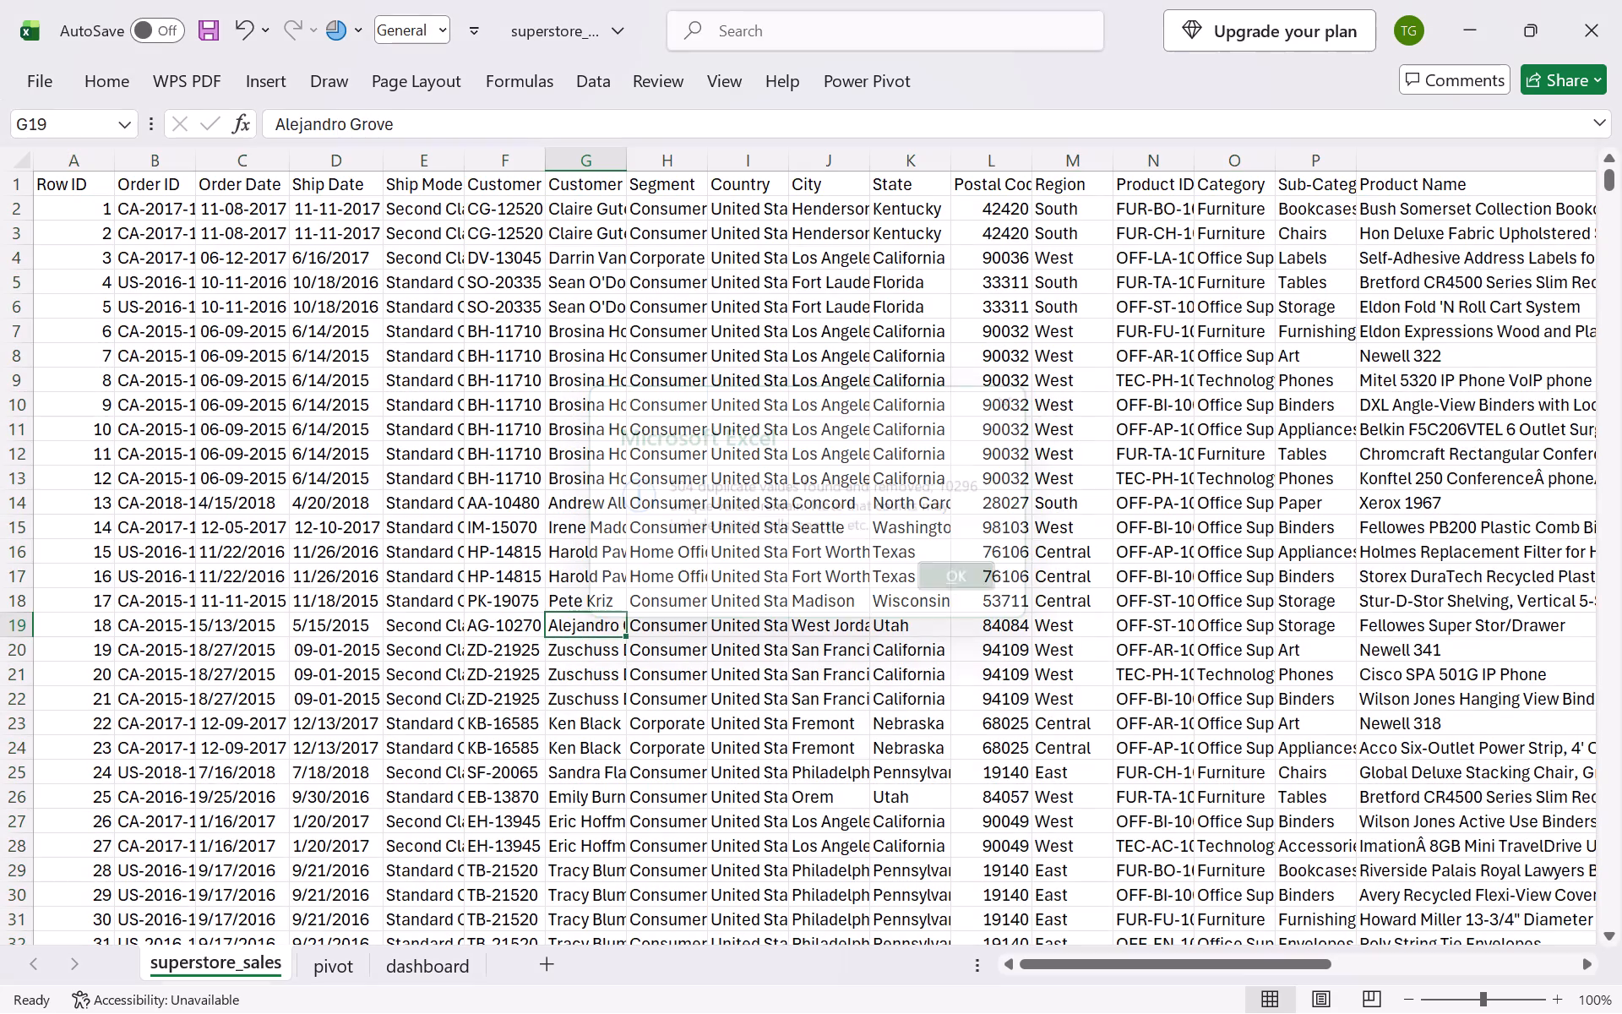
pyautogui.scroll(6, 585, 529)
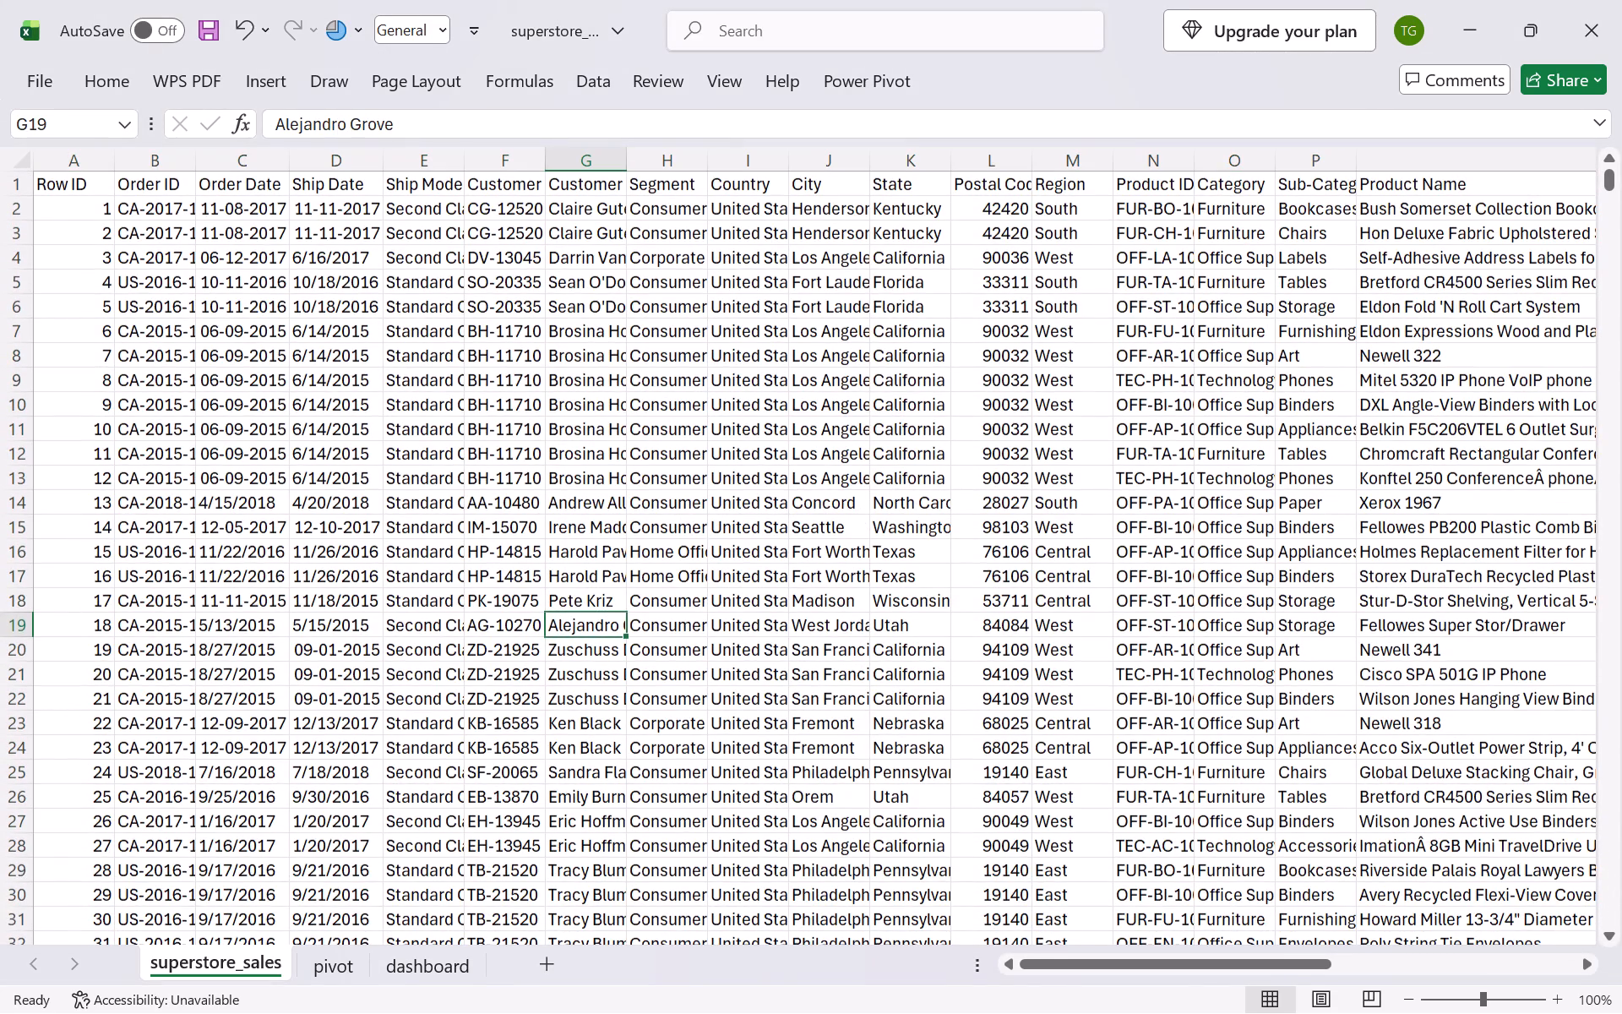
# Refresh the category sales PivotTable on the pivot sheet so it uses the deduplicated superstore_sales data.
pyautogui.click(327, 951)
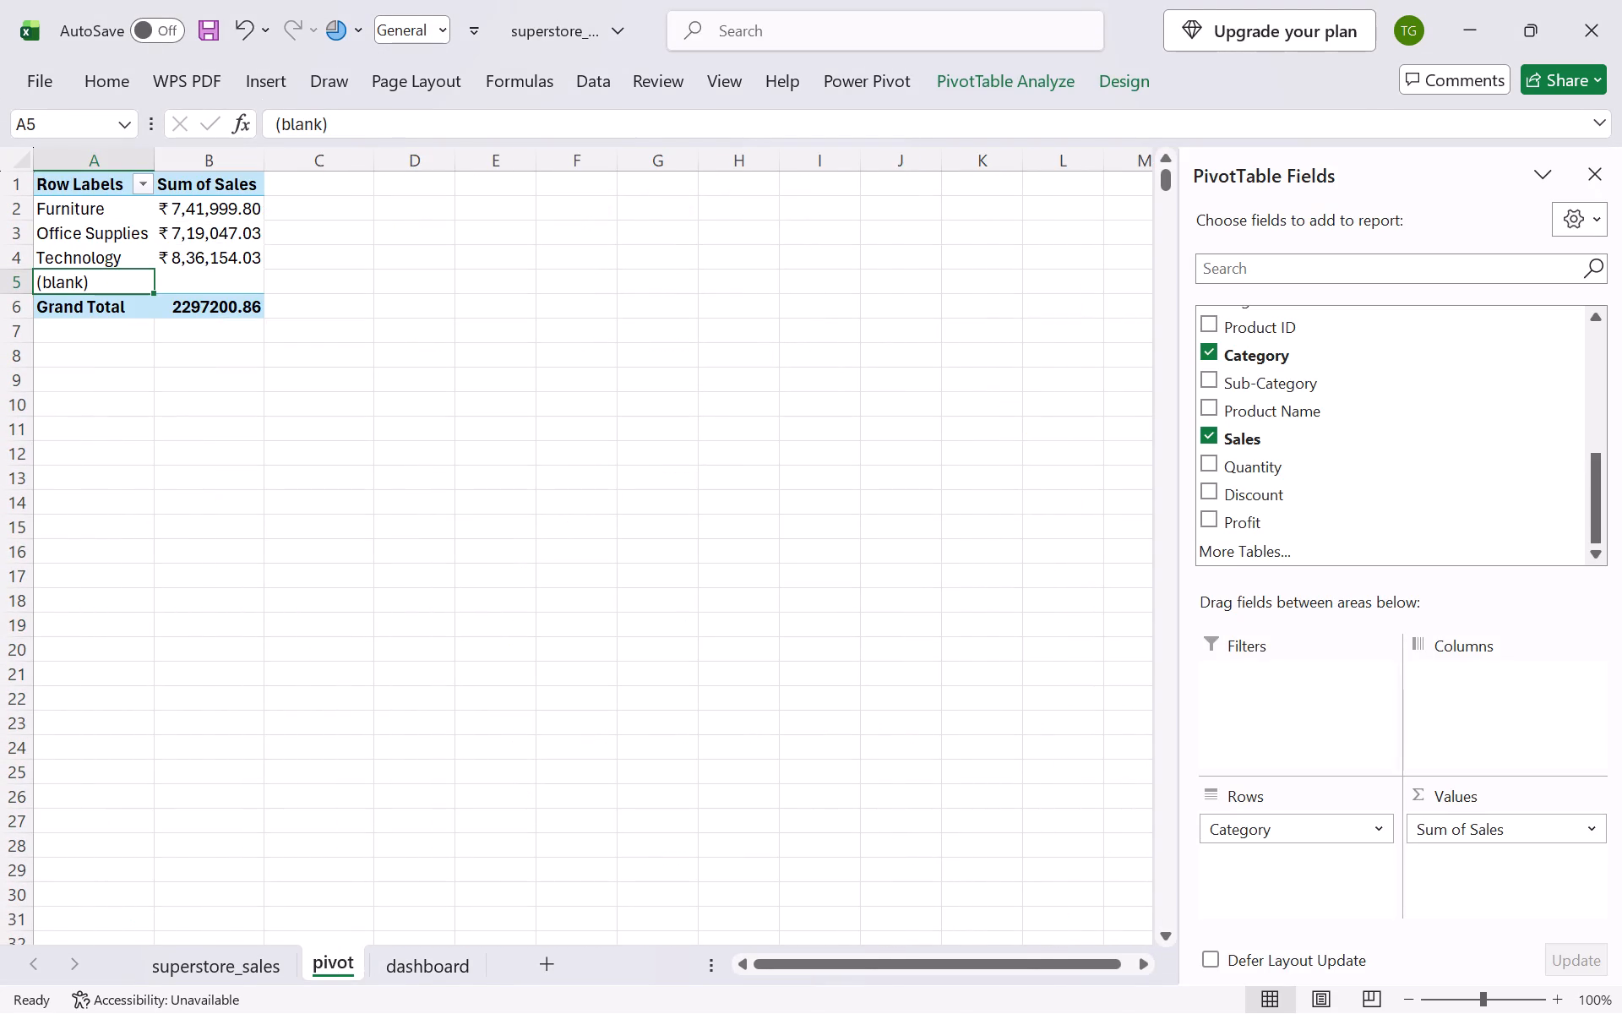
pyautogui.rightClick(127, 205)
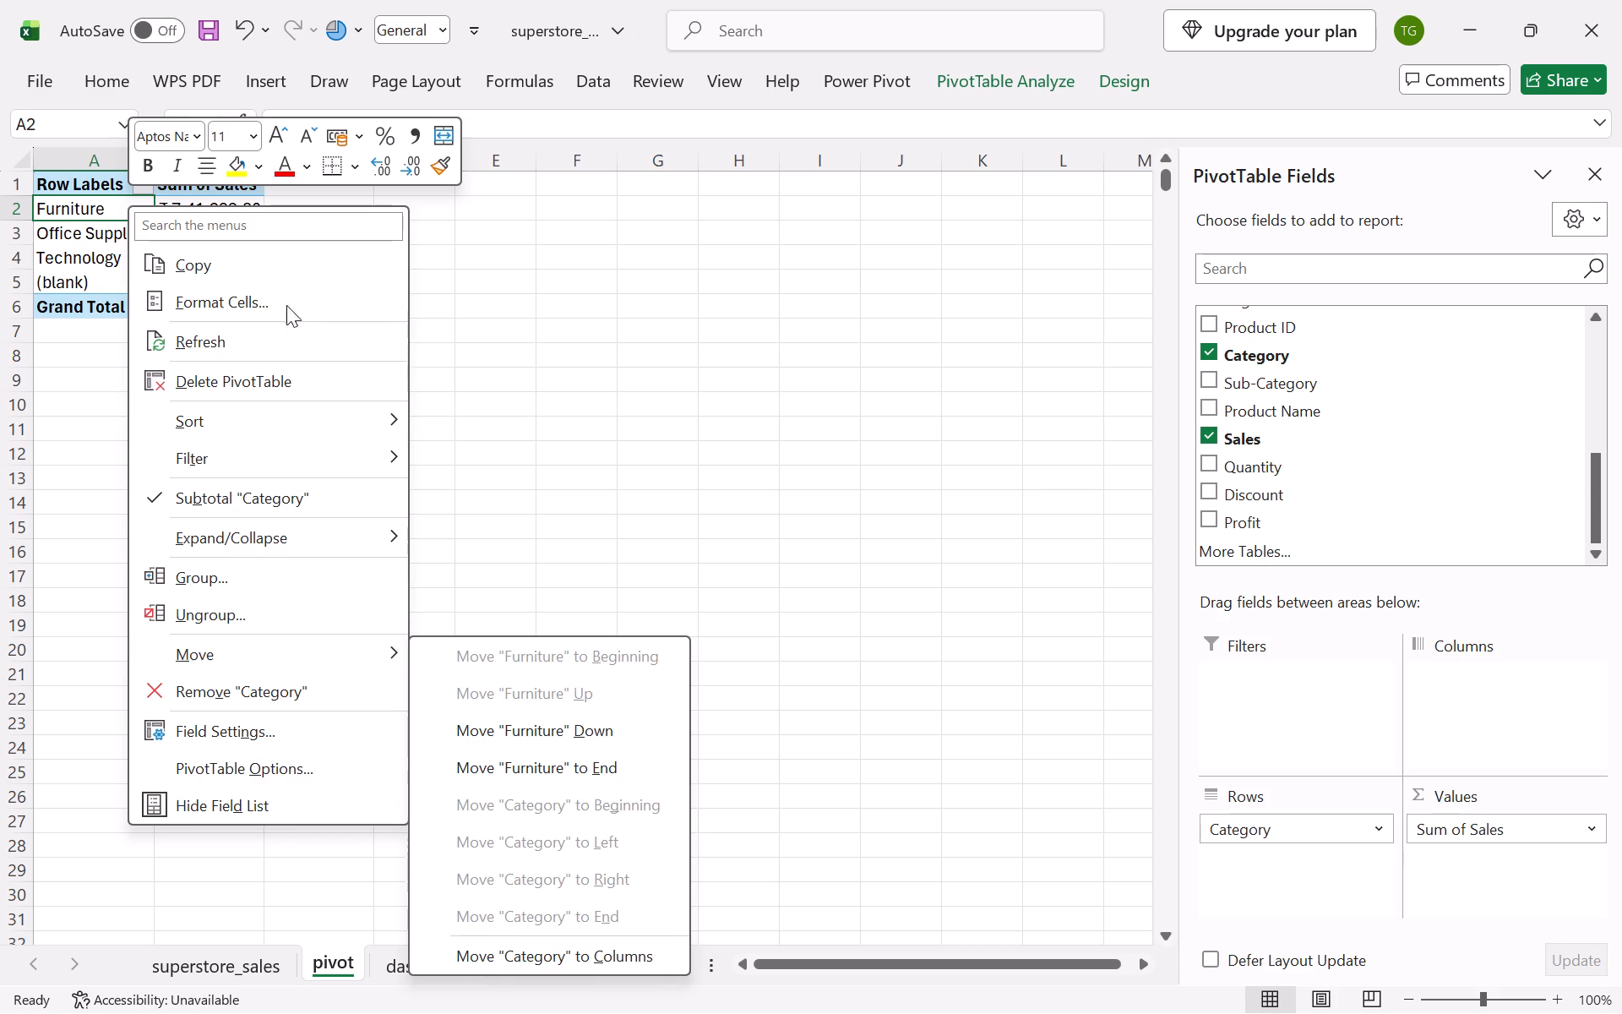
pyautogui.click(226, 351)
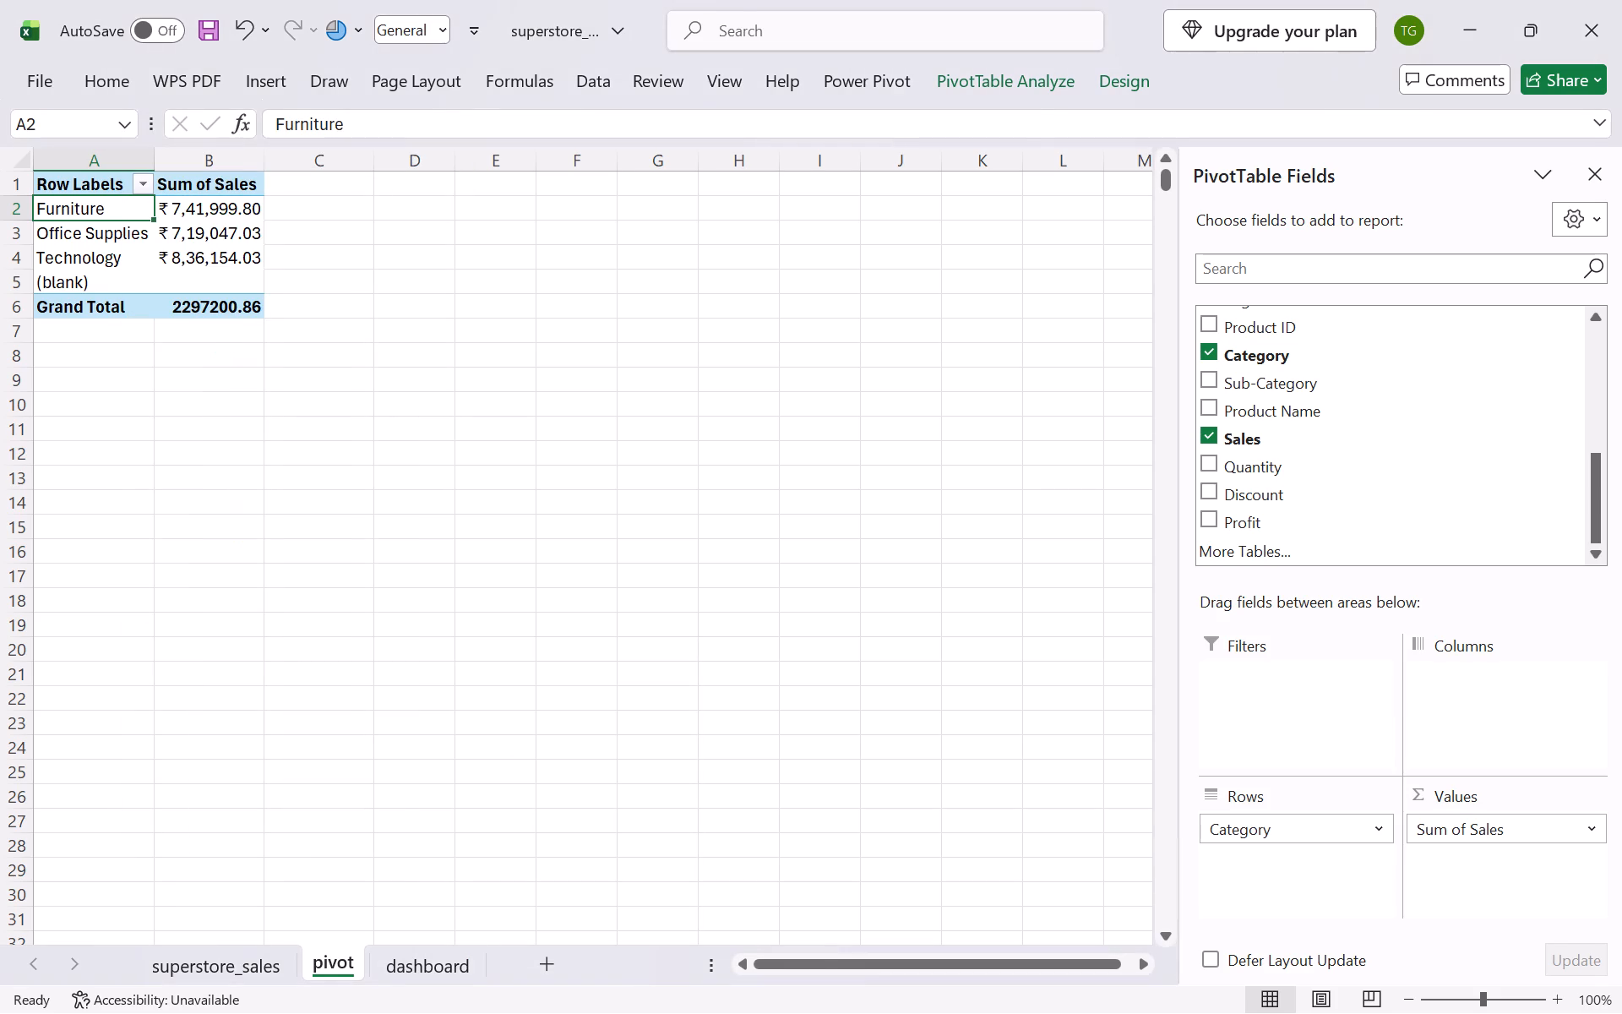
# Check the dashboard sheet's card layout and look through the data rows on the superstore_sales sheet.
pyautogui.click(430, 967)
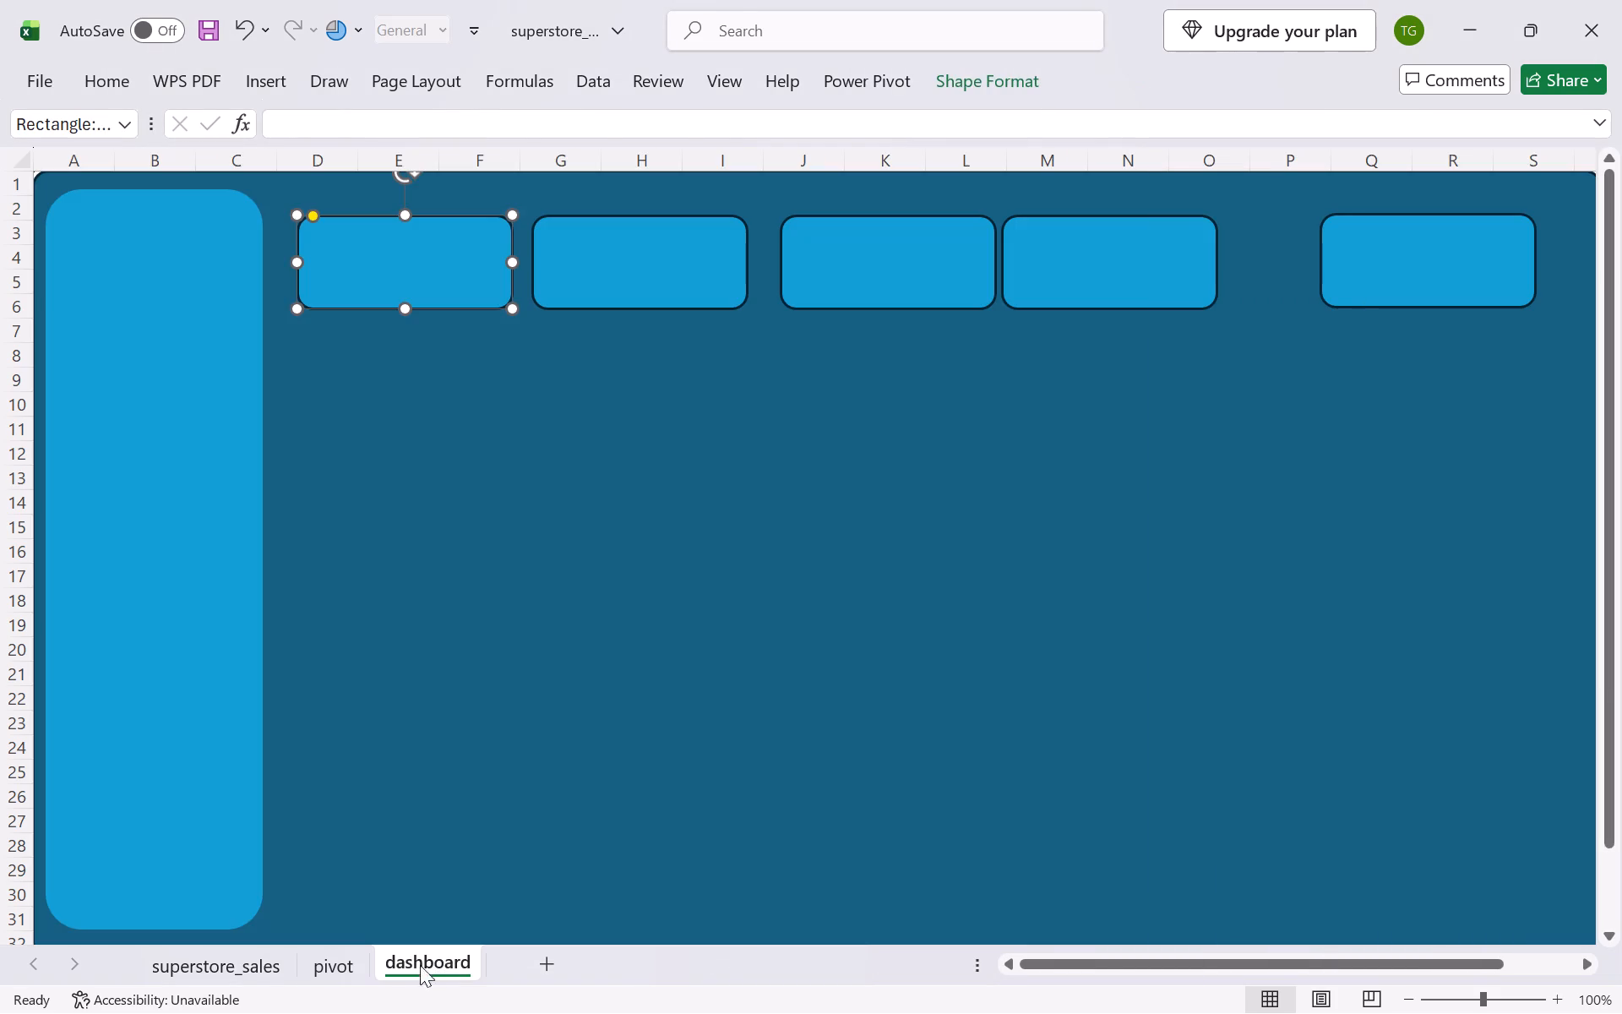
pyautogui.click(235, 964)
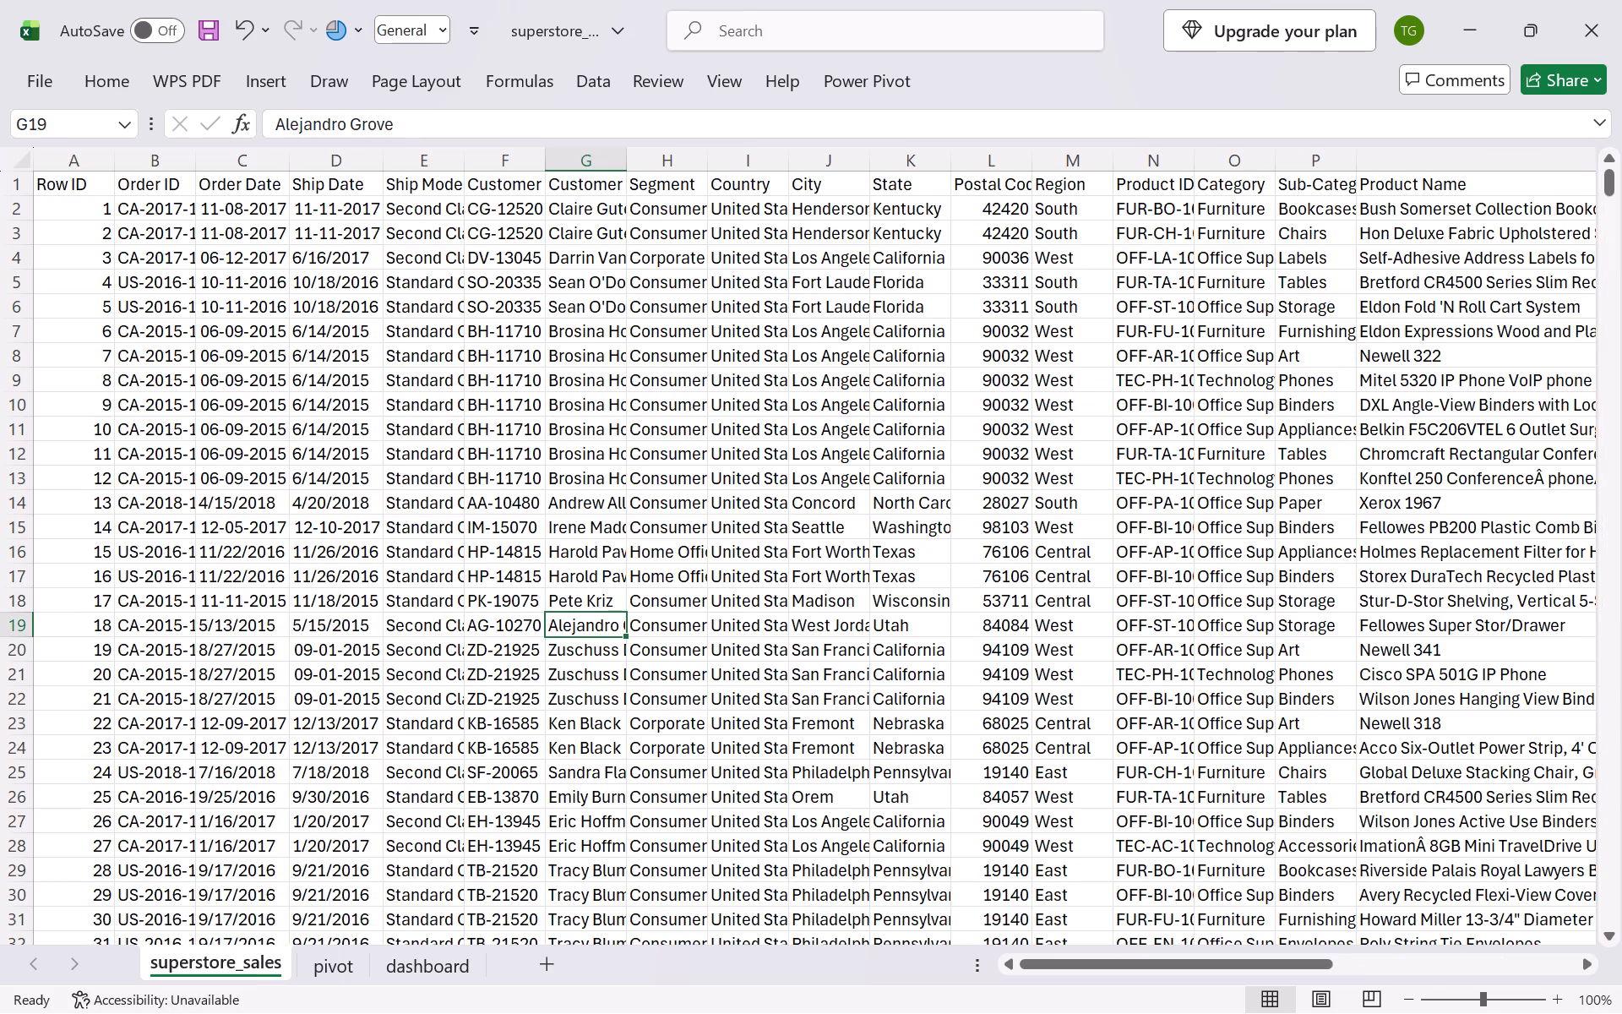
pyautogui.scroll(3, 396, 445)
pyautogui.scroll(-14, 396, 445)
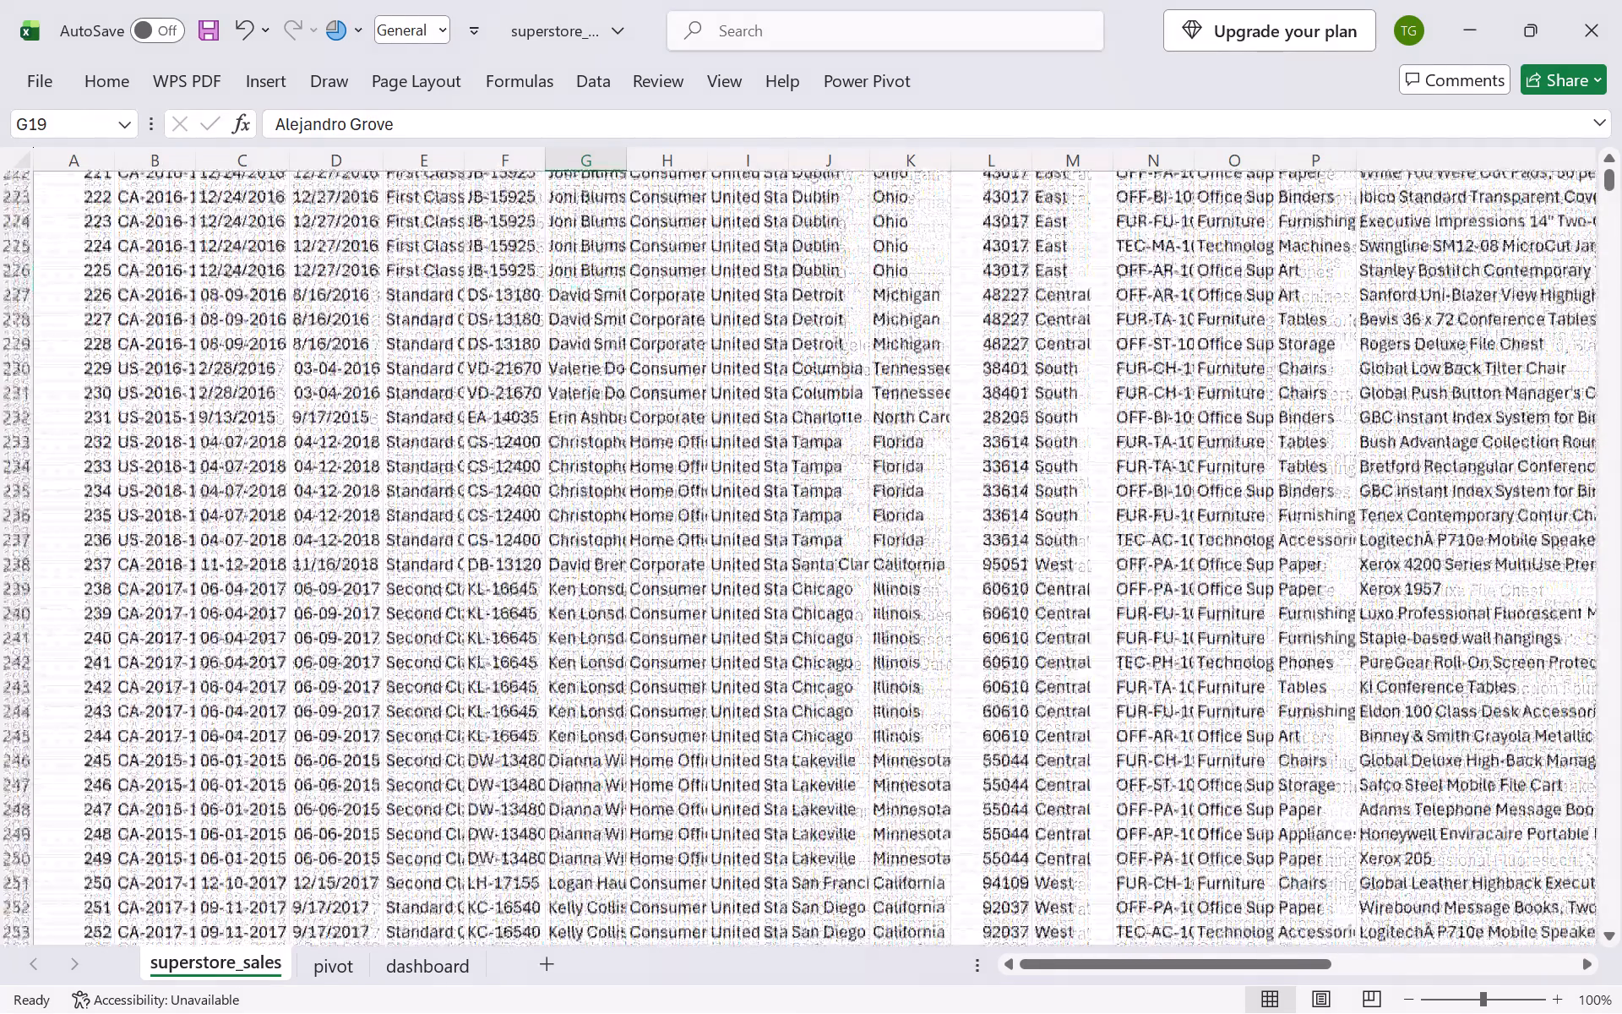
pyautogui.scroll(17, 396, 445)
pyautogui.scroll(8, 396, 445)
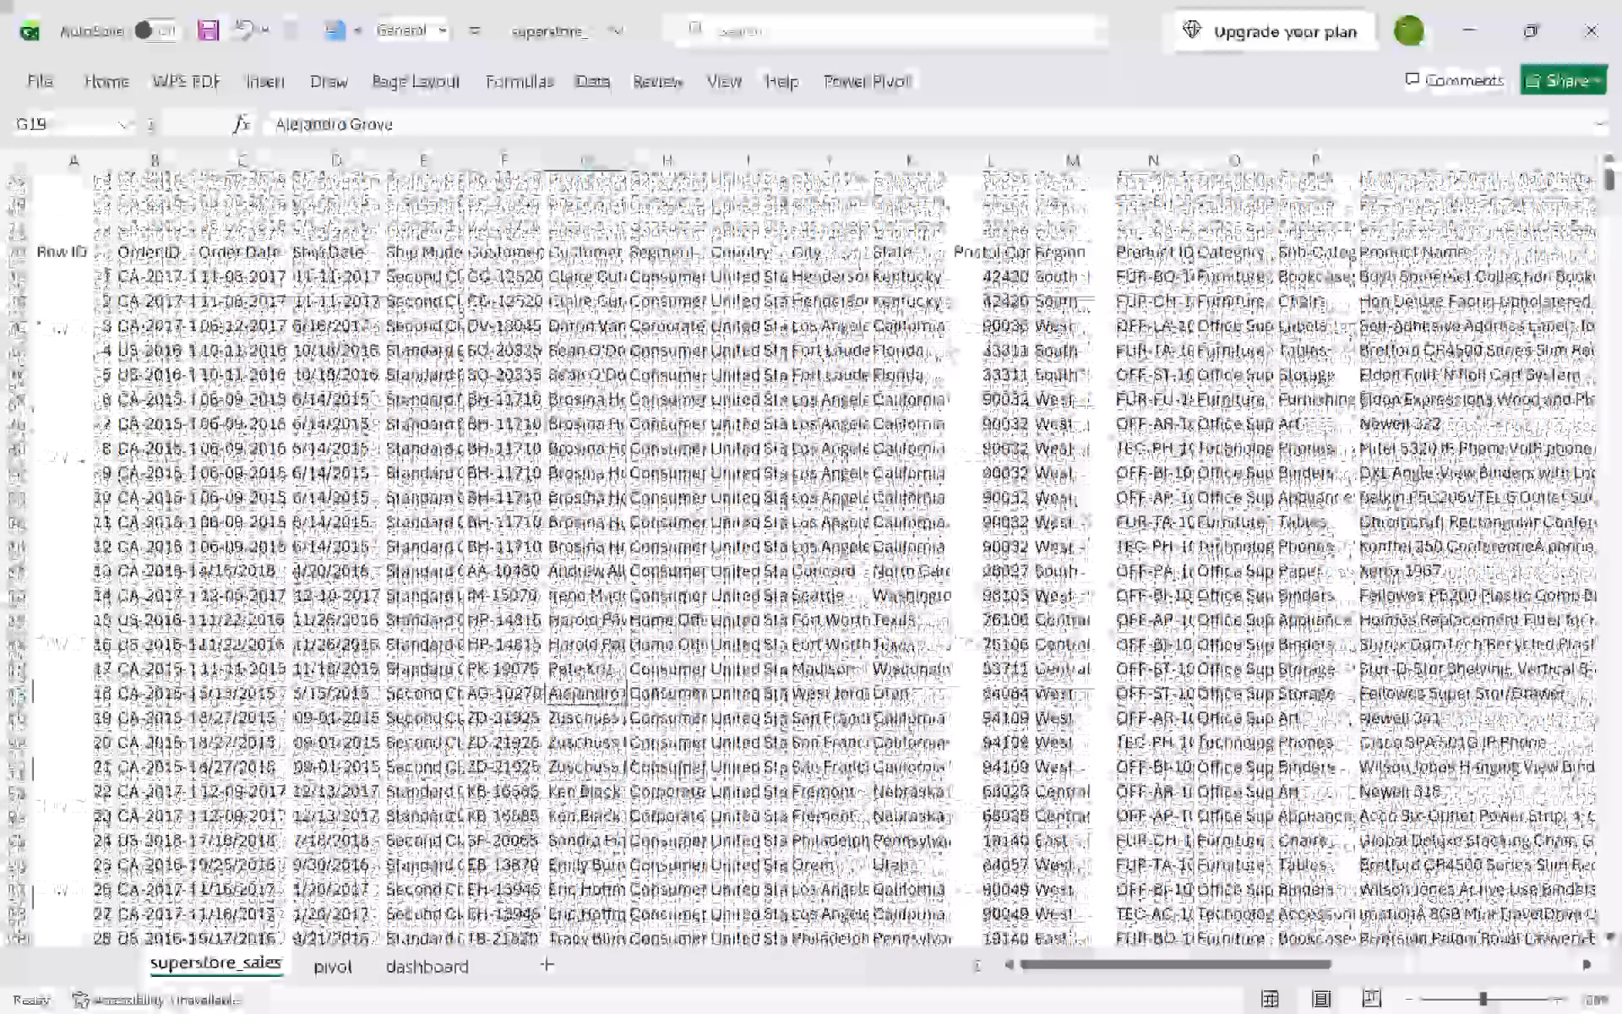
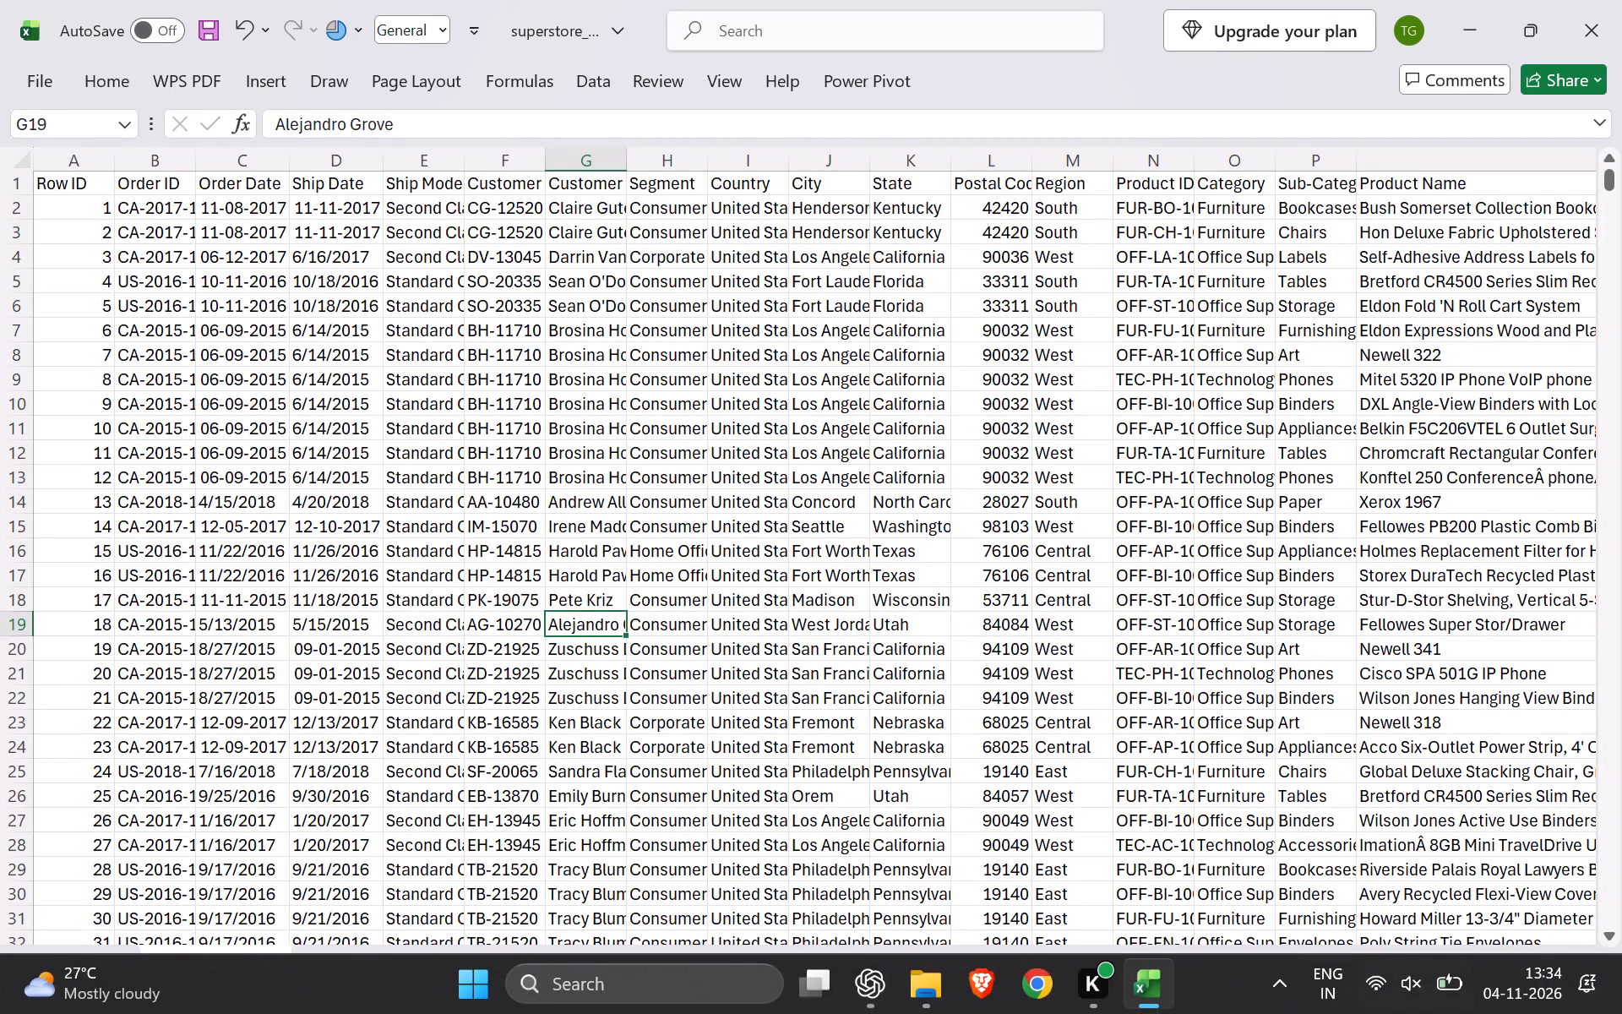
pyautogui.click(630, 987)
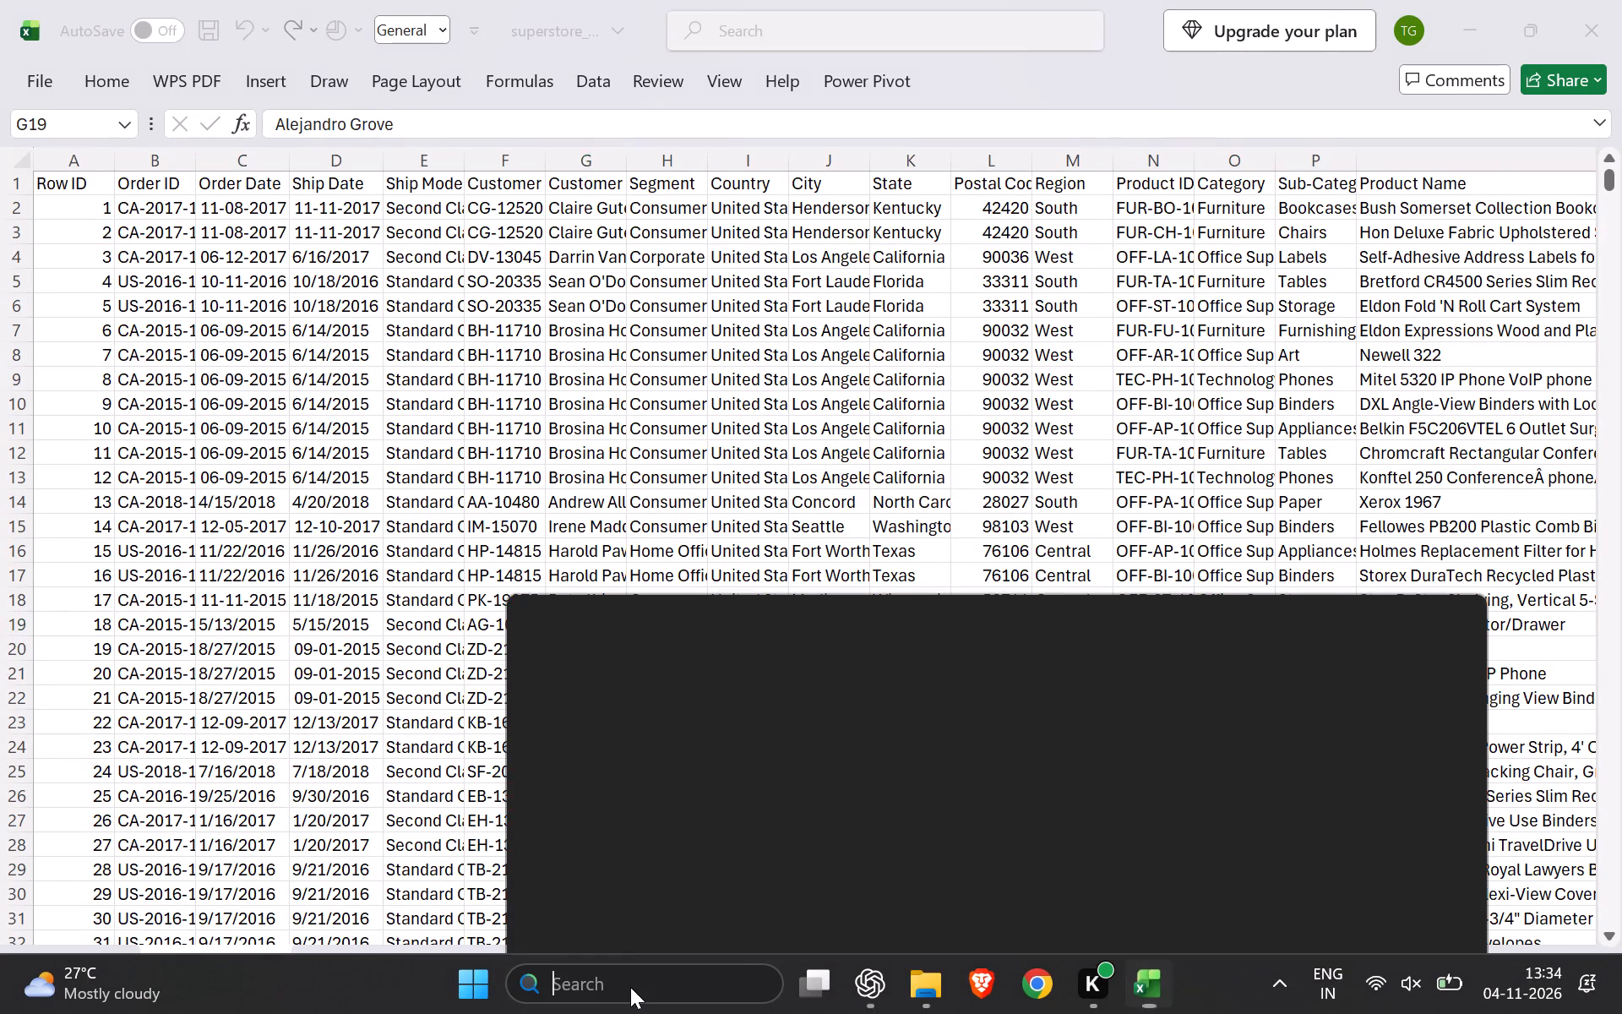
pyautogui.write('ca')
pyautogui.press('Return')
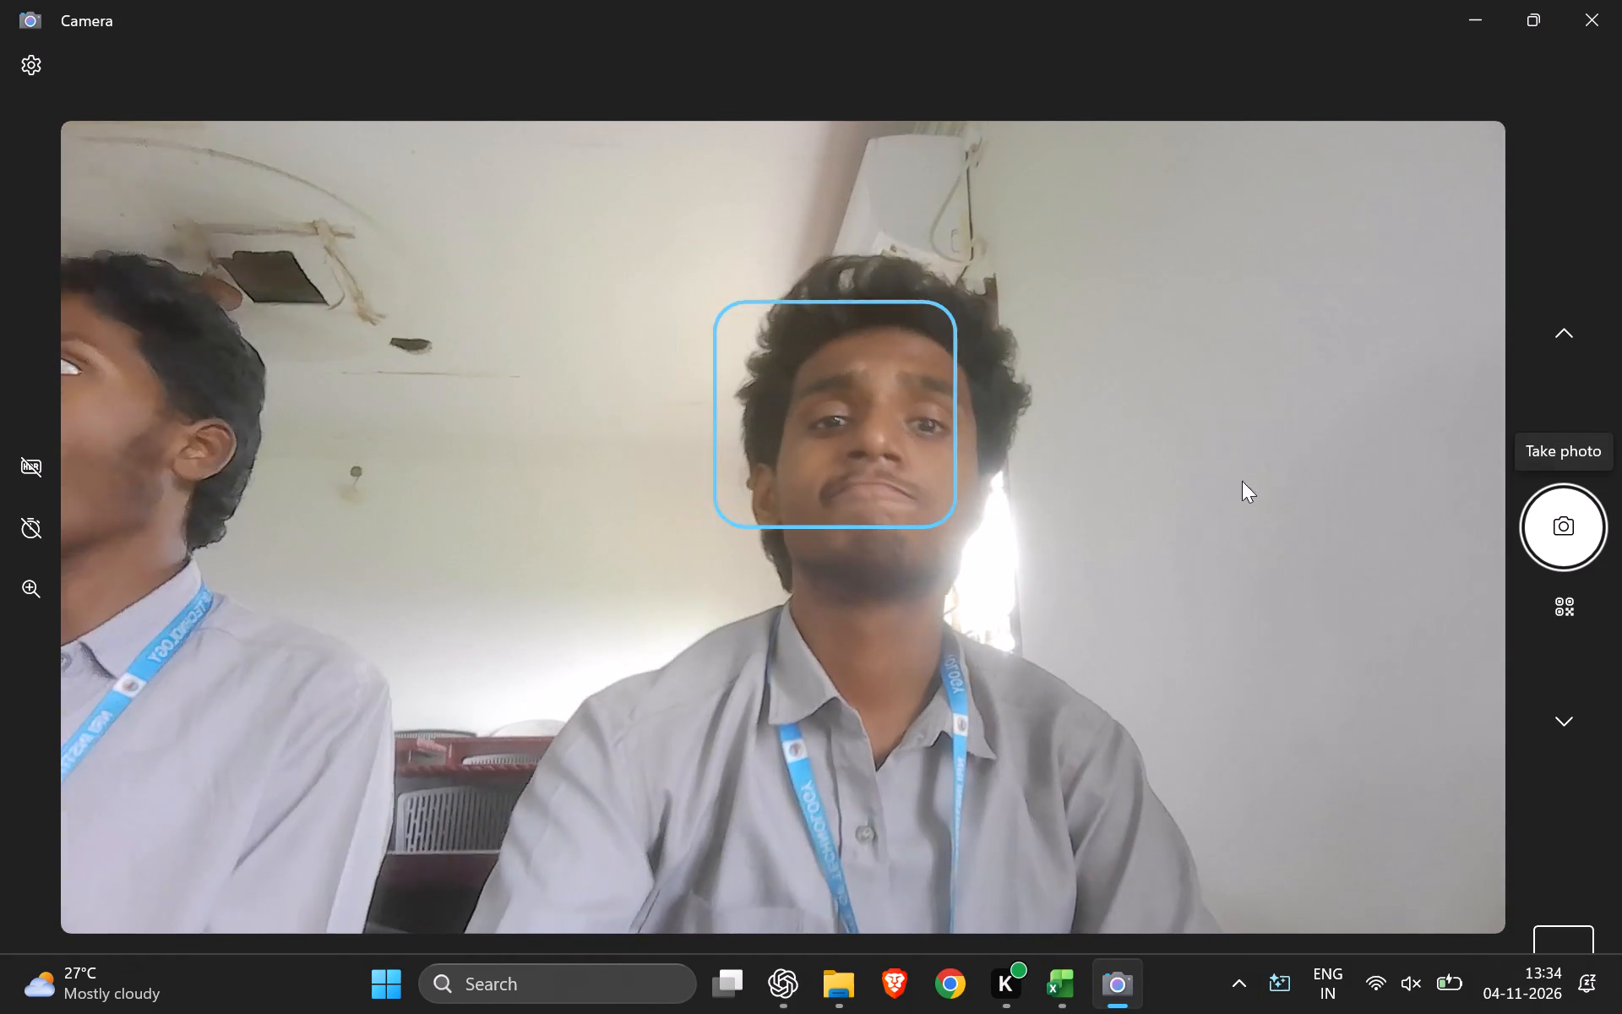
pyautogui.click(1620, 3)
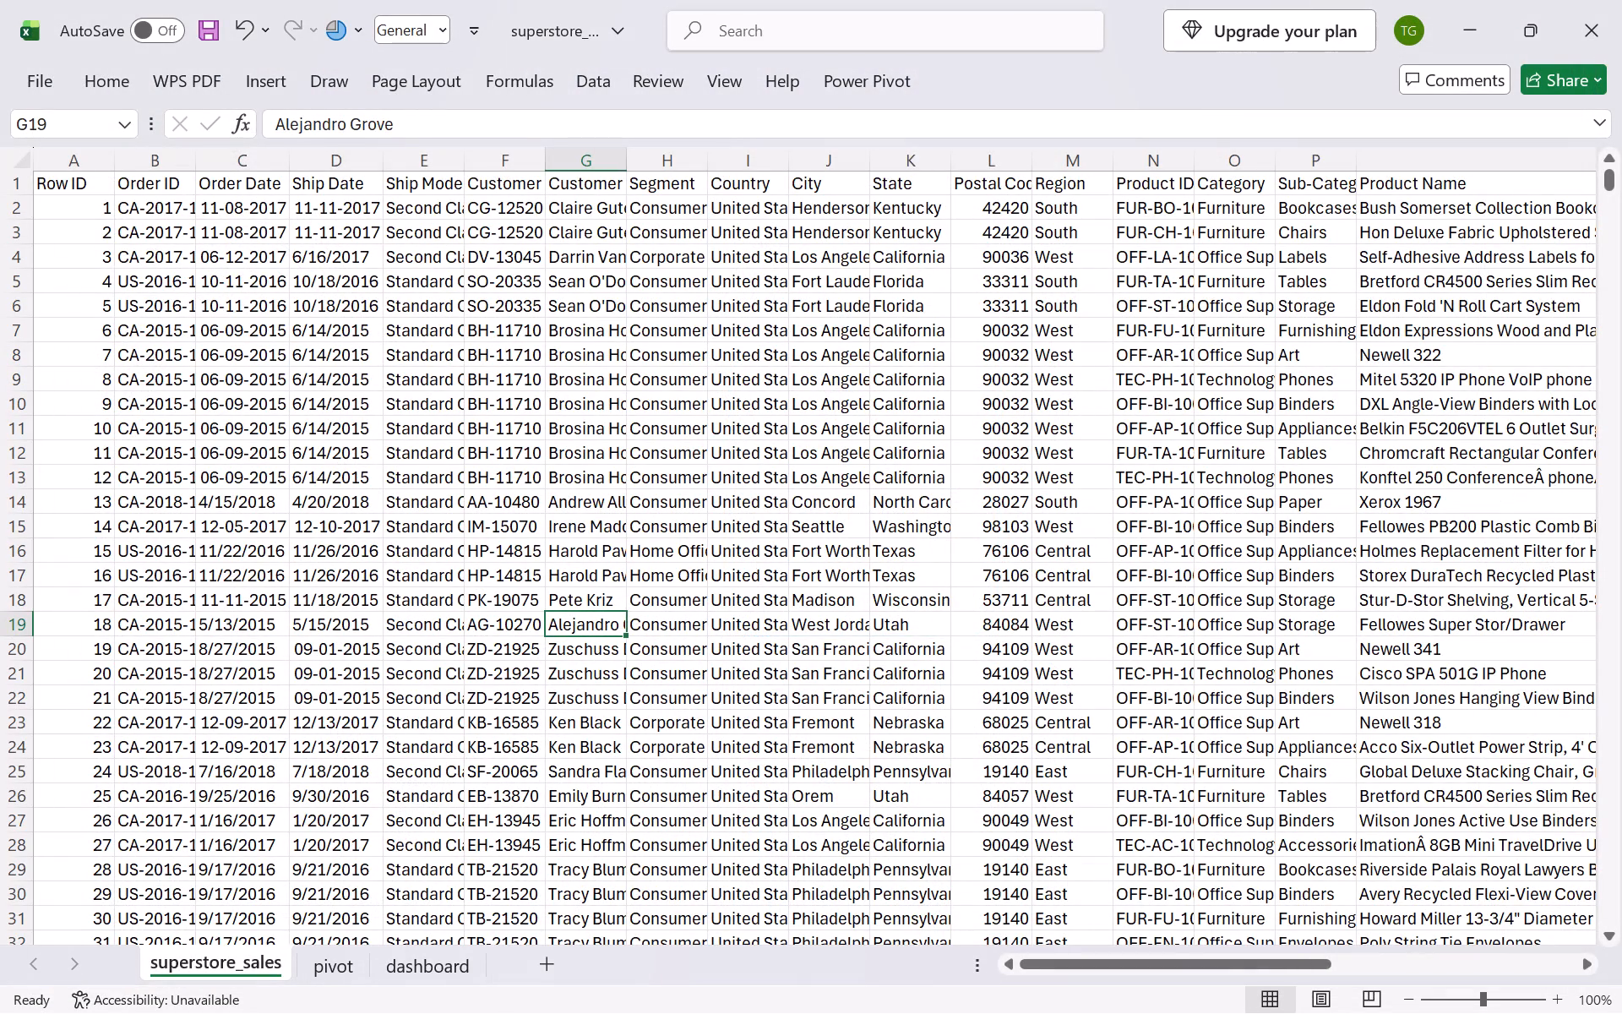
# Switch to the pivot sheet holding the category sales PivotTable.
pyautogui.click(328, 963)
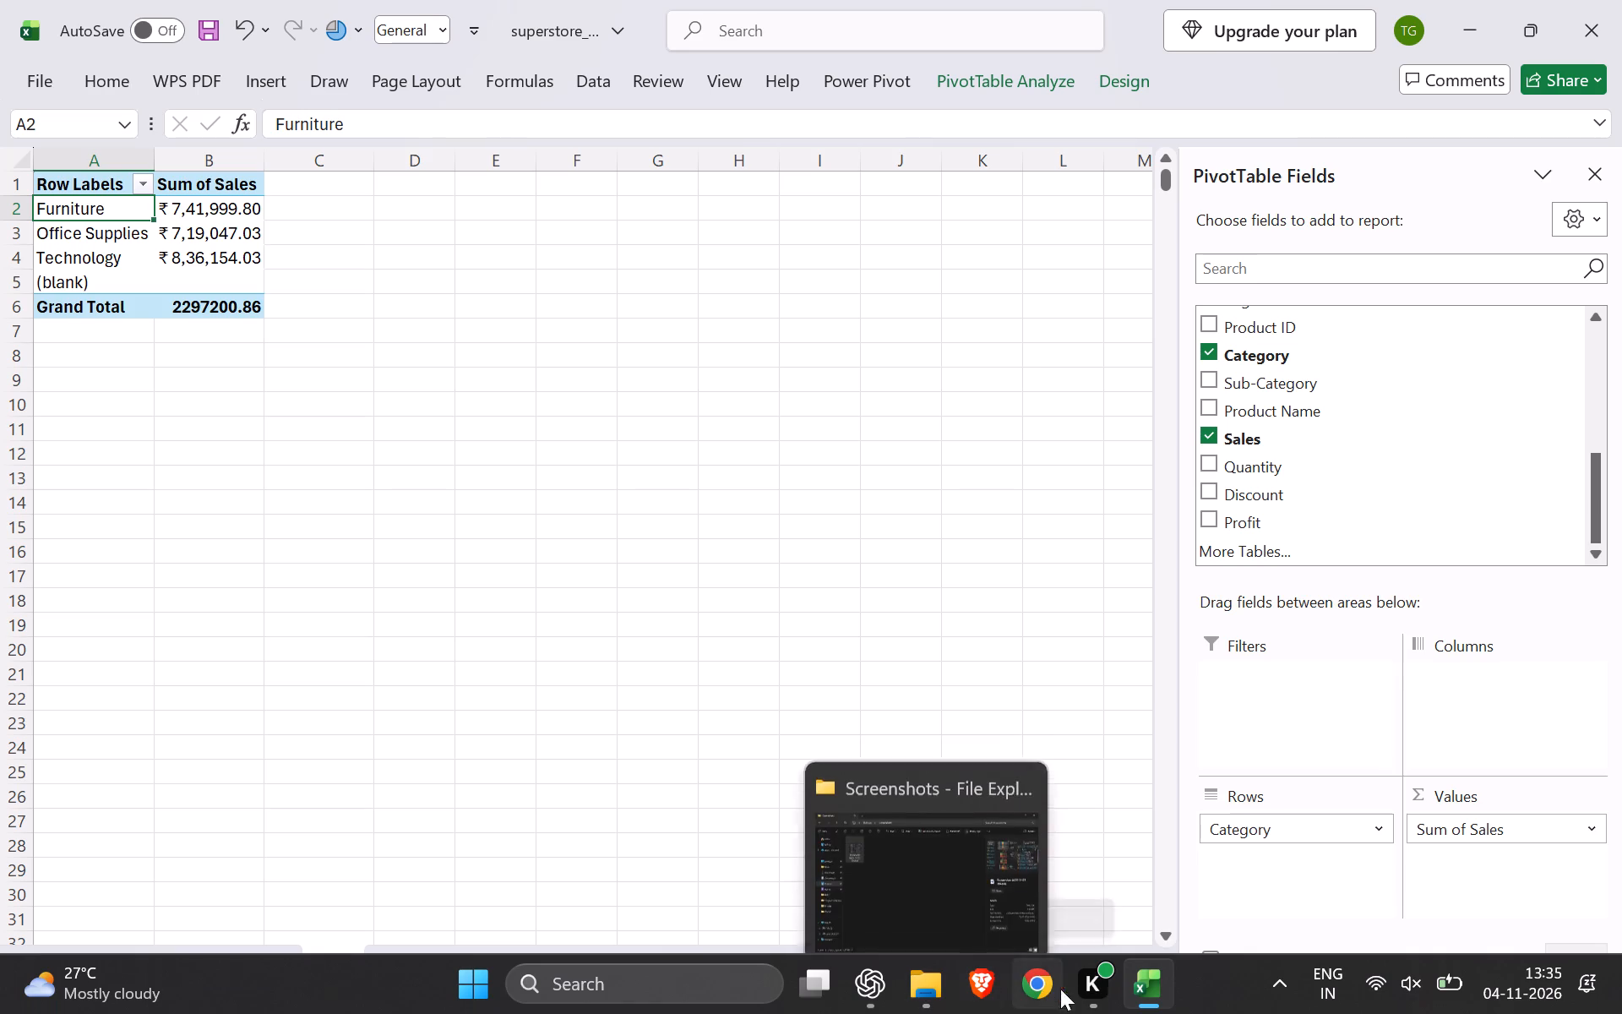
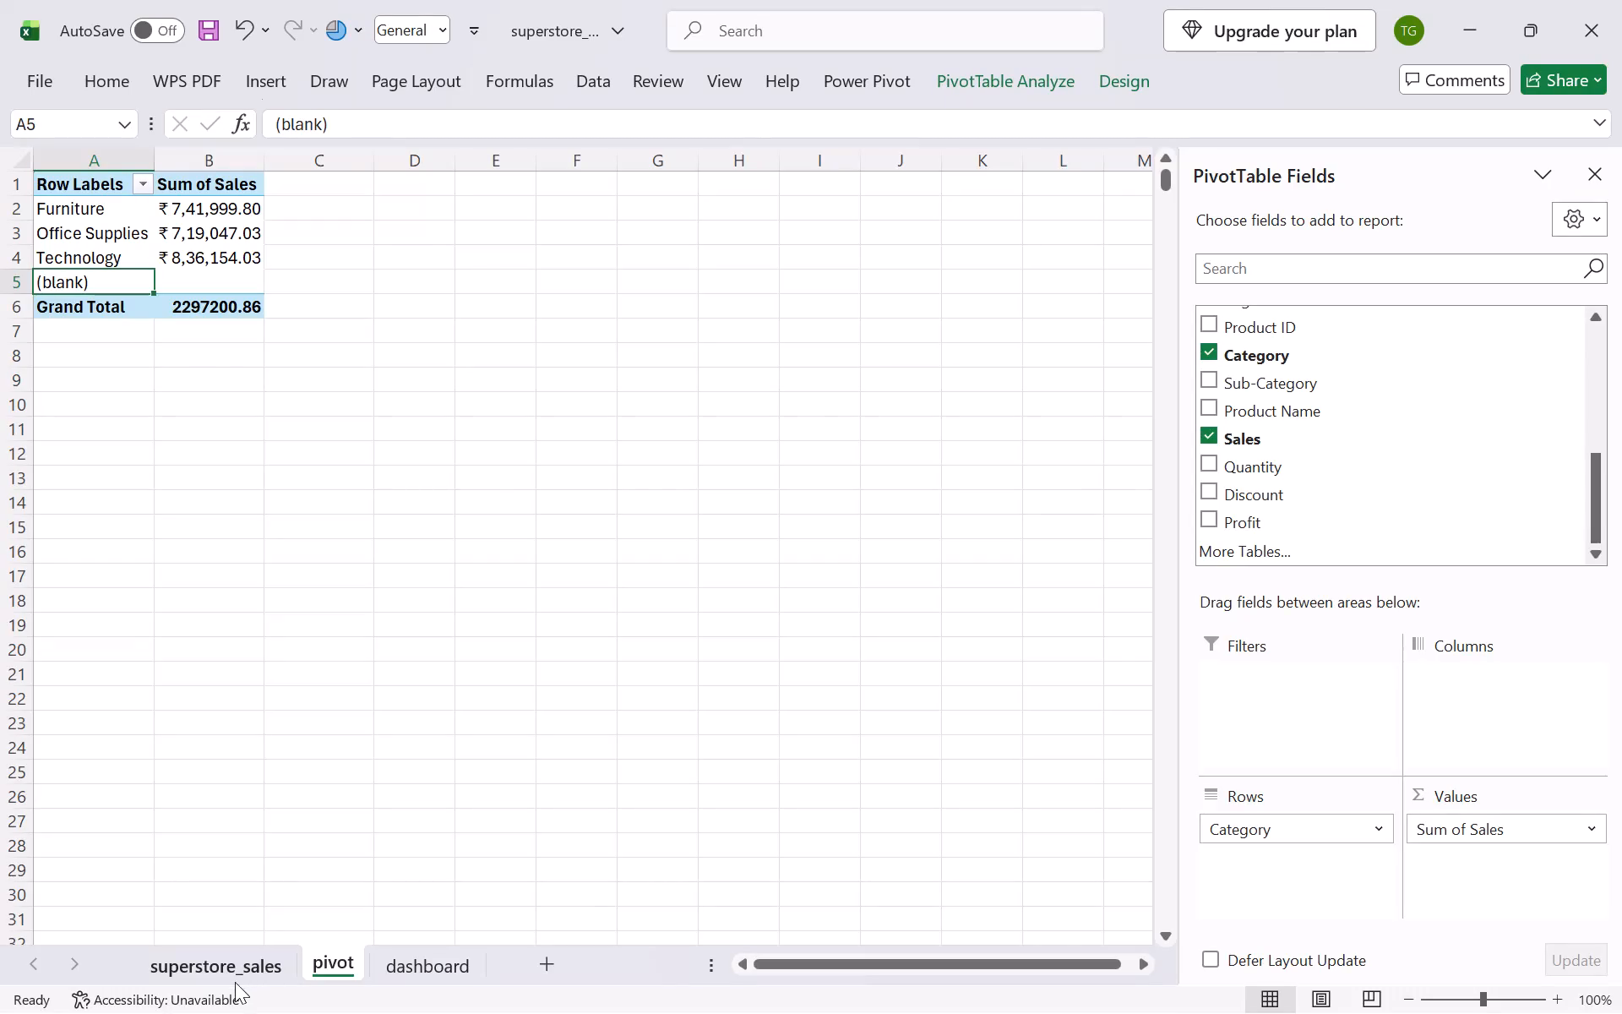
# Search the superstore_sales sheet for all runs of blank spaces, with "missing" set as the replacement text.
pyautogui.click(200, 968)
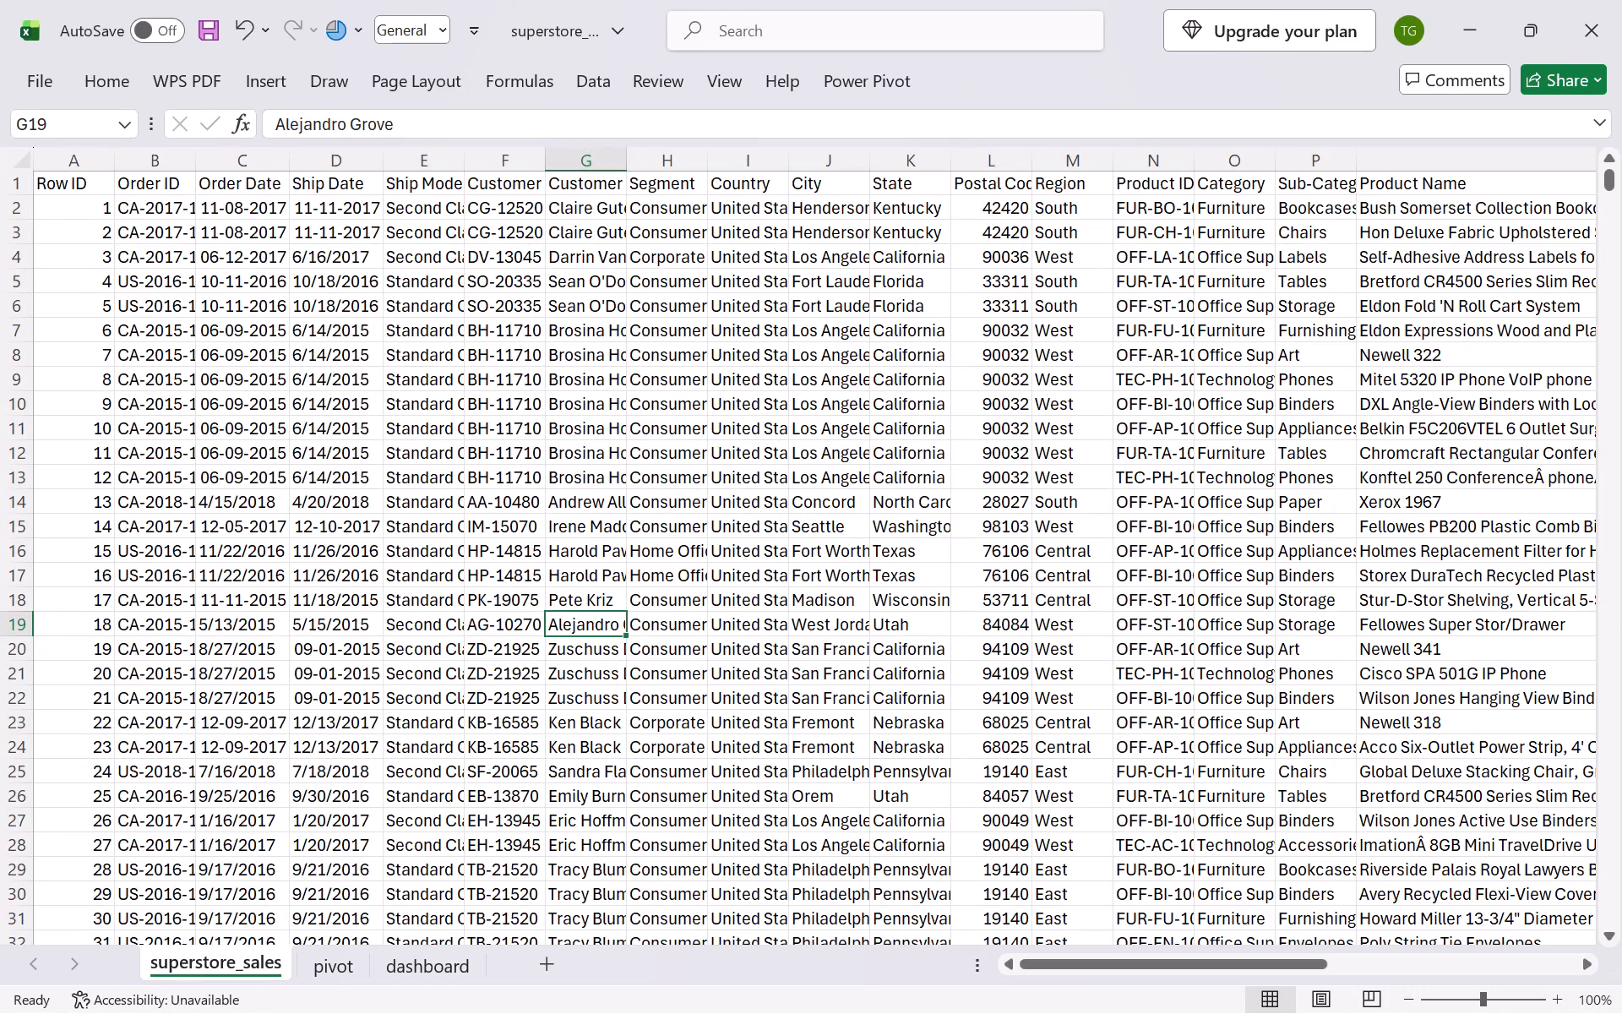
pyautogui.hotkey('ctrl', 'h')
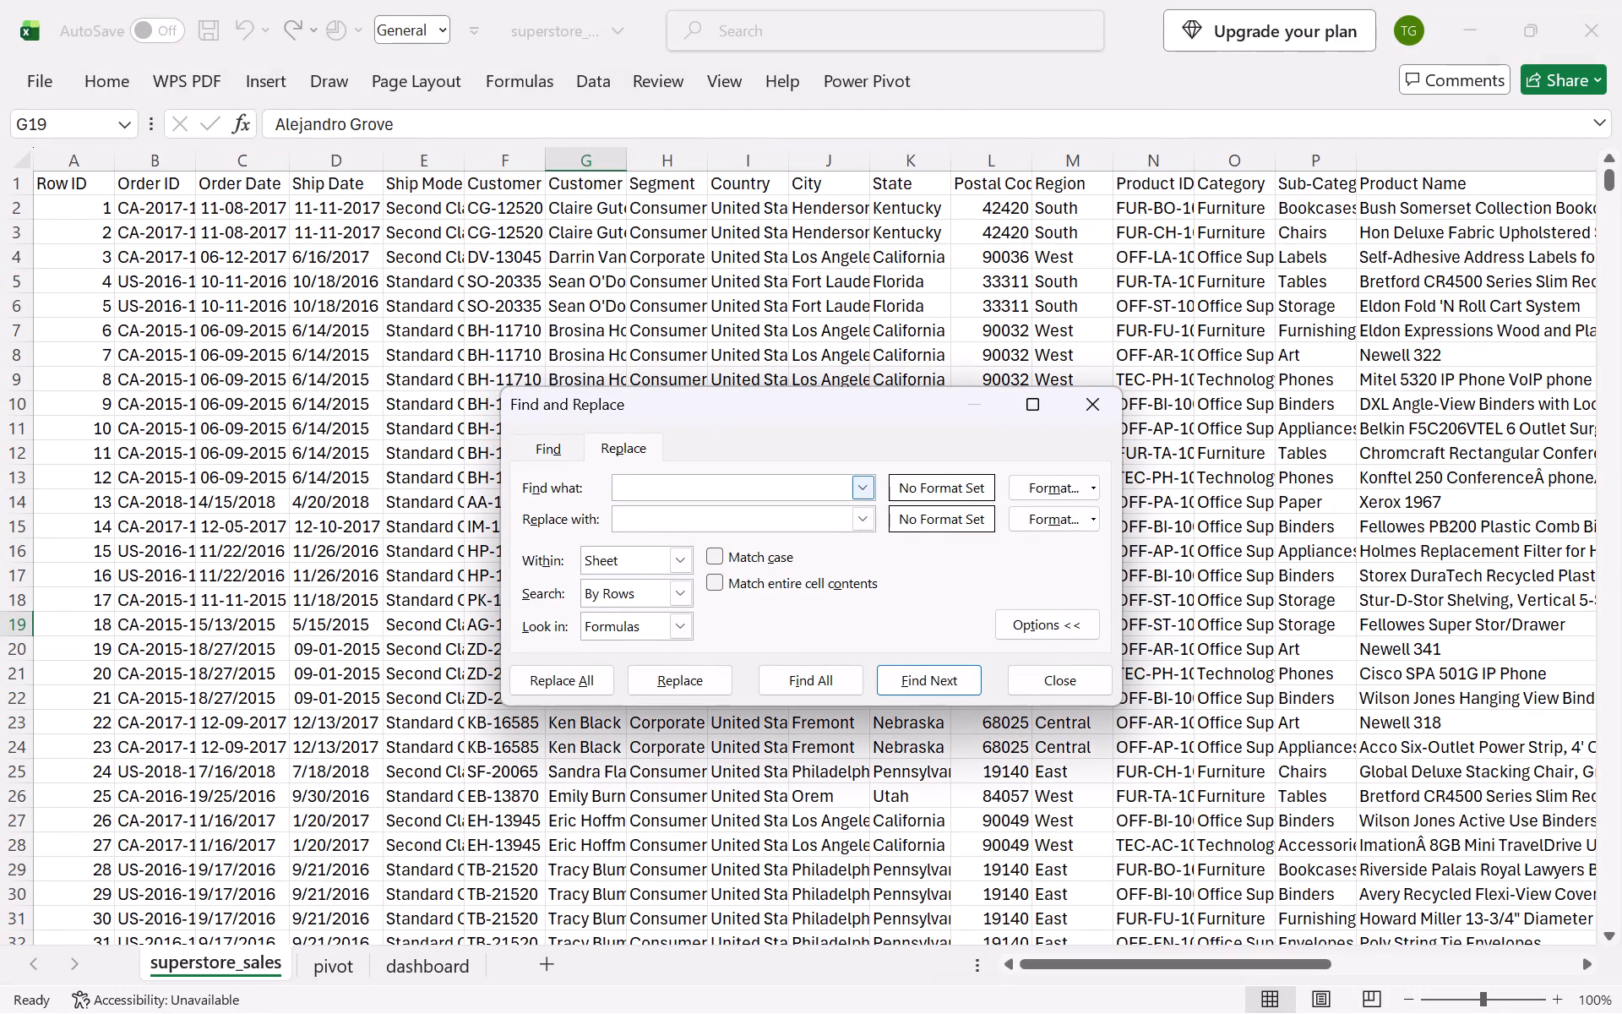
pyautogui.click(528, 445)
pyautogui.click(615, 454)
pyautogui.click(637, 480)
pyautogui.press('space')
pyautogui.press('space')
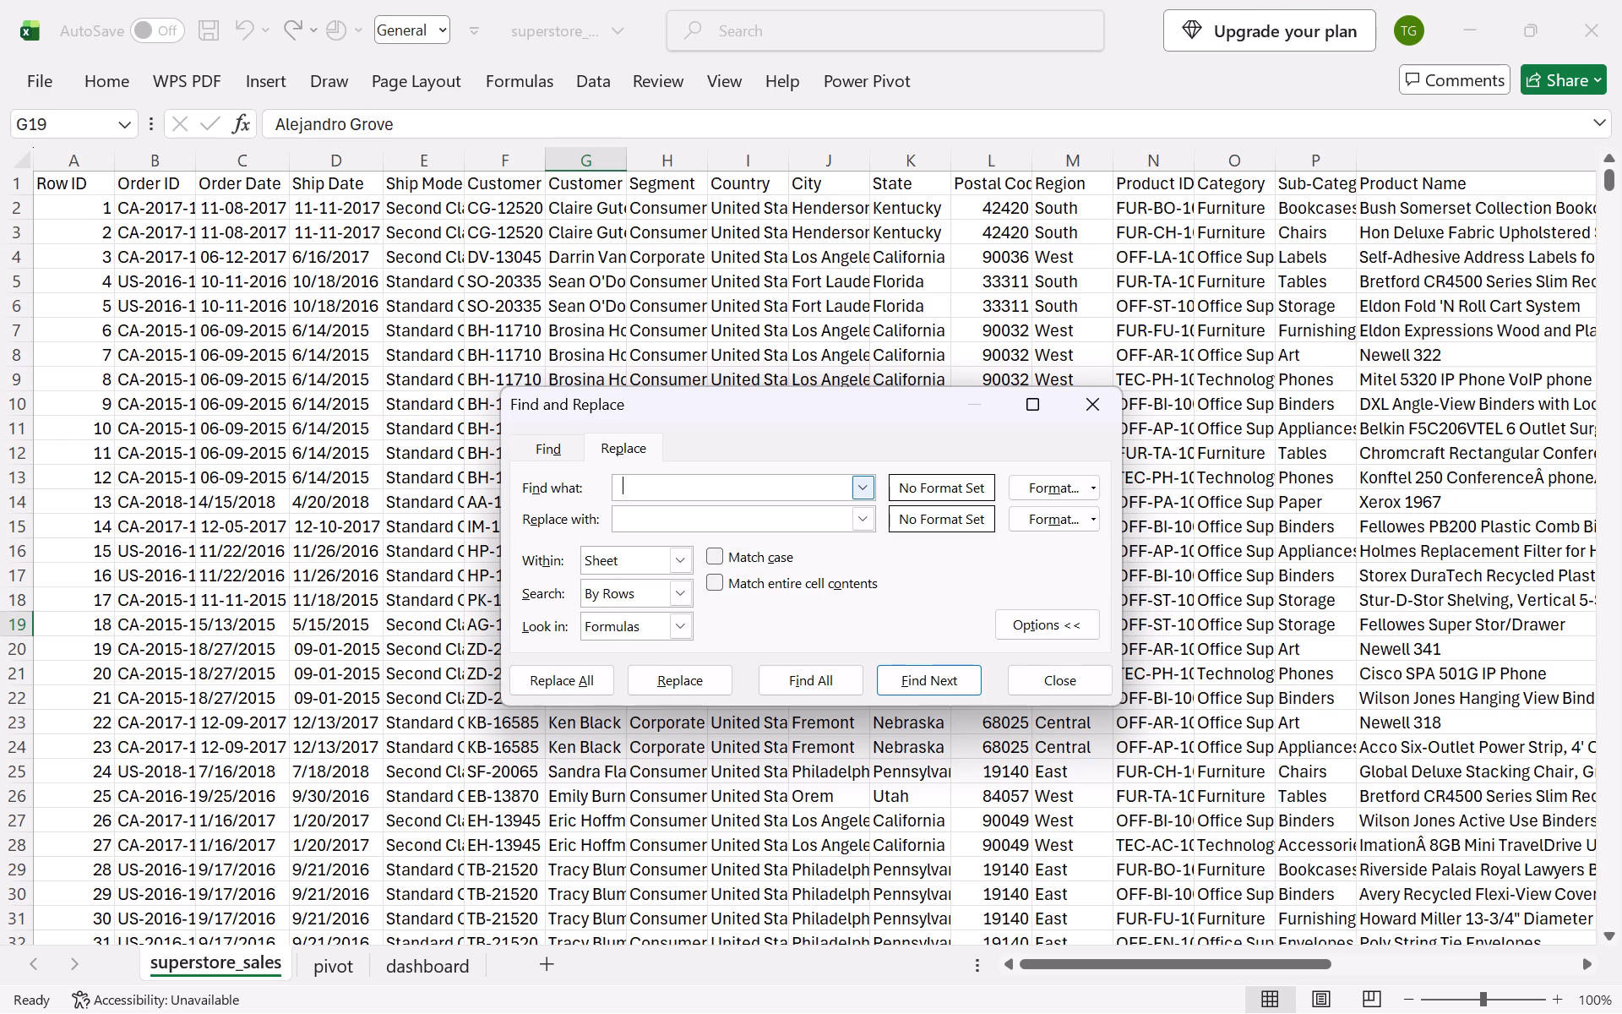
pyautogui.press('space')
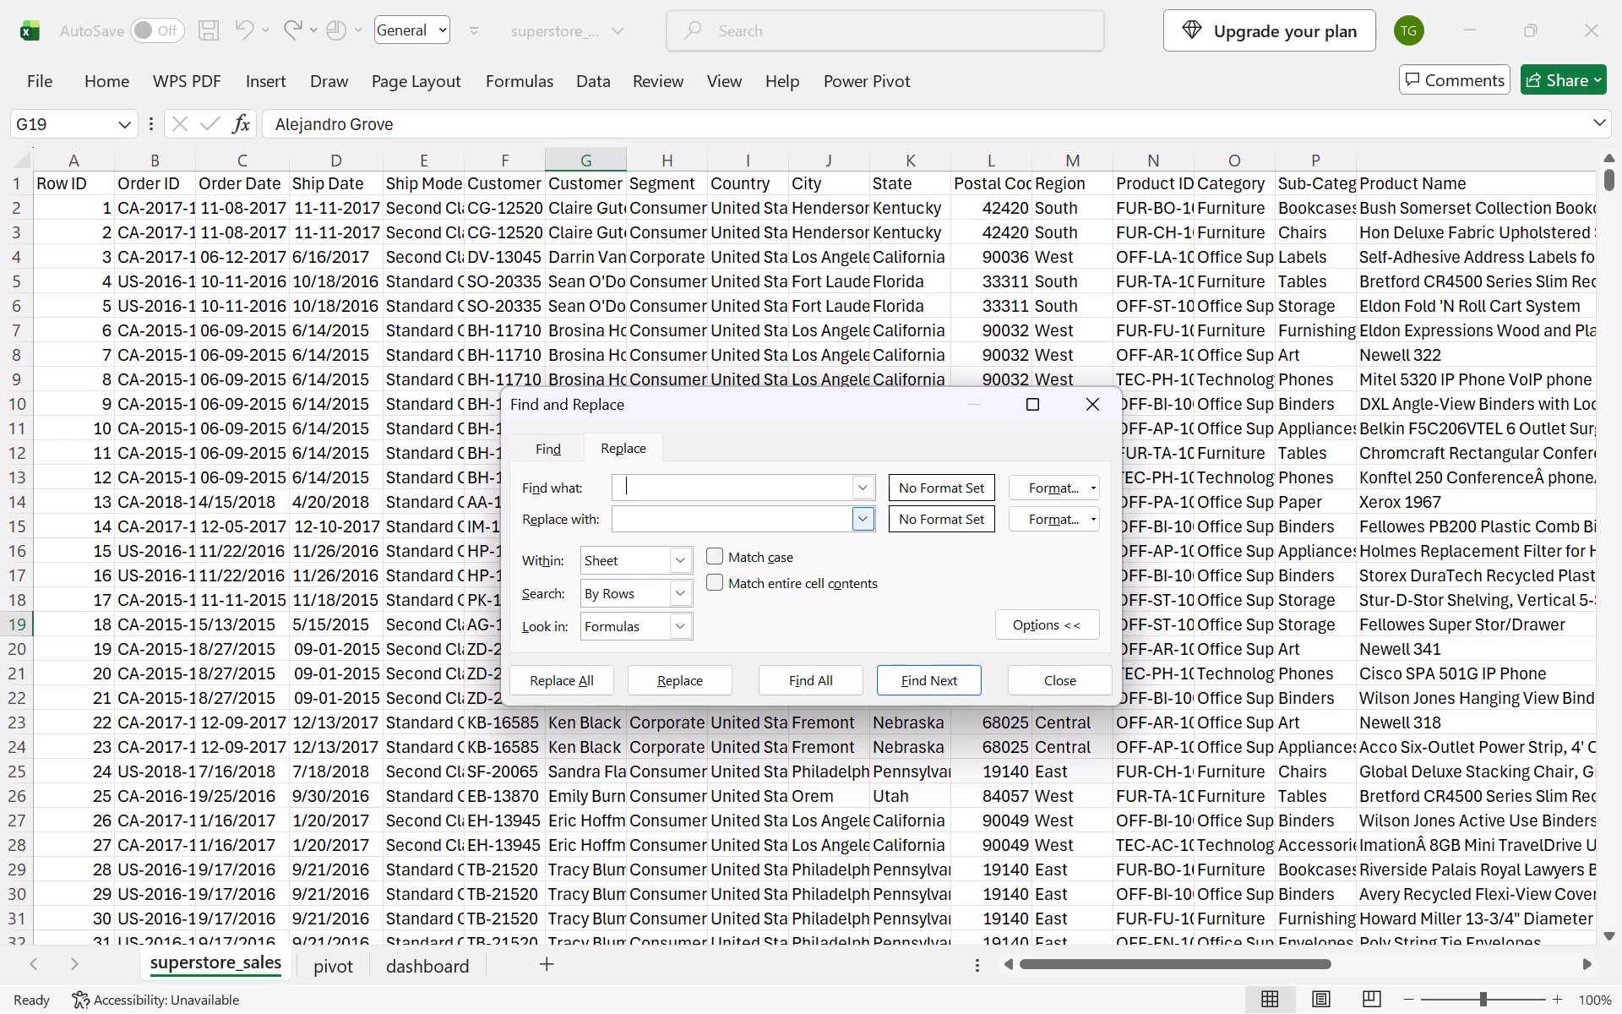
pyautogui.click(627, 522)
pyautogui.click(627, 522)
pyautogui.write('missing')
pyautogui.click(803, 682)
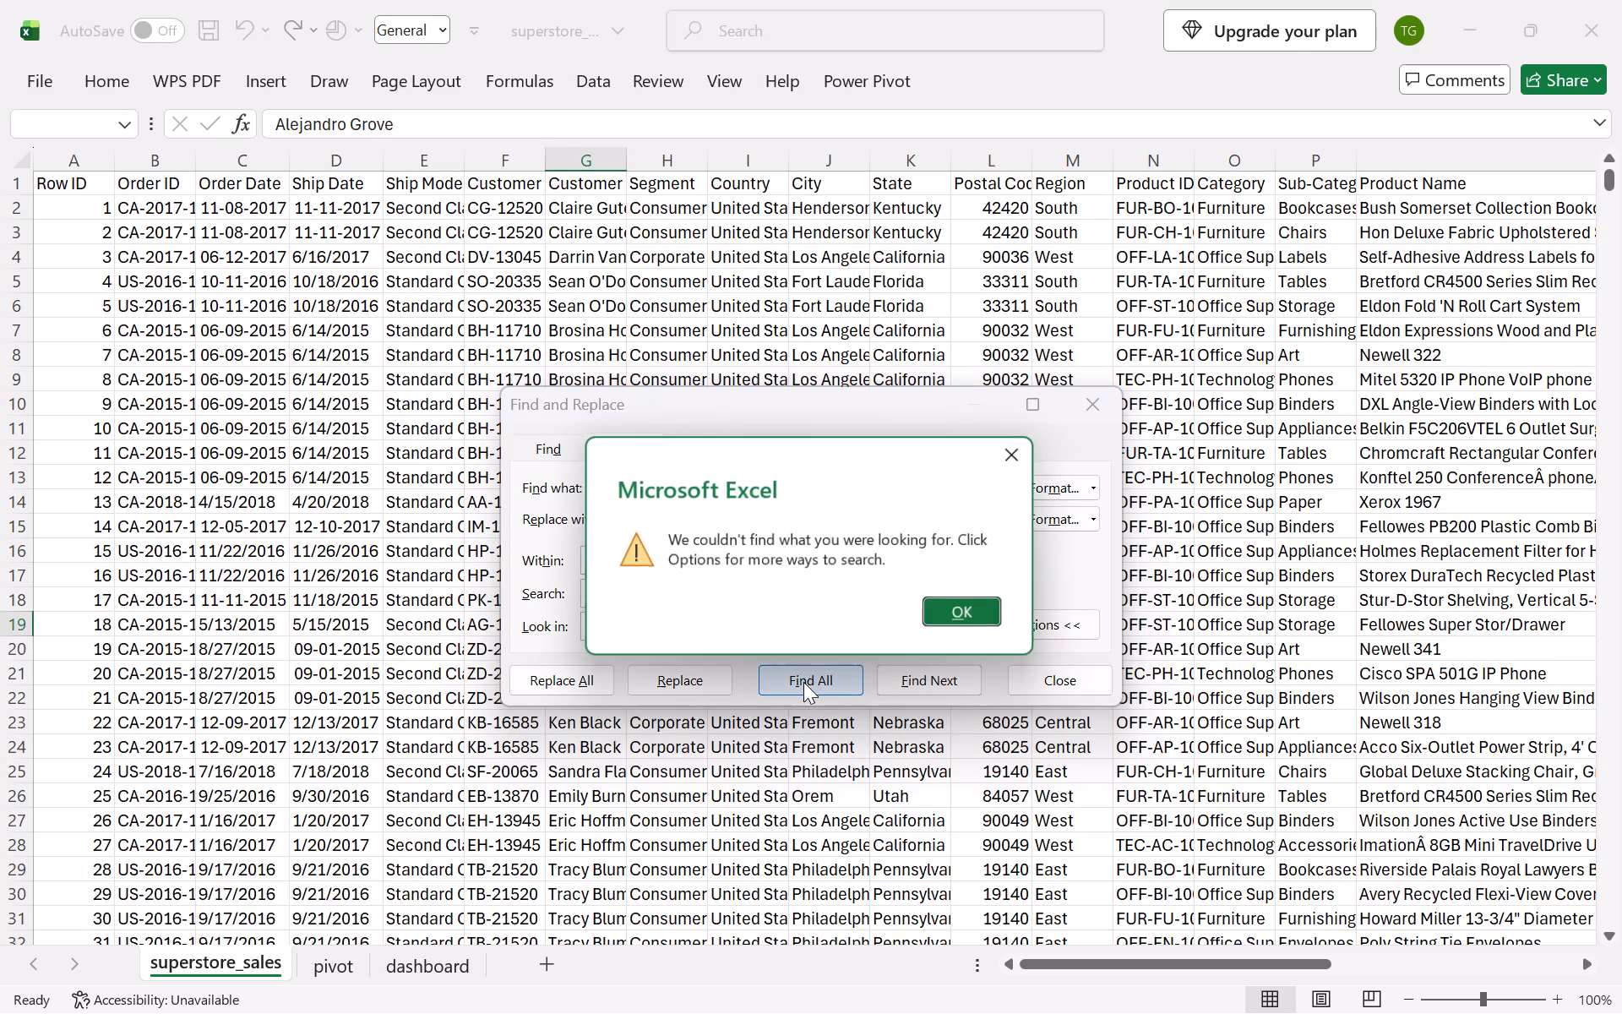
pyautogui.click(969, 616)
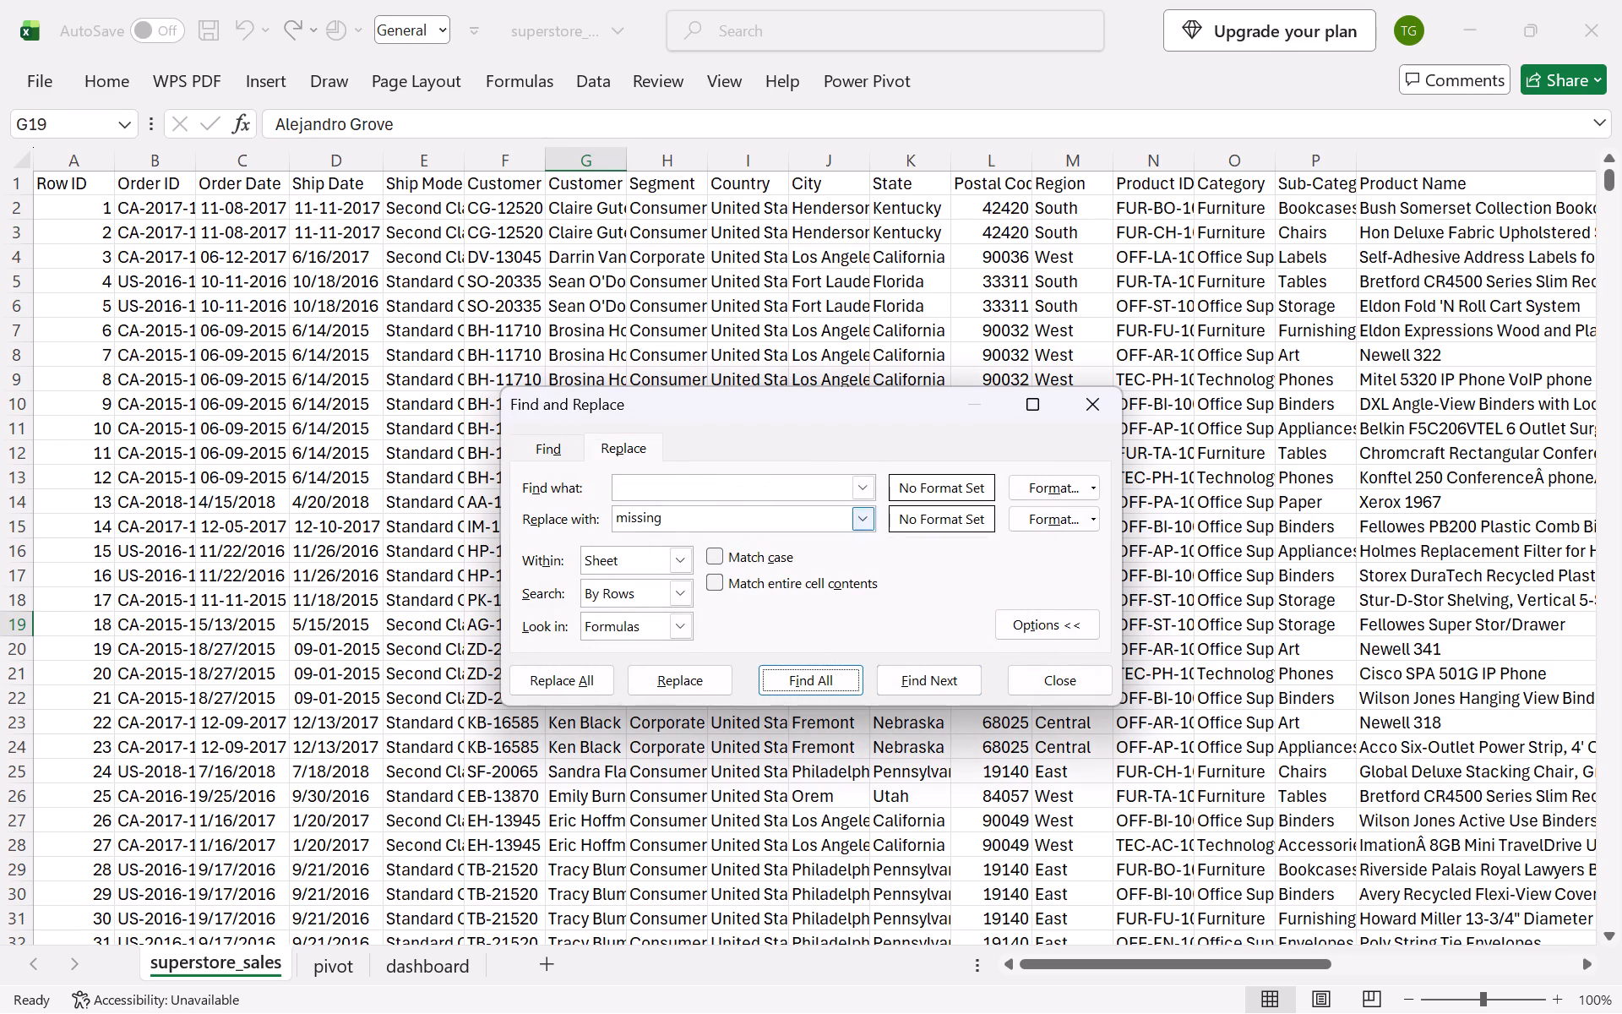
# Re-enter the search text as a longer run of blank spaces and find all matches on the superstore_sales sheet.
pyautogui.click(646, 484)
pyautogui.press('BackSpace')
pyautogui.press('BackSpace')
pyautogui.press('BackSpace')
pyautogui.press('space')
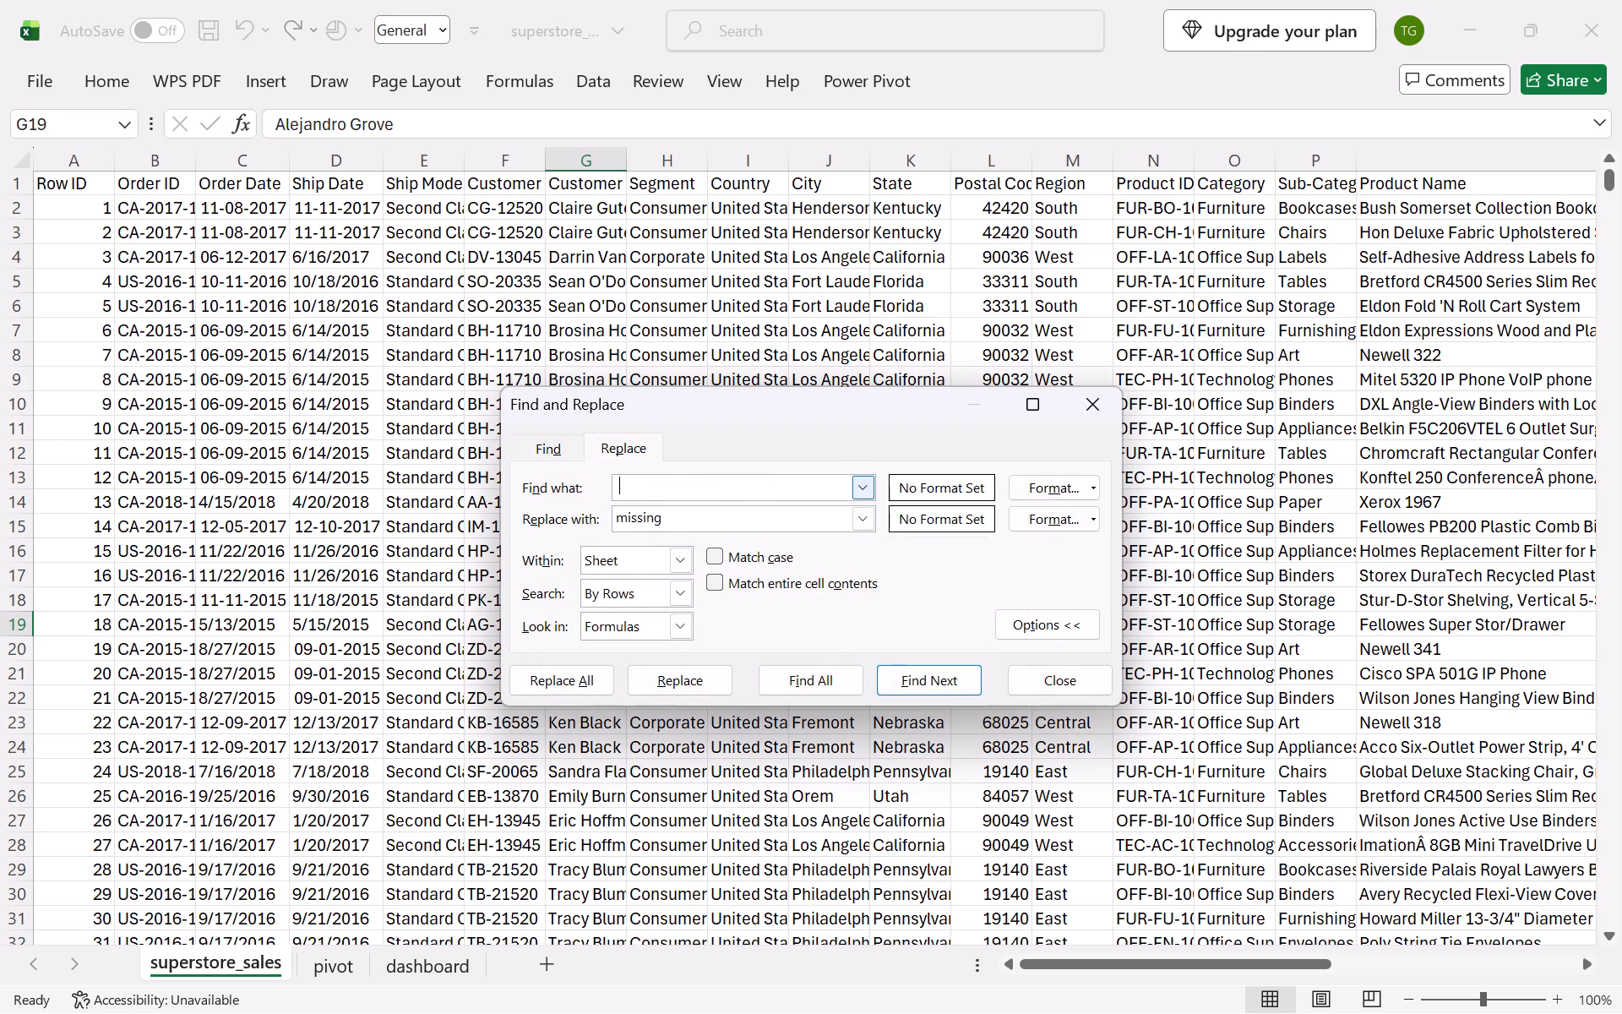
pyautogui.press('BackSpace')
pyautogui.press('BackSpace')
pyautogui.press('space')
pyautogui.press('space')
pyautogui.click(790, 690)
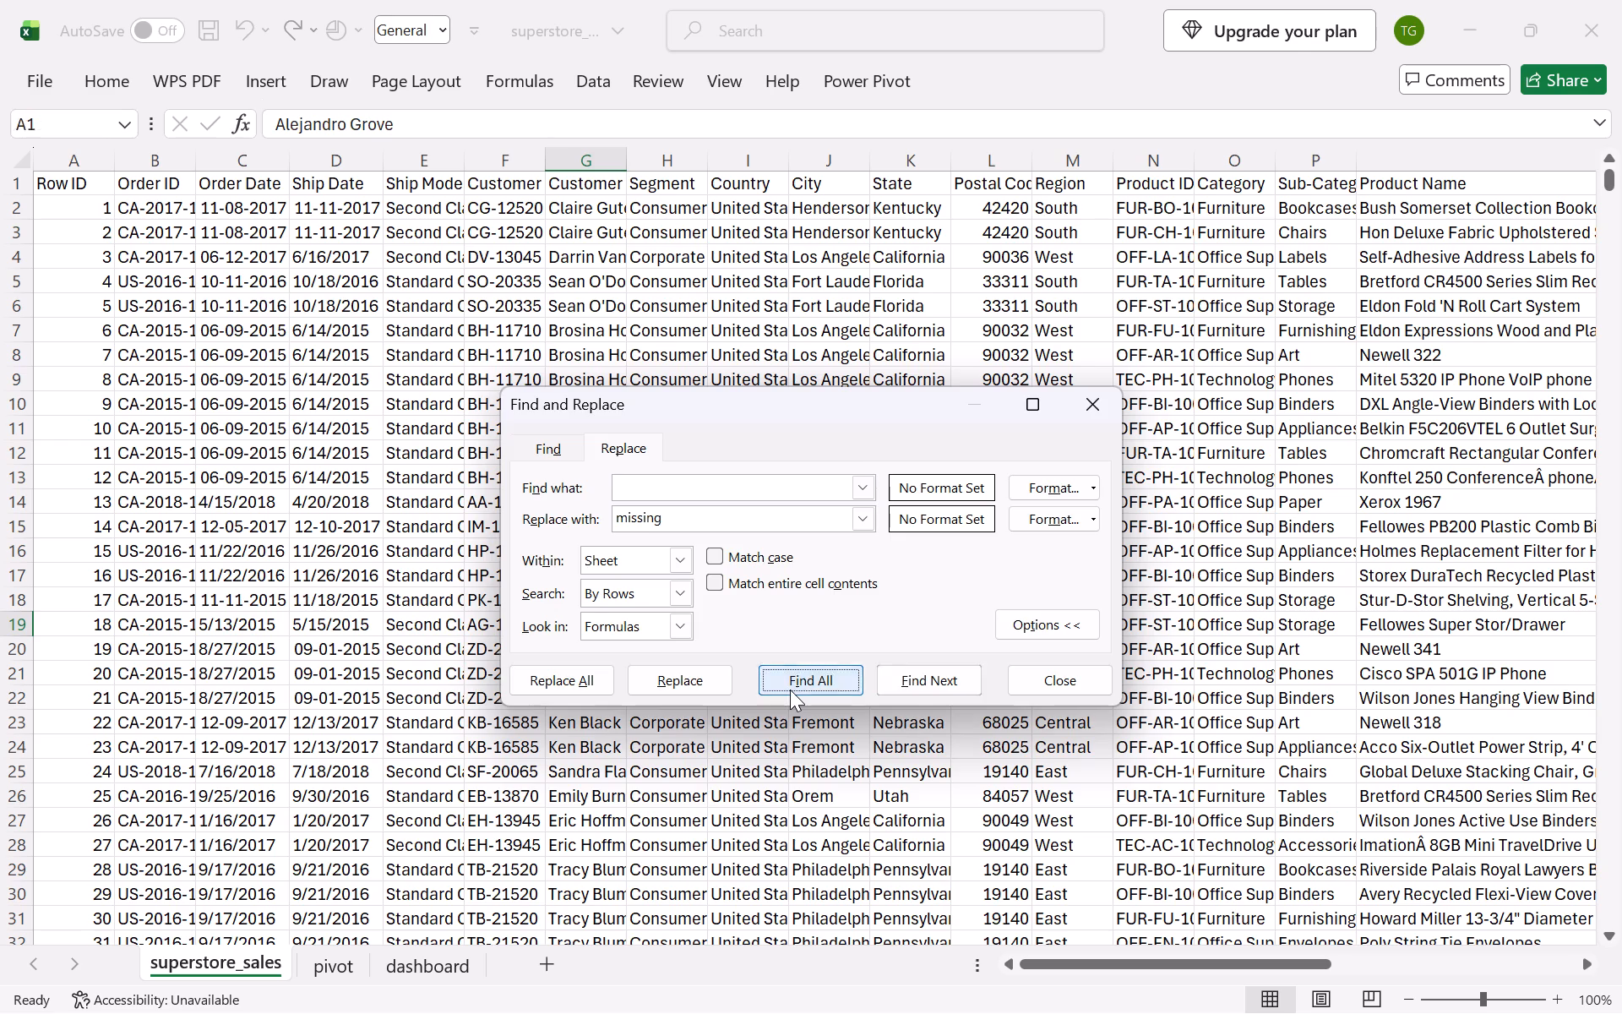
pyautogui.click(969, 617)
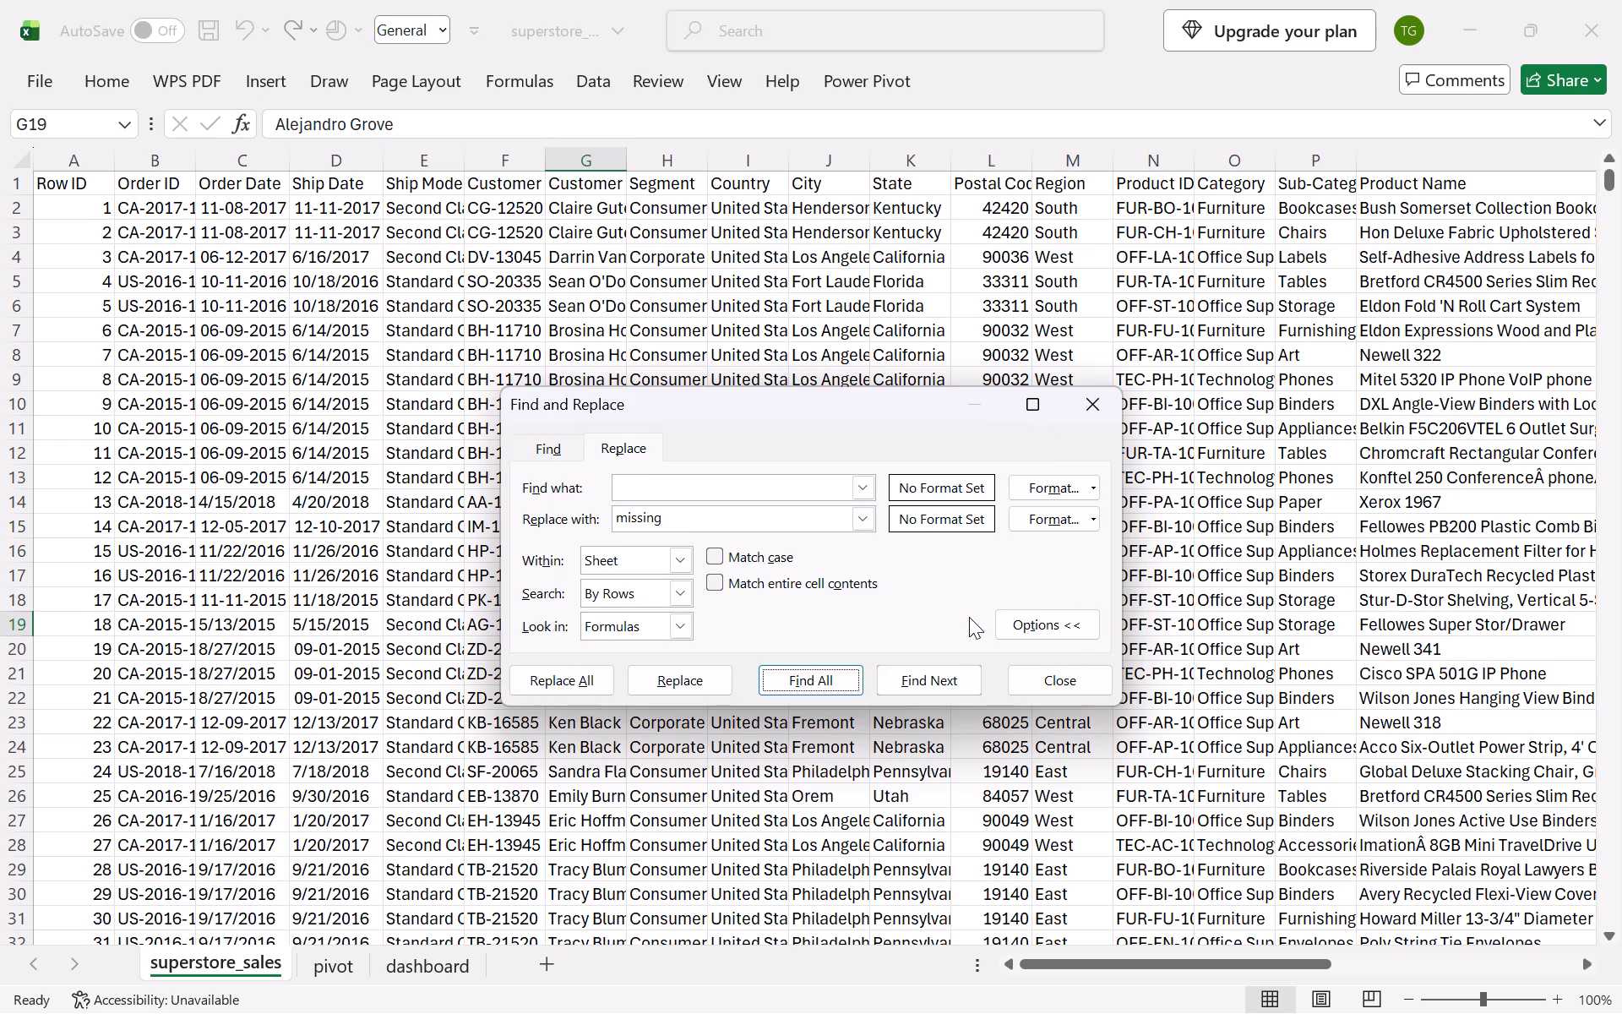
# Search superstore_sales for the next run of blank spaces using Find without a replacement, then close Find and Replace.
pyautogui.click(729, 499)
pyautogui.click(727, 499)
pyautogui.press('BackSpace')
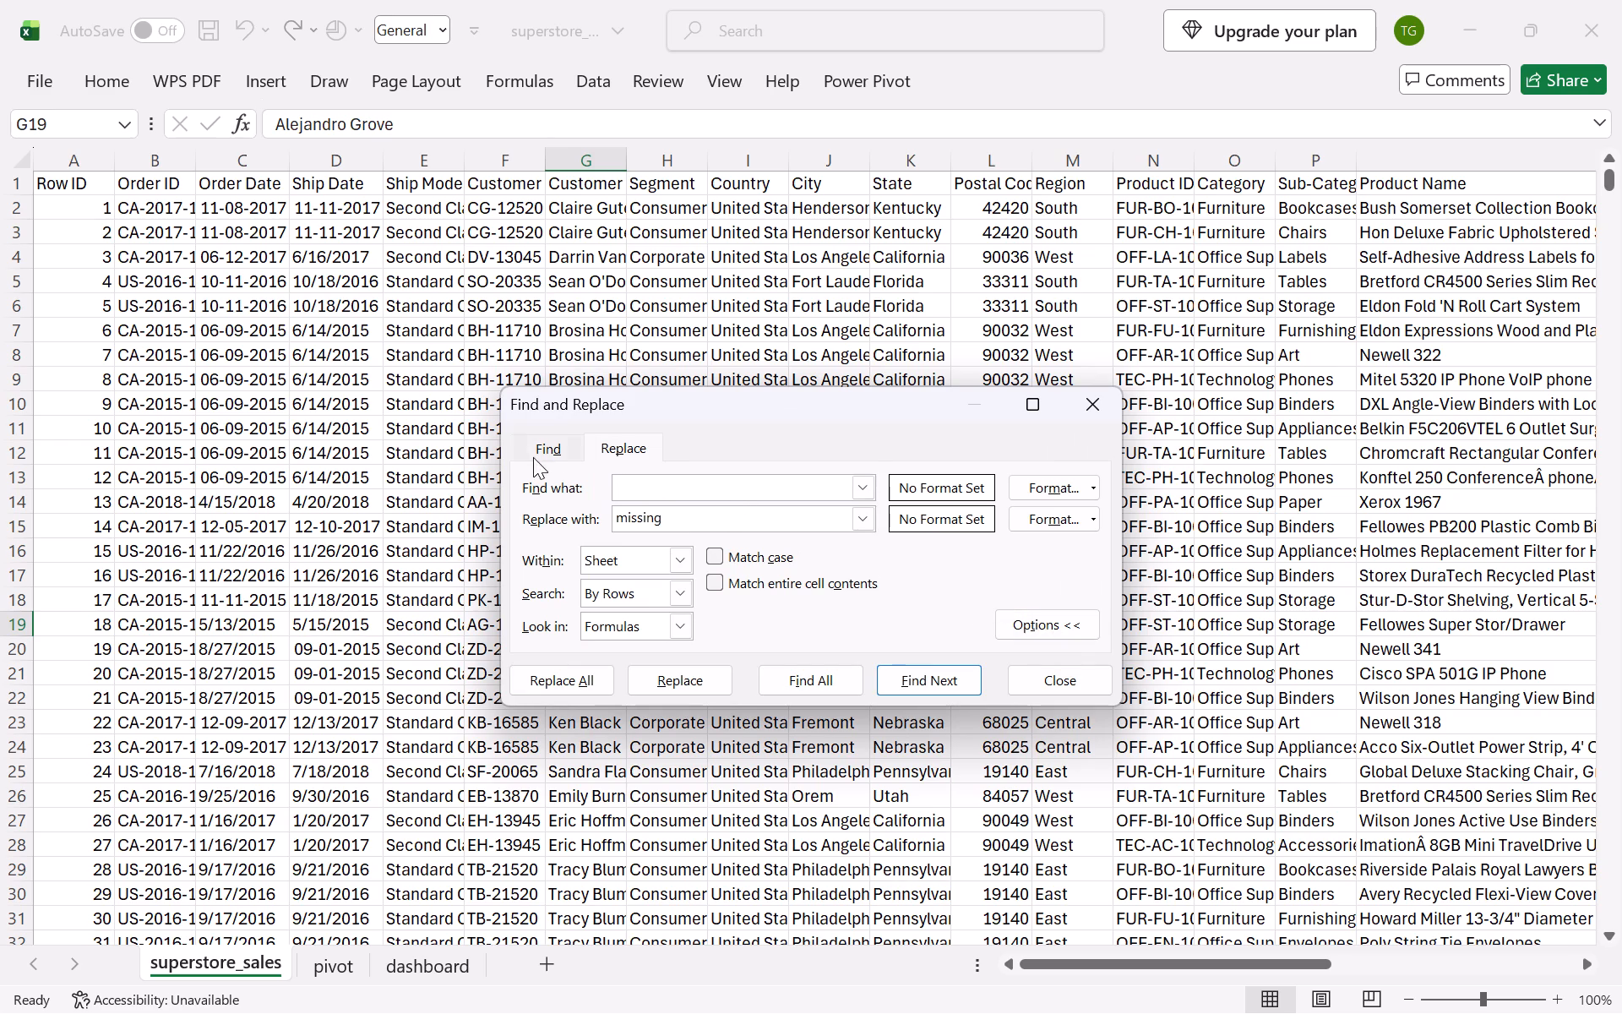
pyautogui.click(543, 455)
pyautogui.click(661, 472)
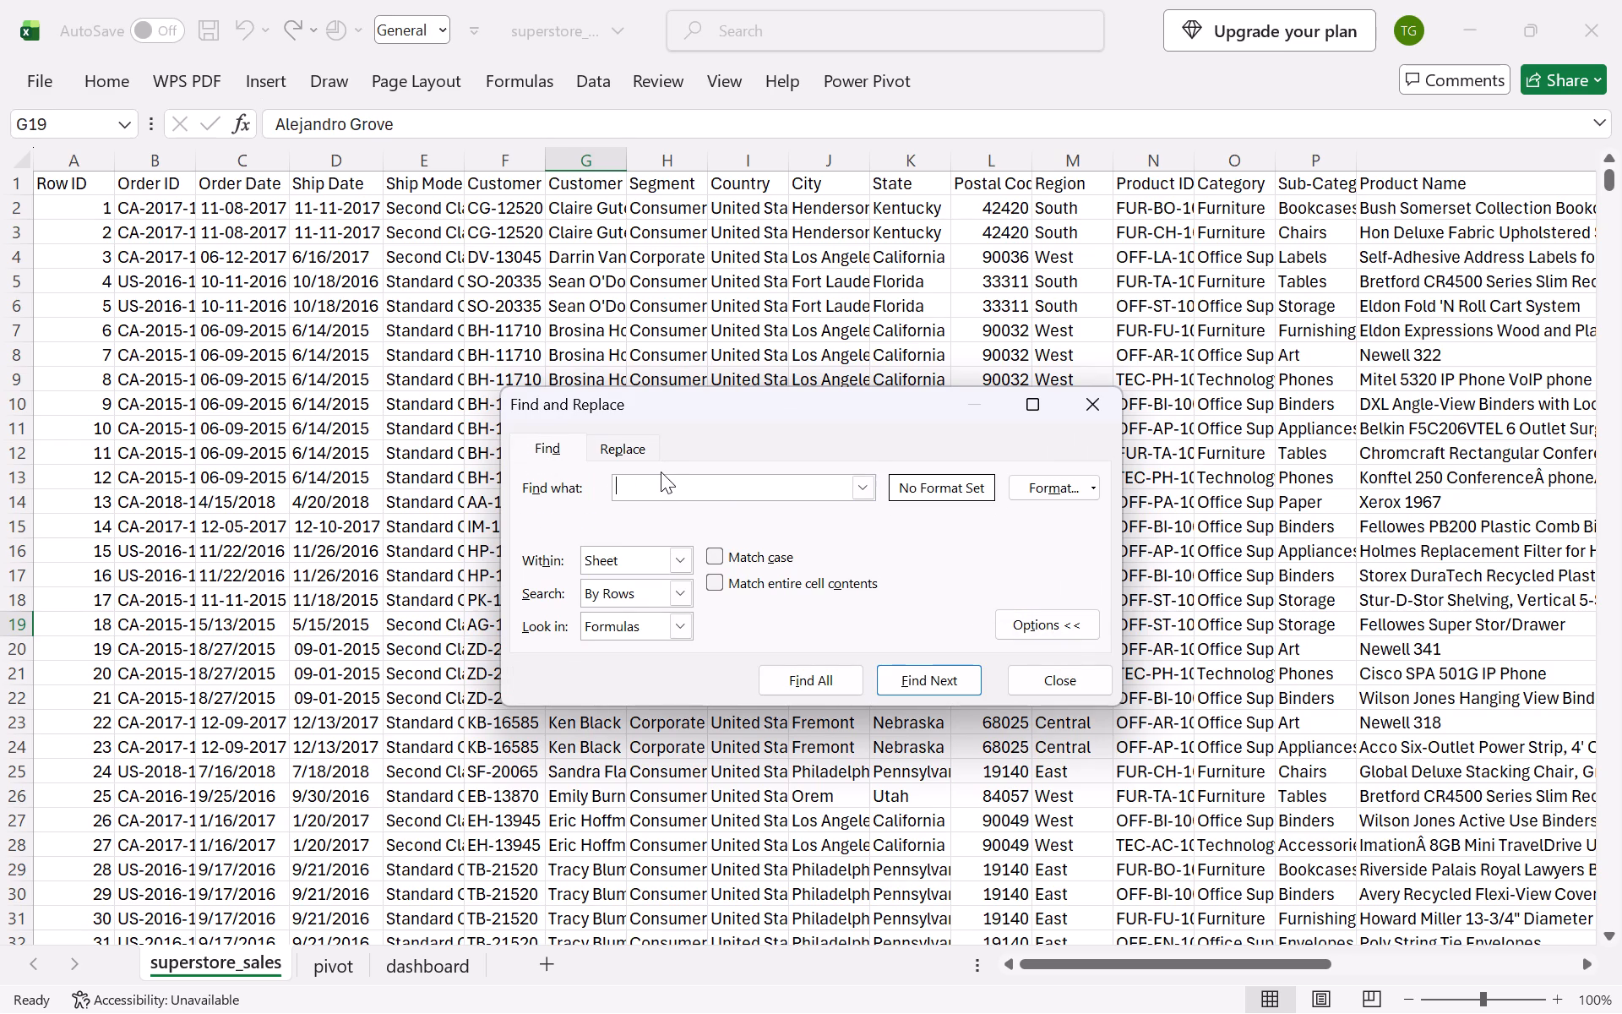
pyautogui.click(659, 481)
pyautogui.press('space')
pyautogui.press('space')
pyautogui.press('space')
pyautogui.press('space')
pyautogui.press('space')
pyautogui.click(892, 691)
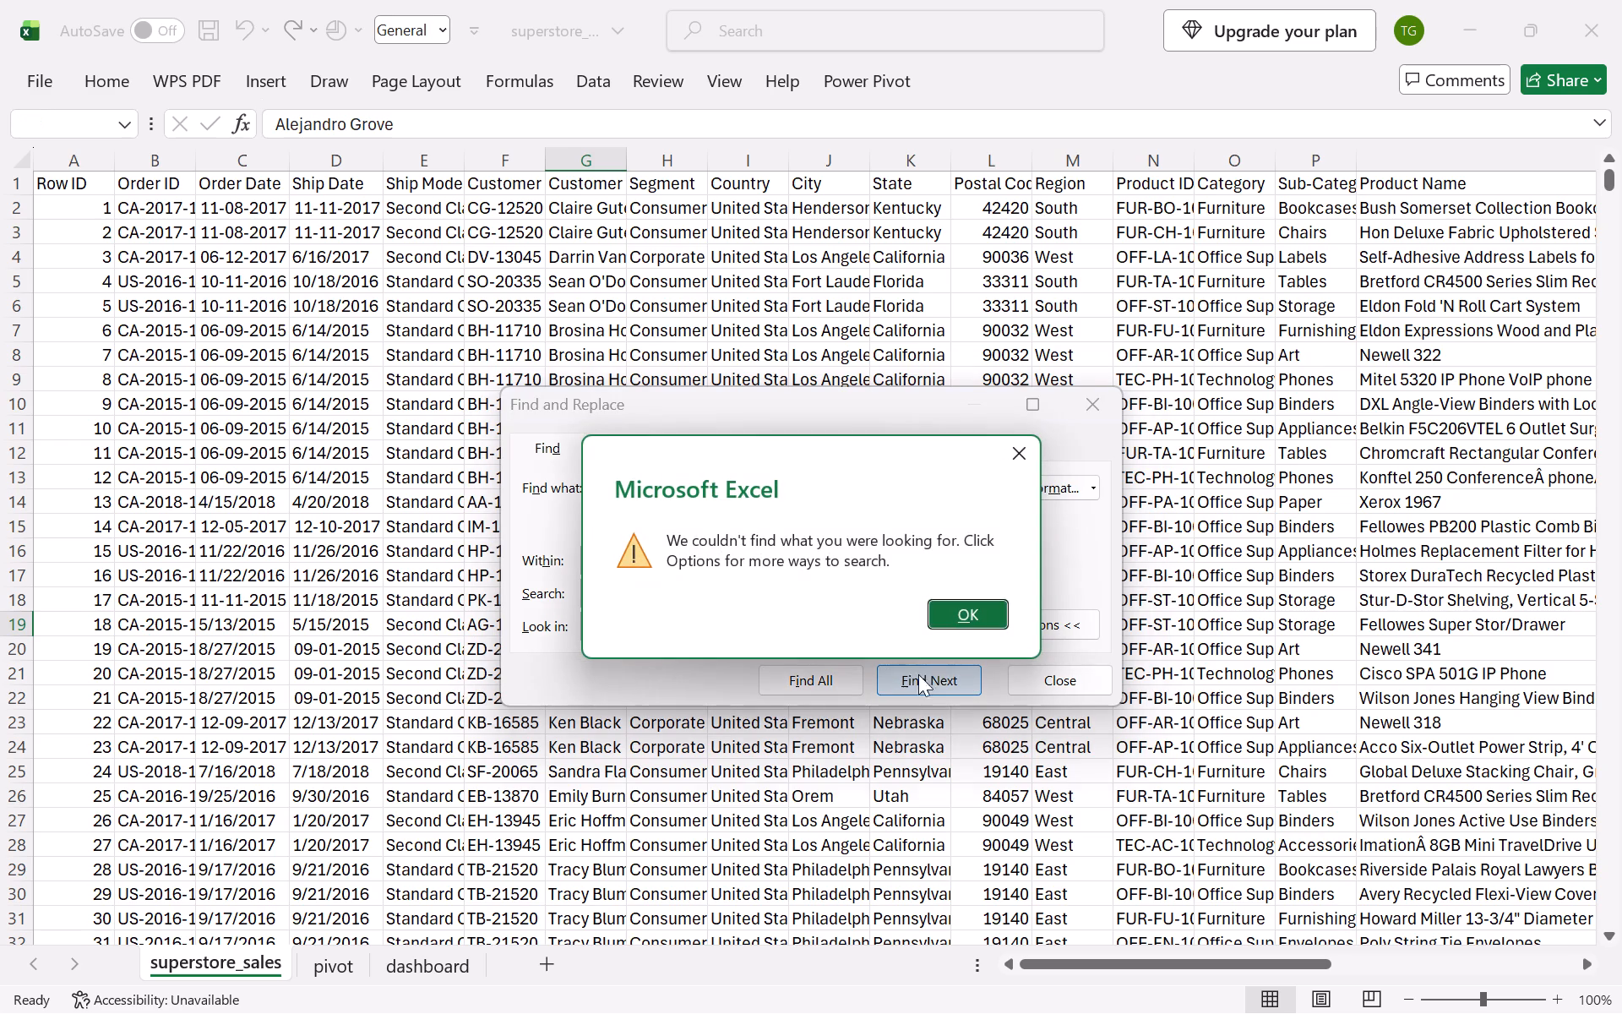
pyautogui.click(961, 593)
pyautogui.click(961, 593)
pyautogui.click(961, 606)
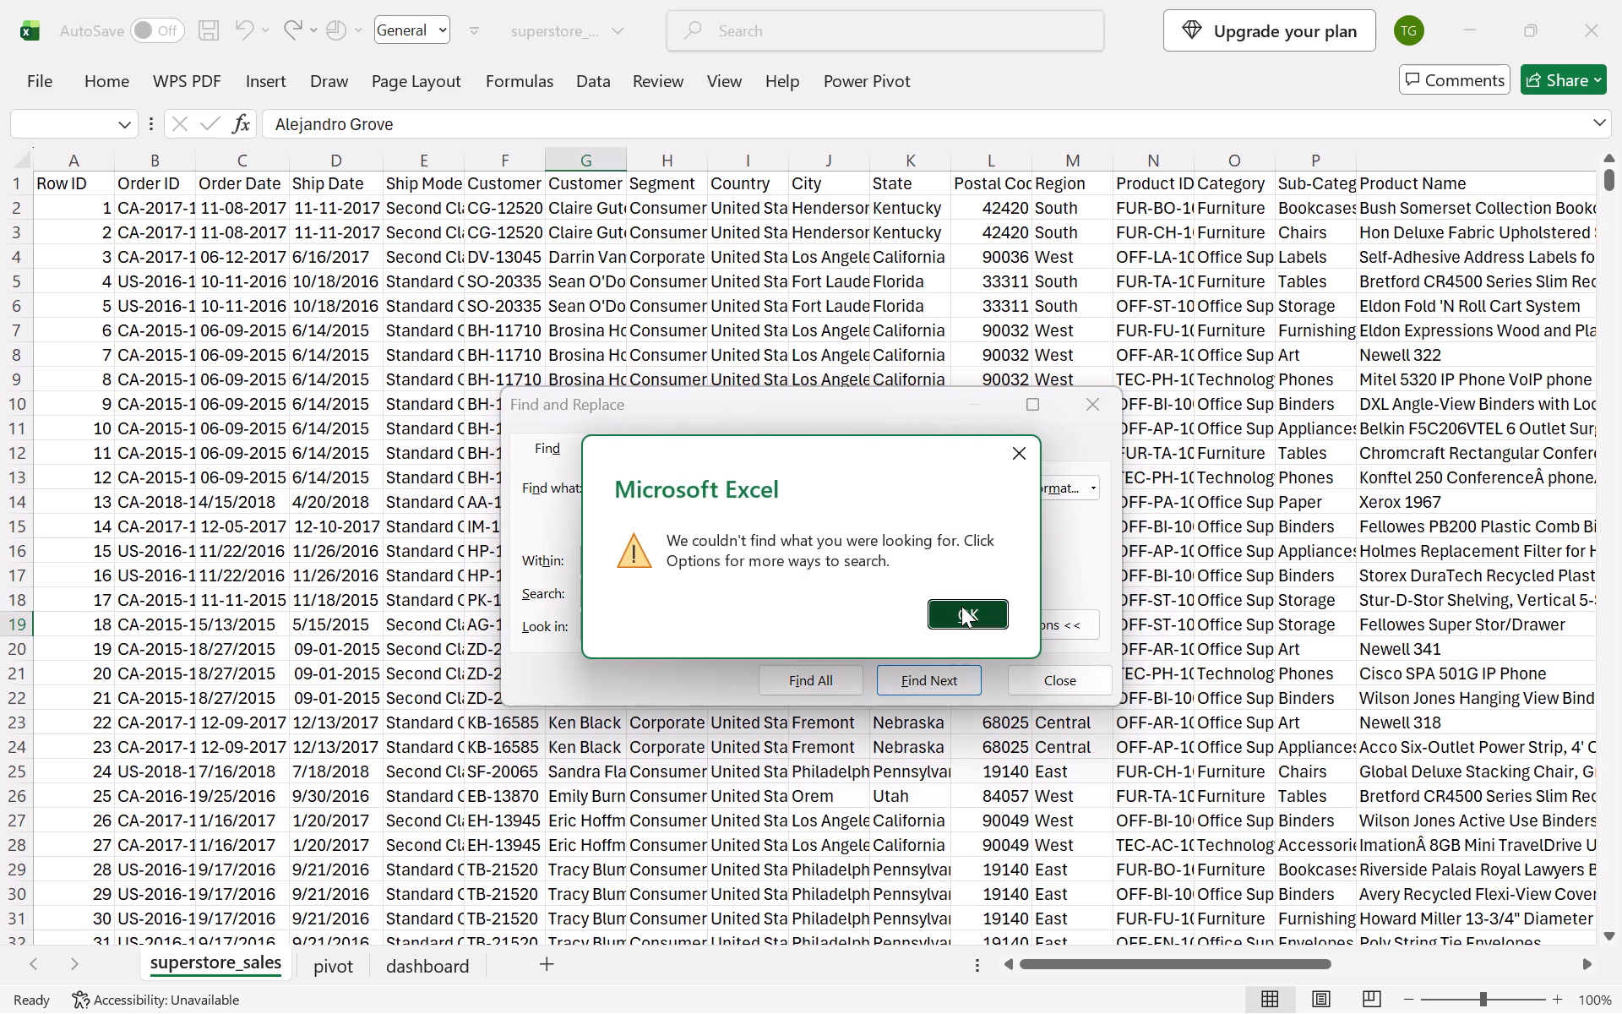
pyautogui.click(1080, 398)
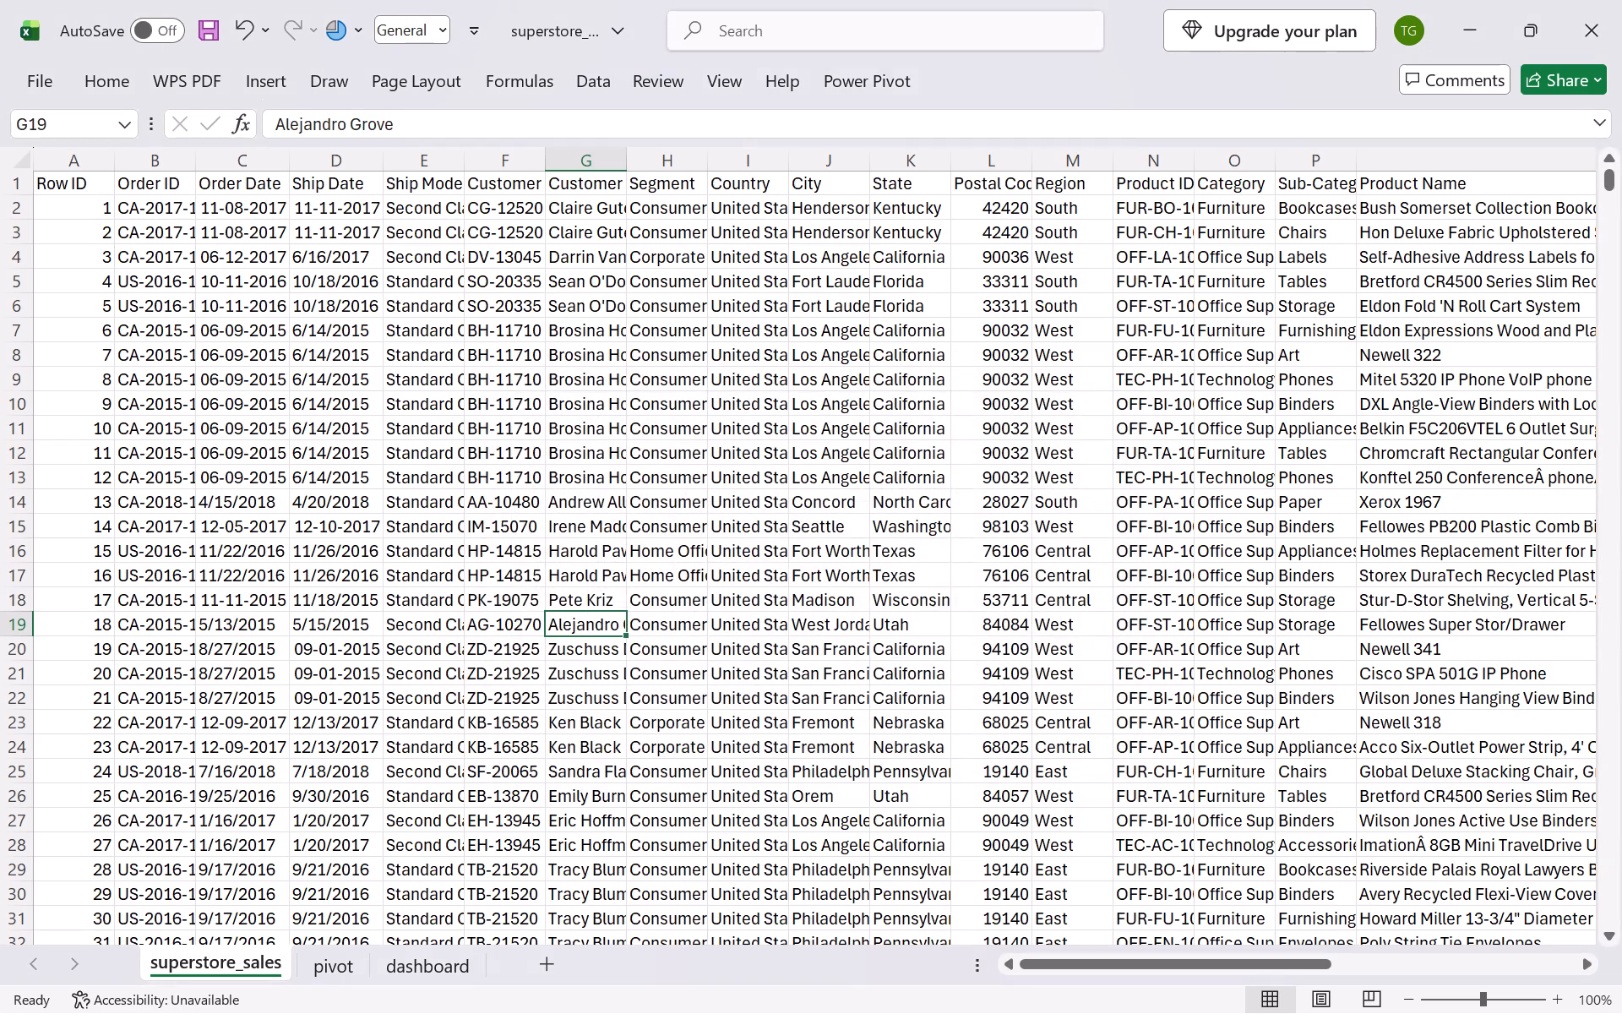
# Switch to the dashboard sheet with the side panel and cards.
pyautogui.click(334, 973)
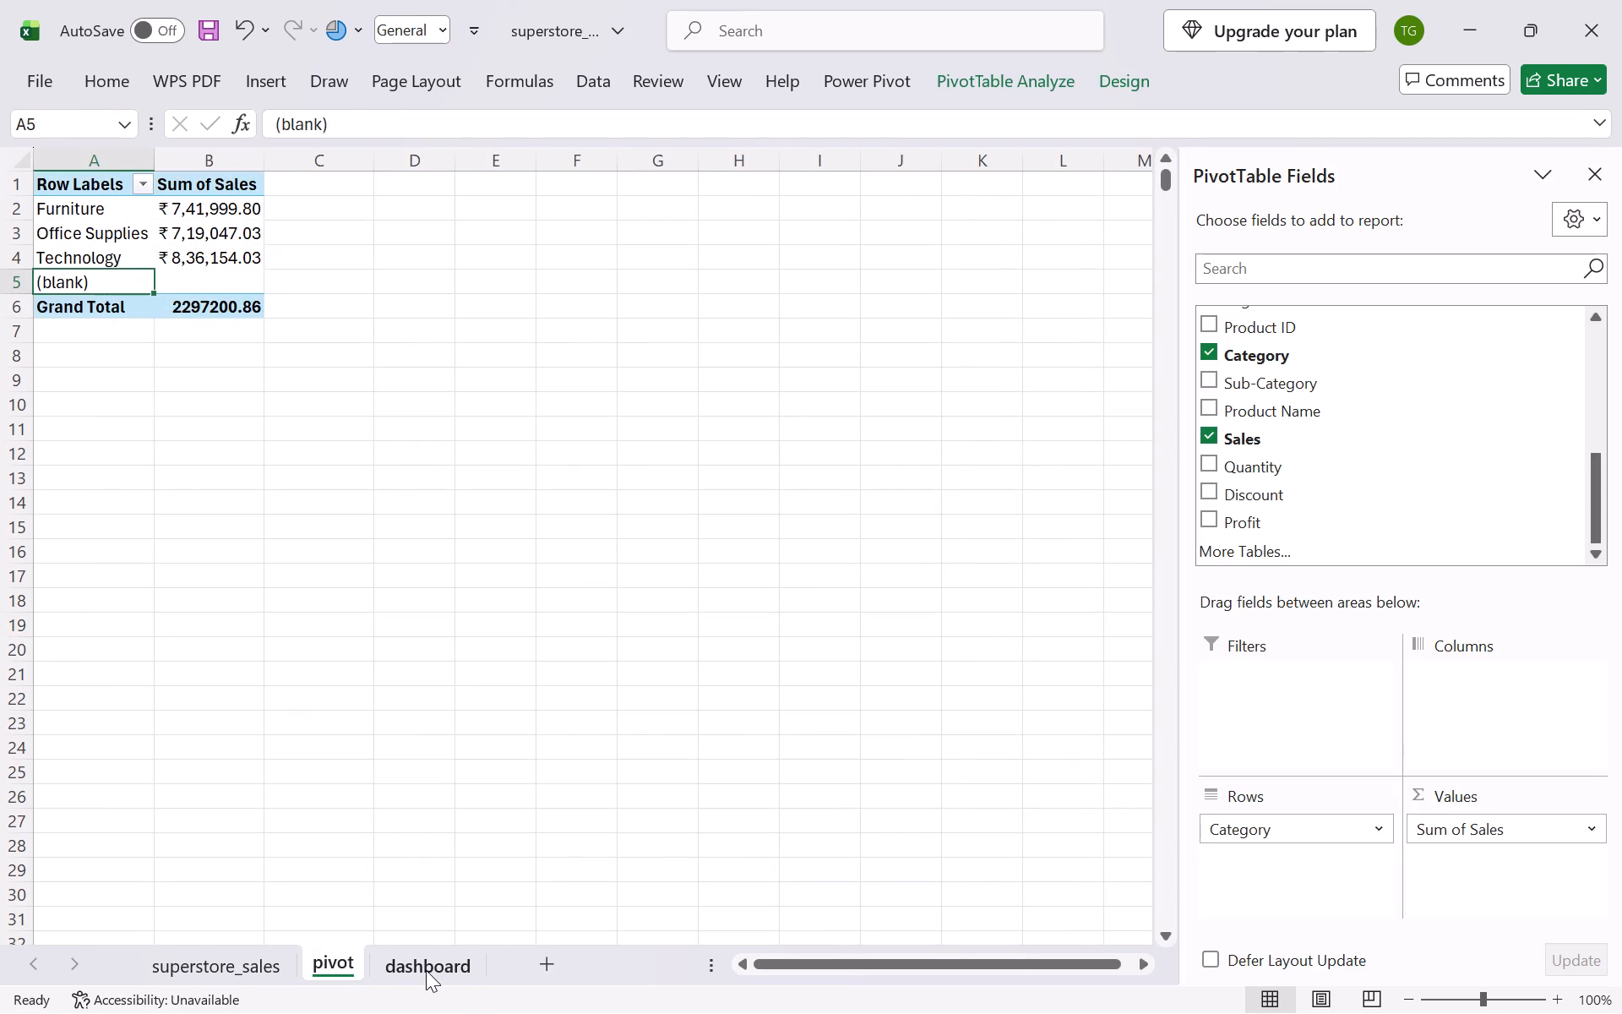
pyautogui.click(425, 969)
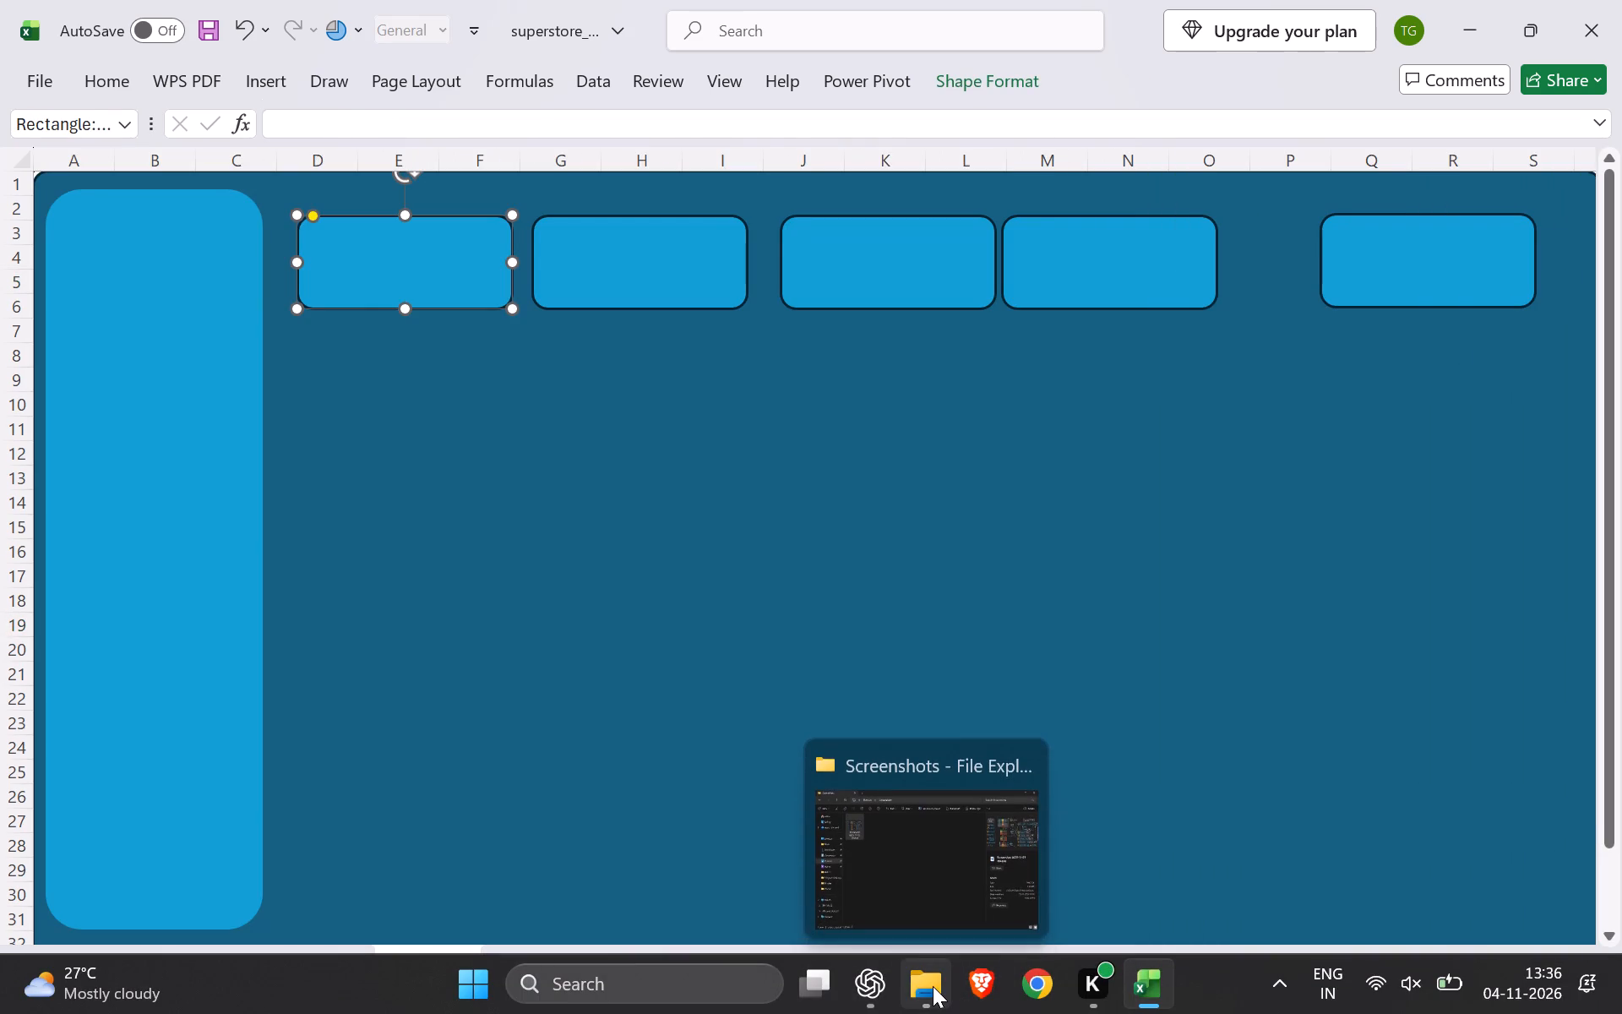
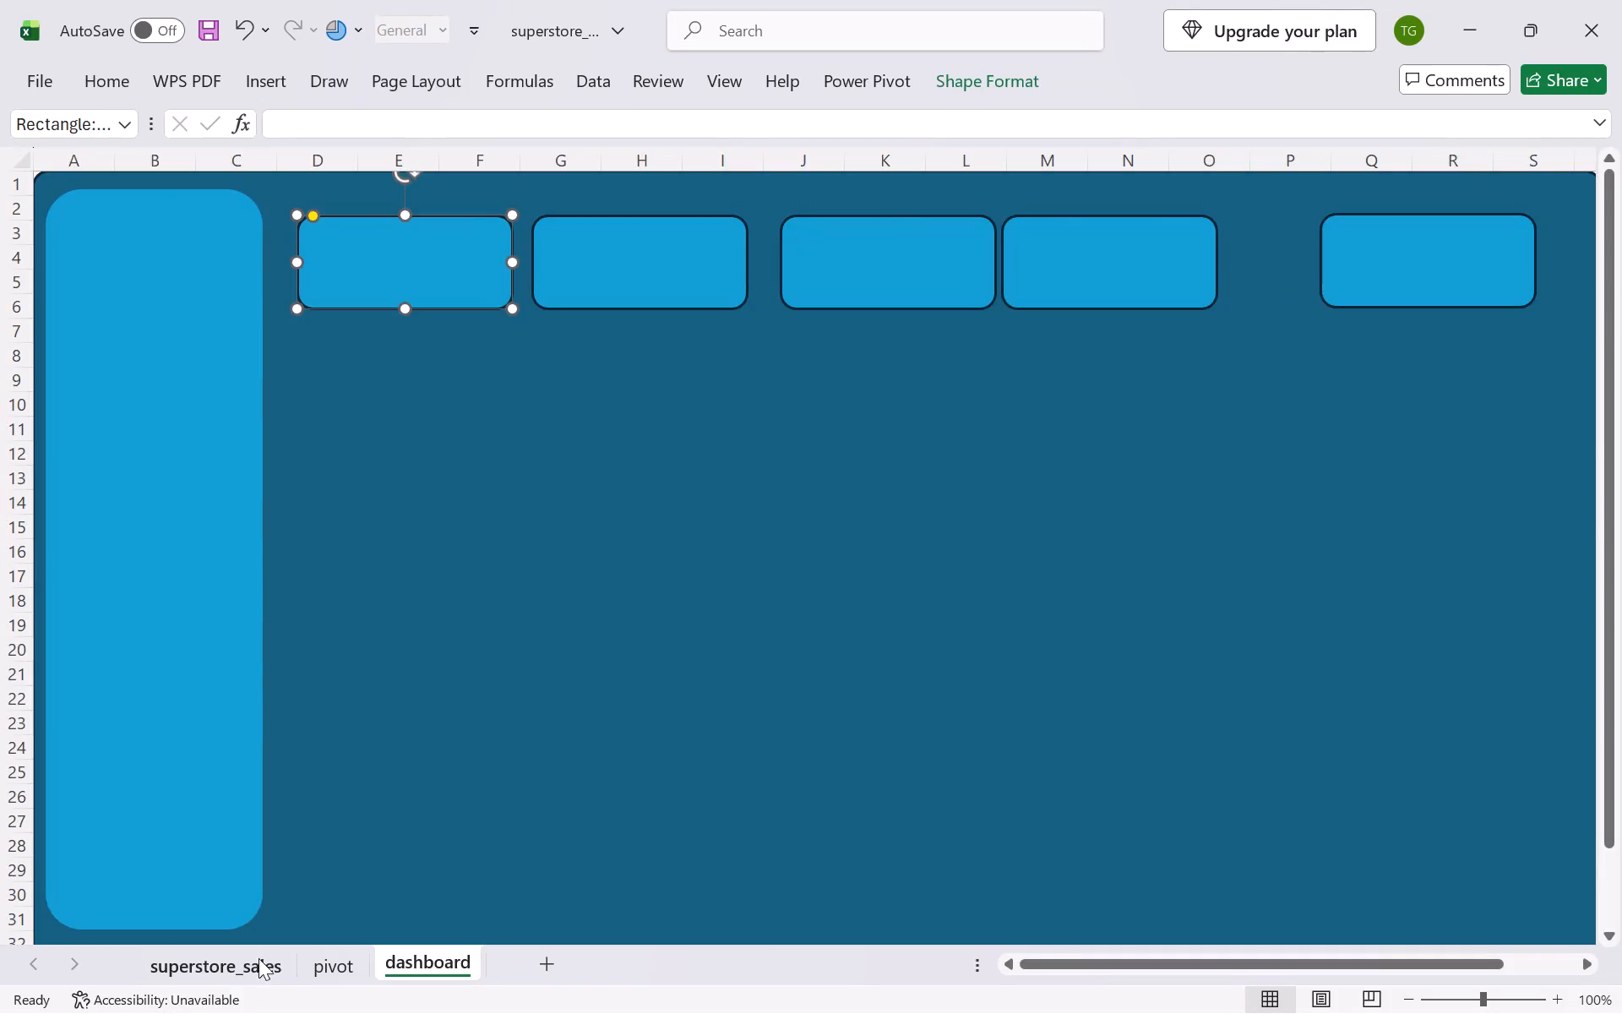
# On the superstore_sales sheet, widen the Order ID column to fit its full contents.
pyautogui.click(224, 971)
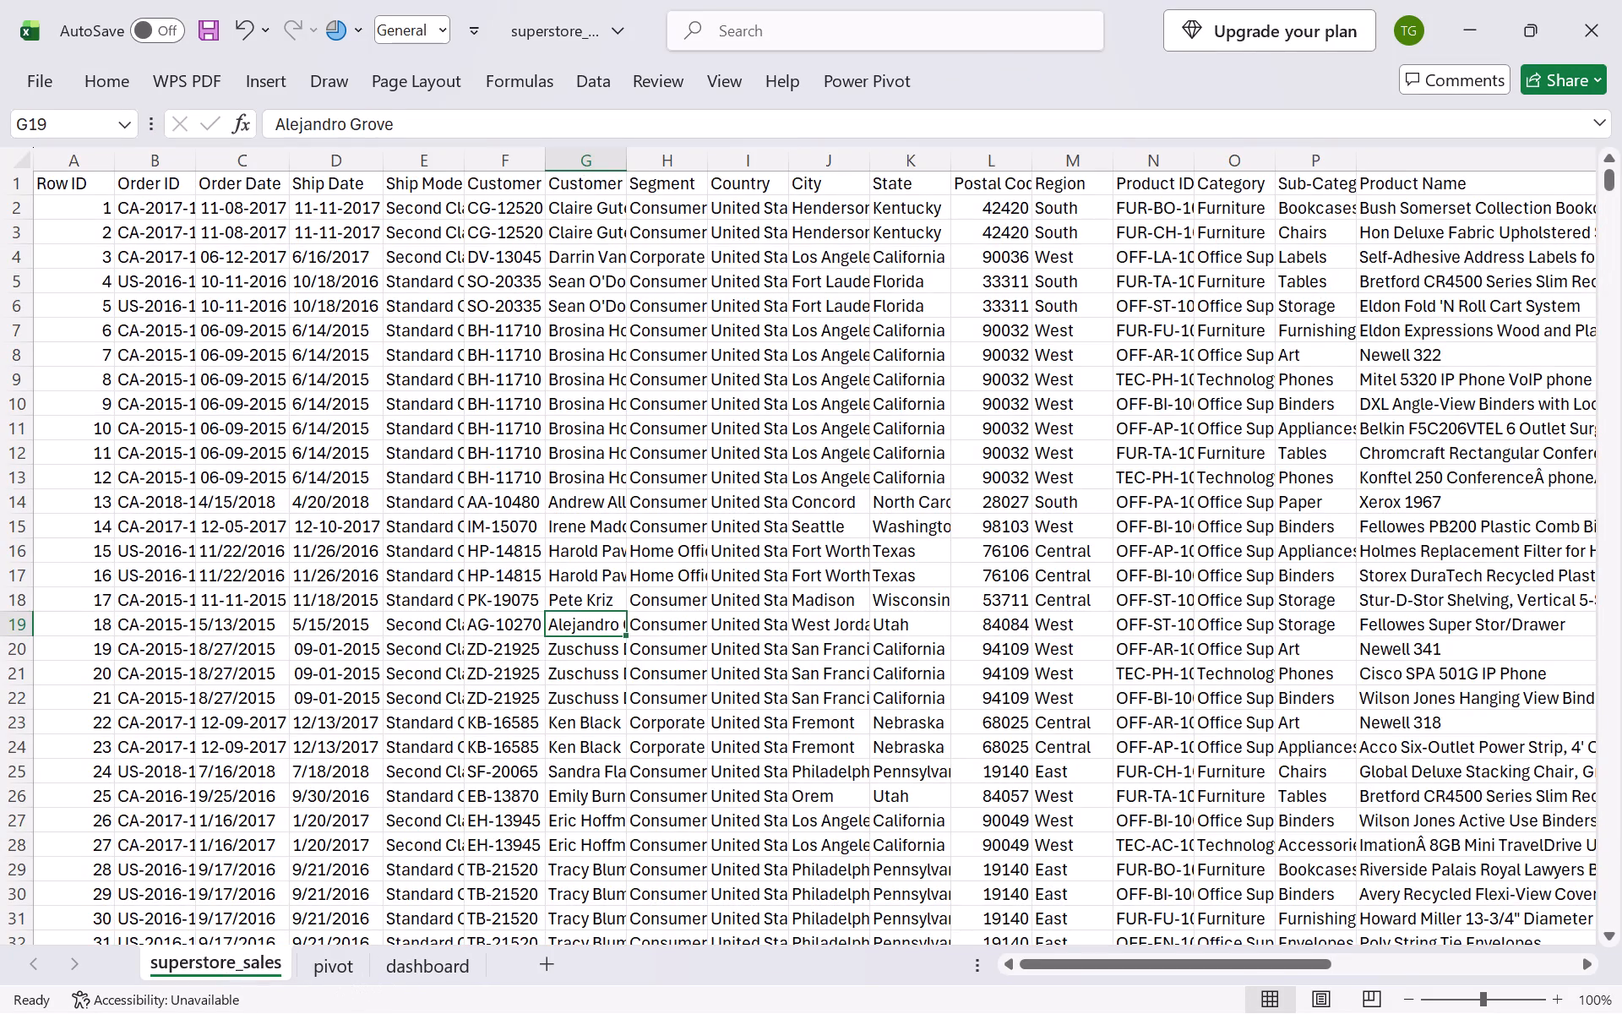
pyautogui.scroll(-5, 330, 741)
pyautogui.scroll(3, 330, 741)
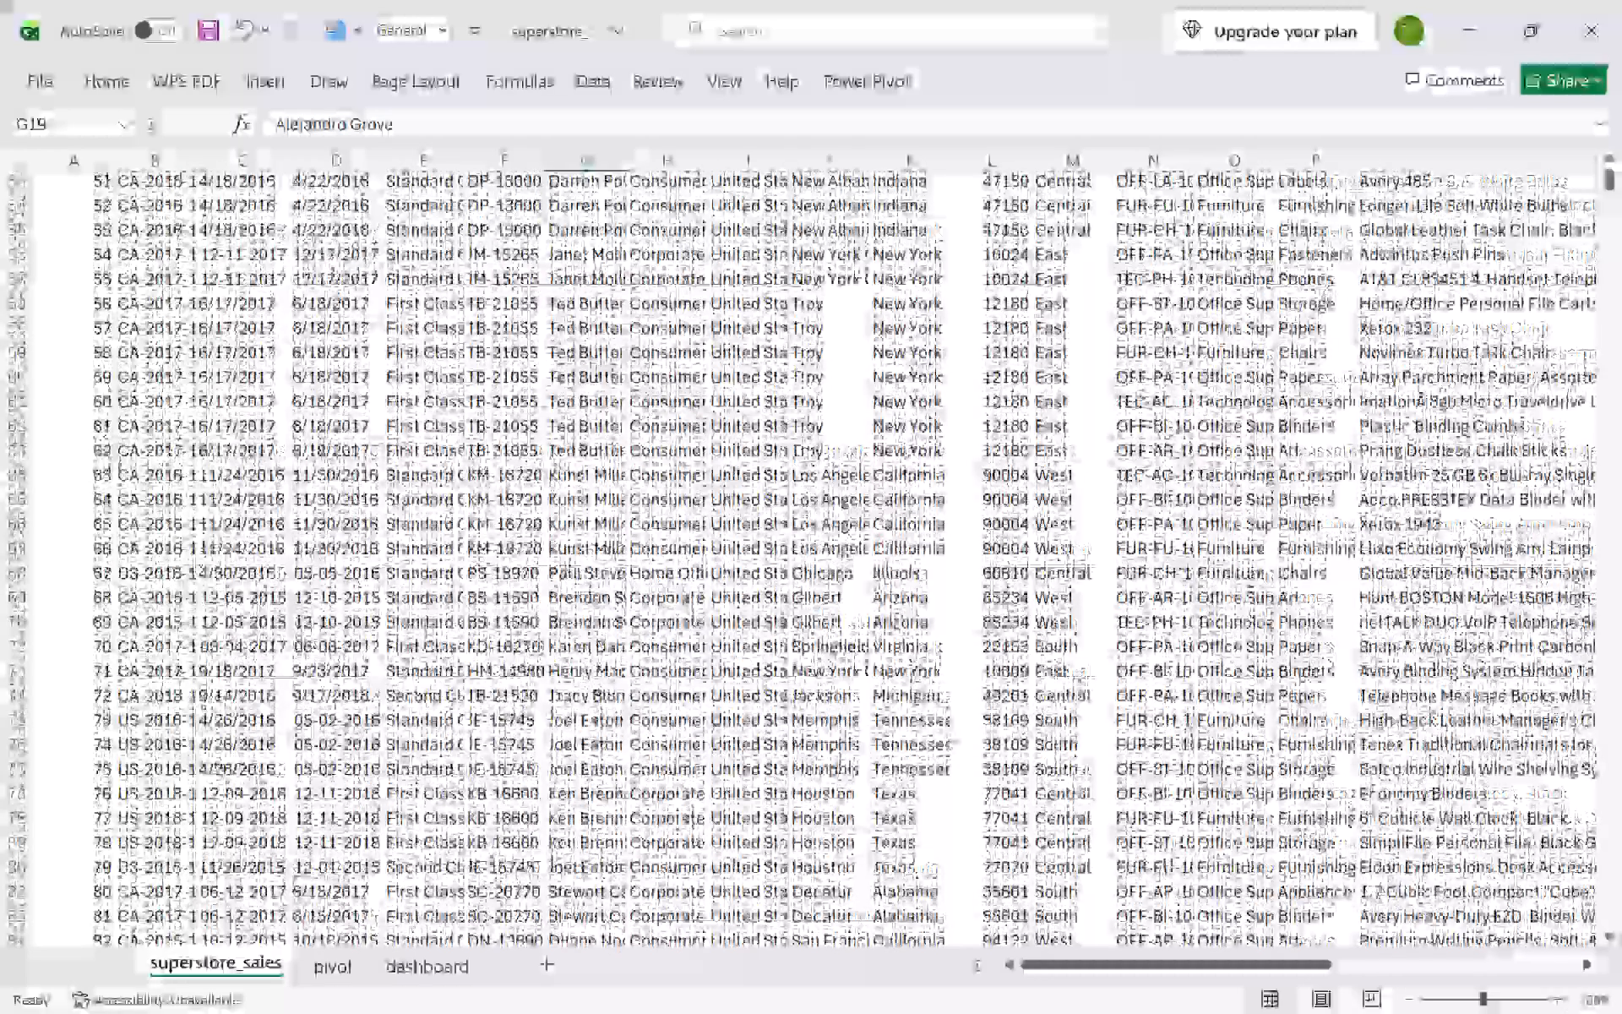
pyautogui.scroll(7, 330, 741)
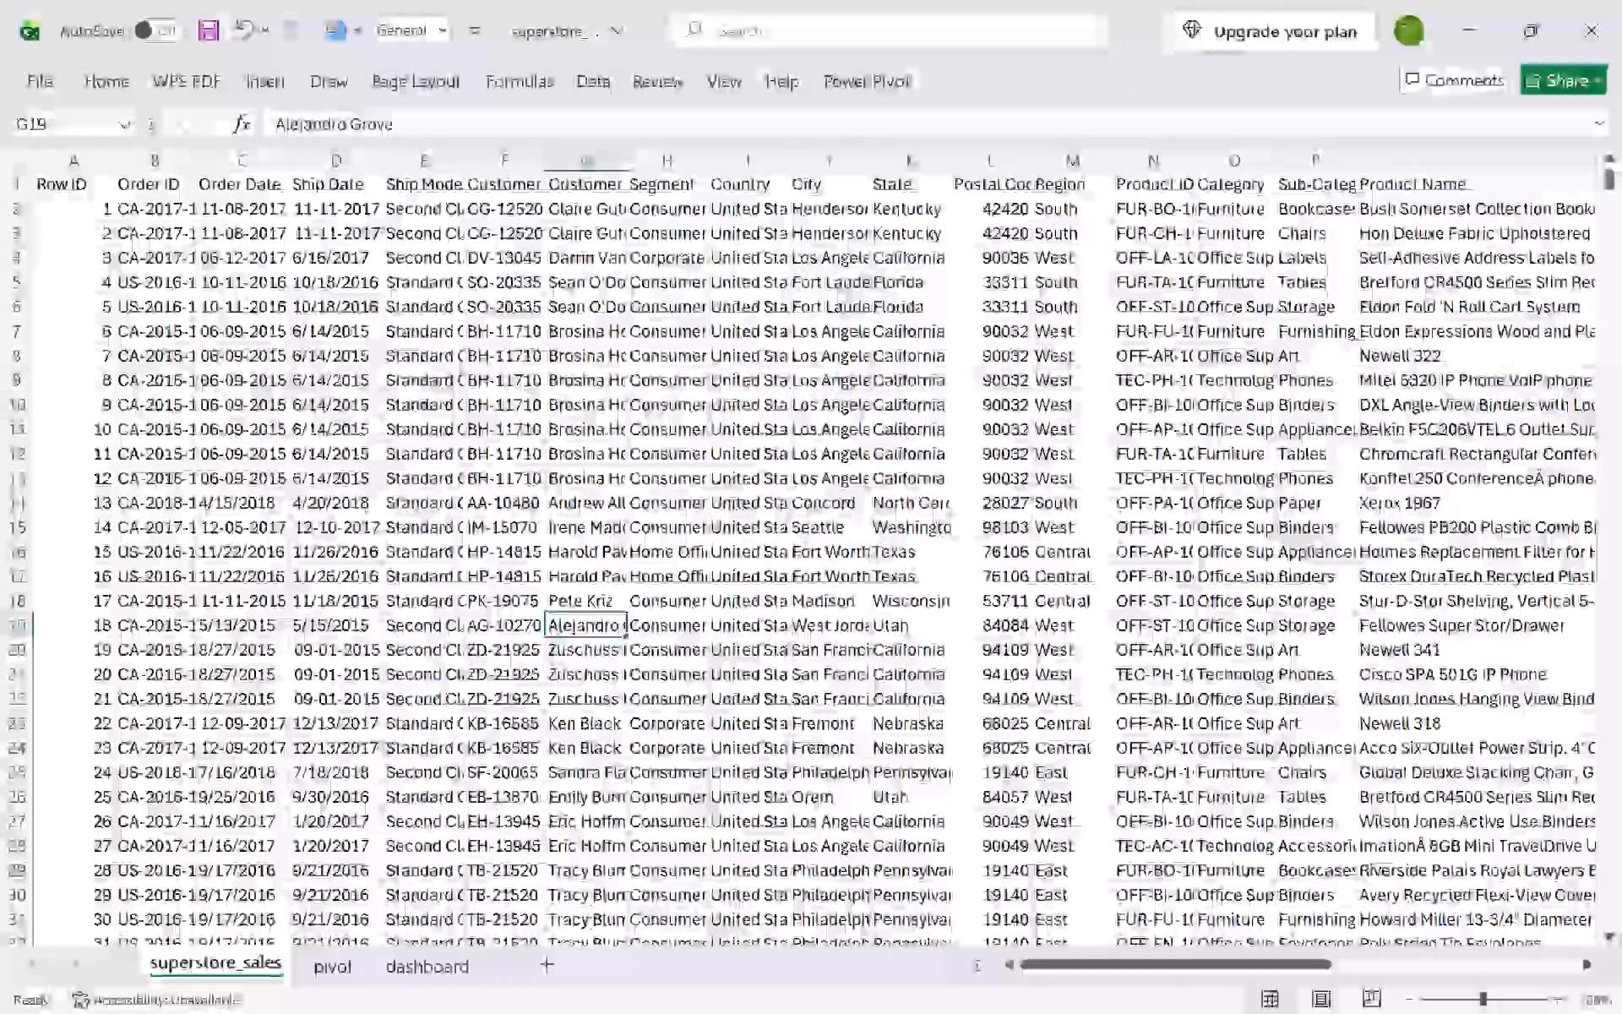
pyautogui.click(200, 169)
pyautogui.click(200, 169)
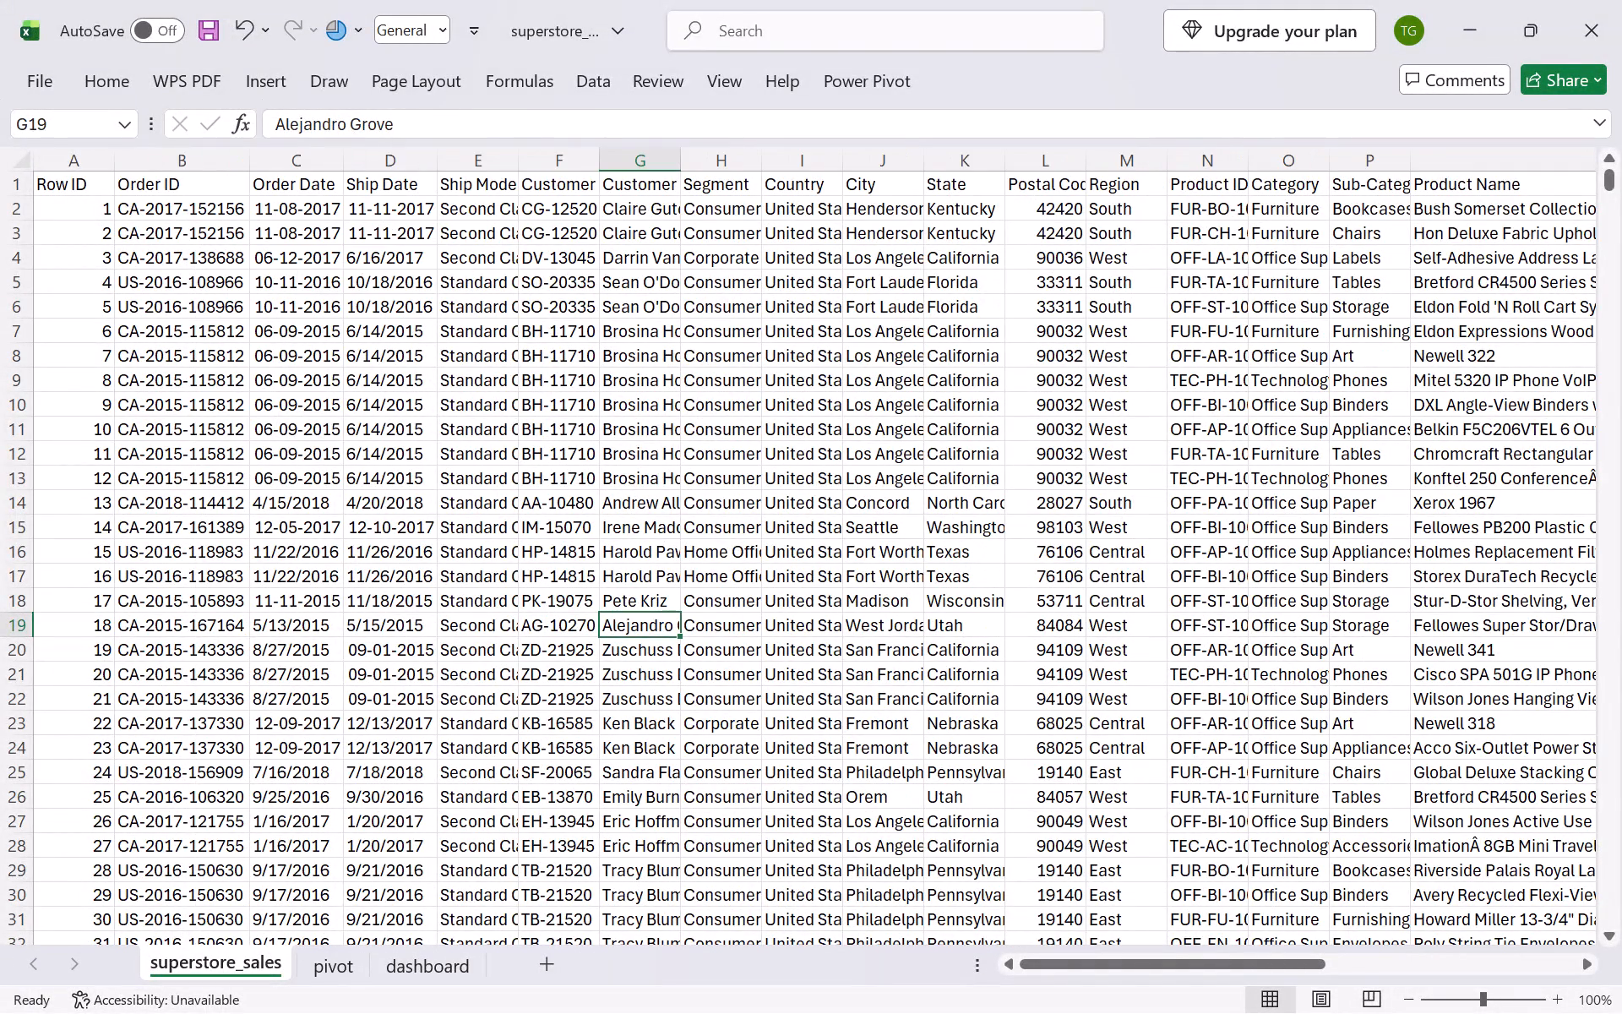
pyautogui.click(342, 166)
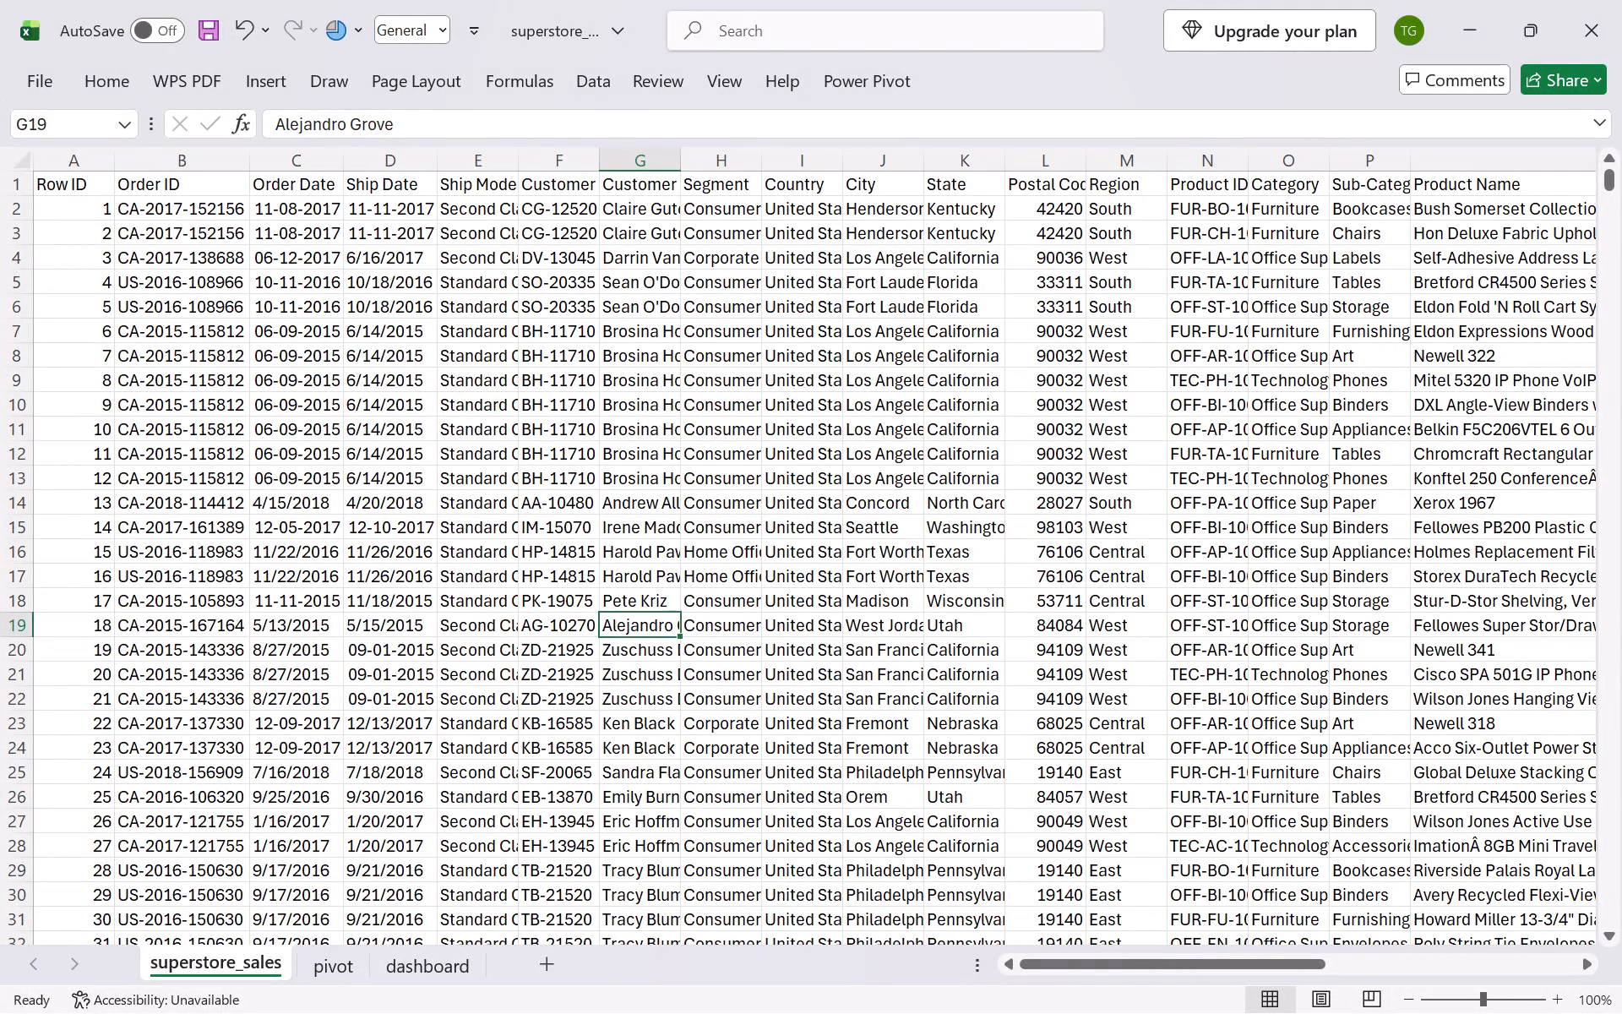
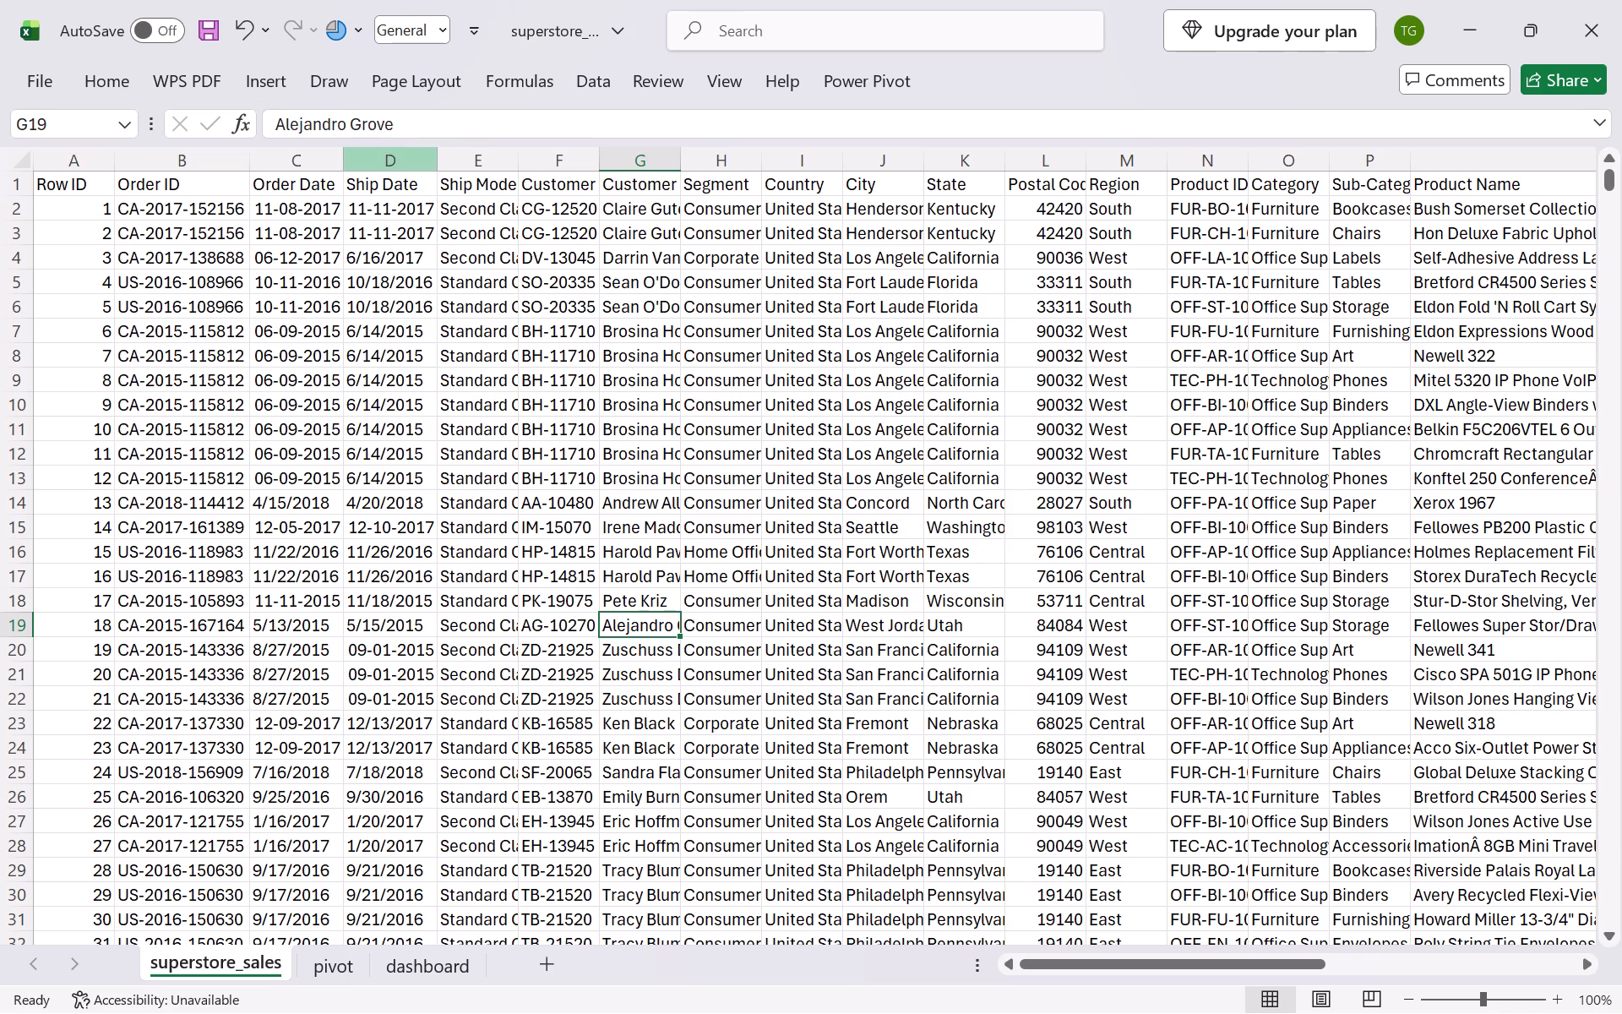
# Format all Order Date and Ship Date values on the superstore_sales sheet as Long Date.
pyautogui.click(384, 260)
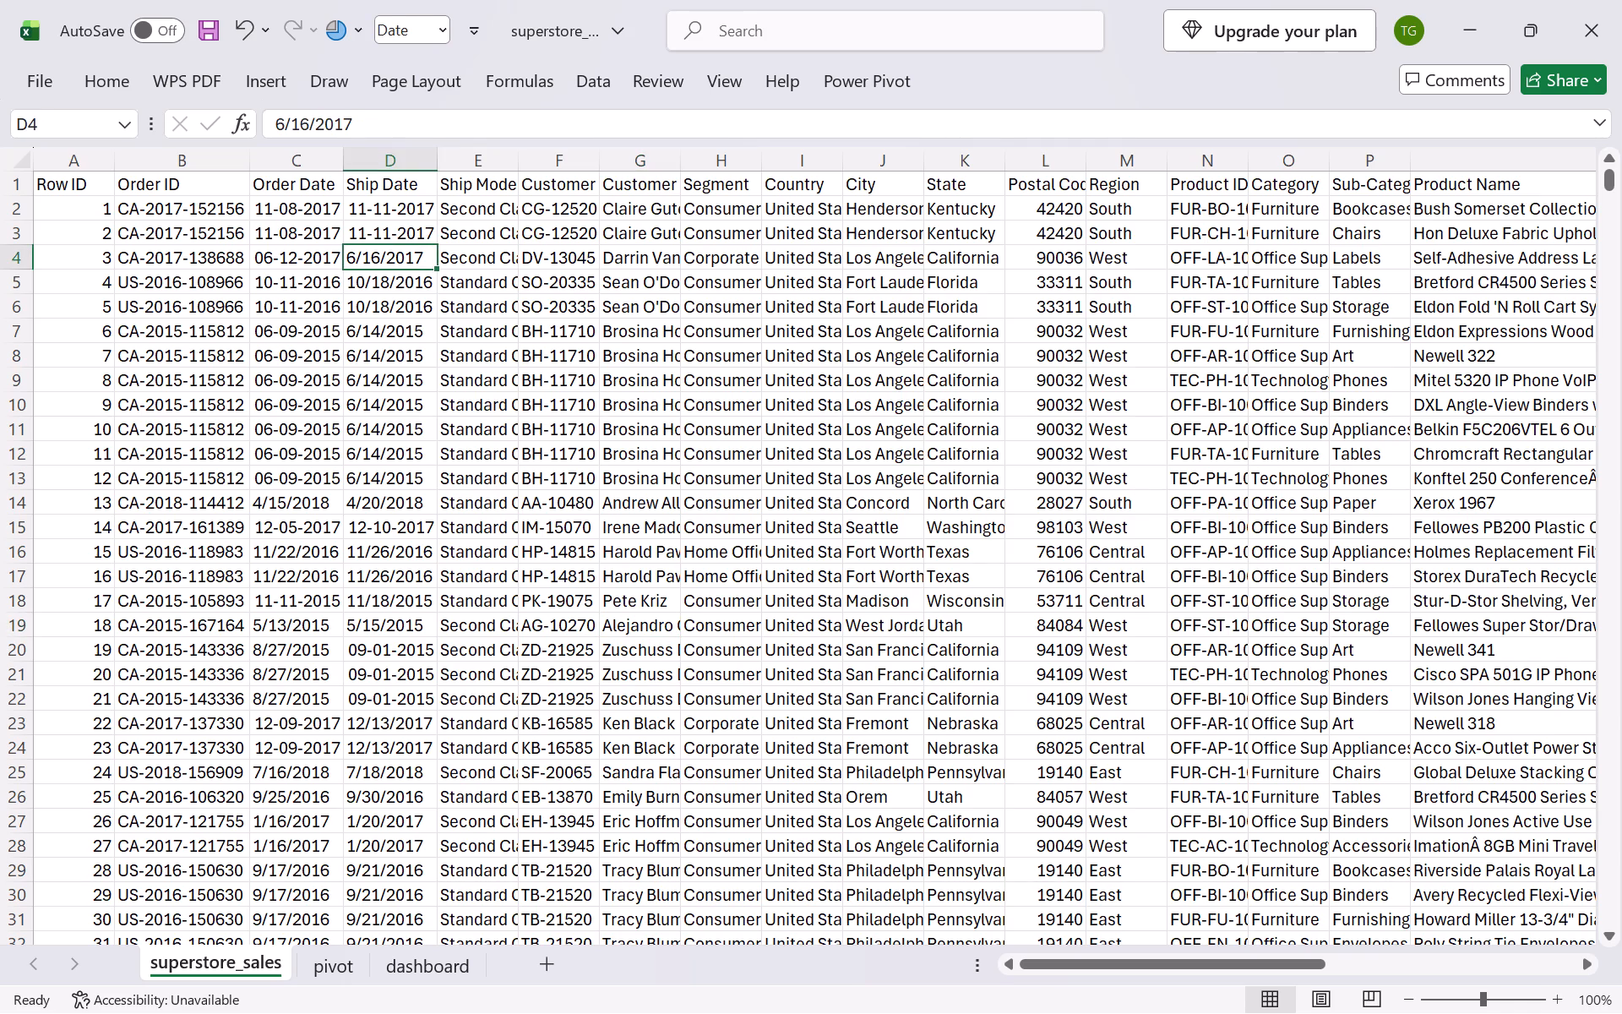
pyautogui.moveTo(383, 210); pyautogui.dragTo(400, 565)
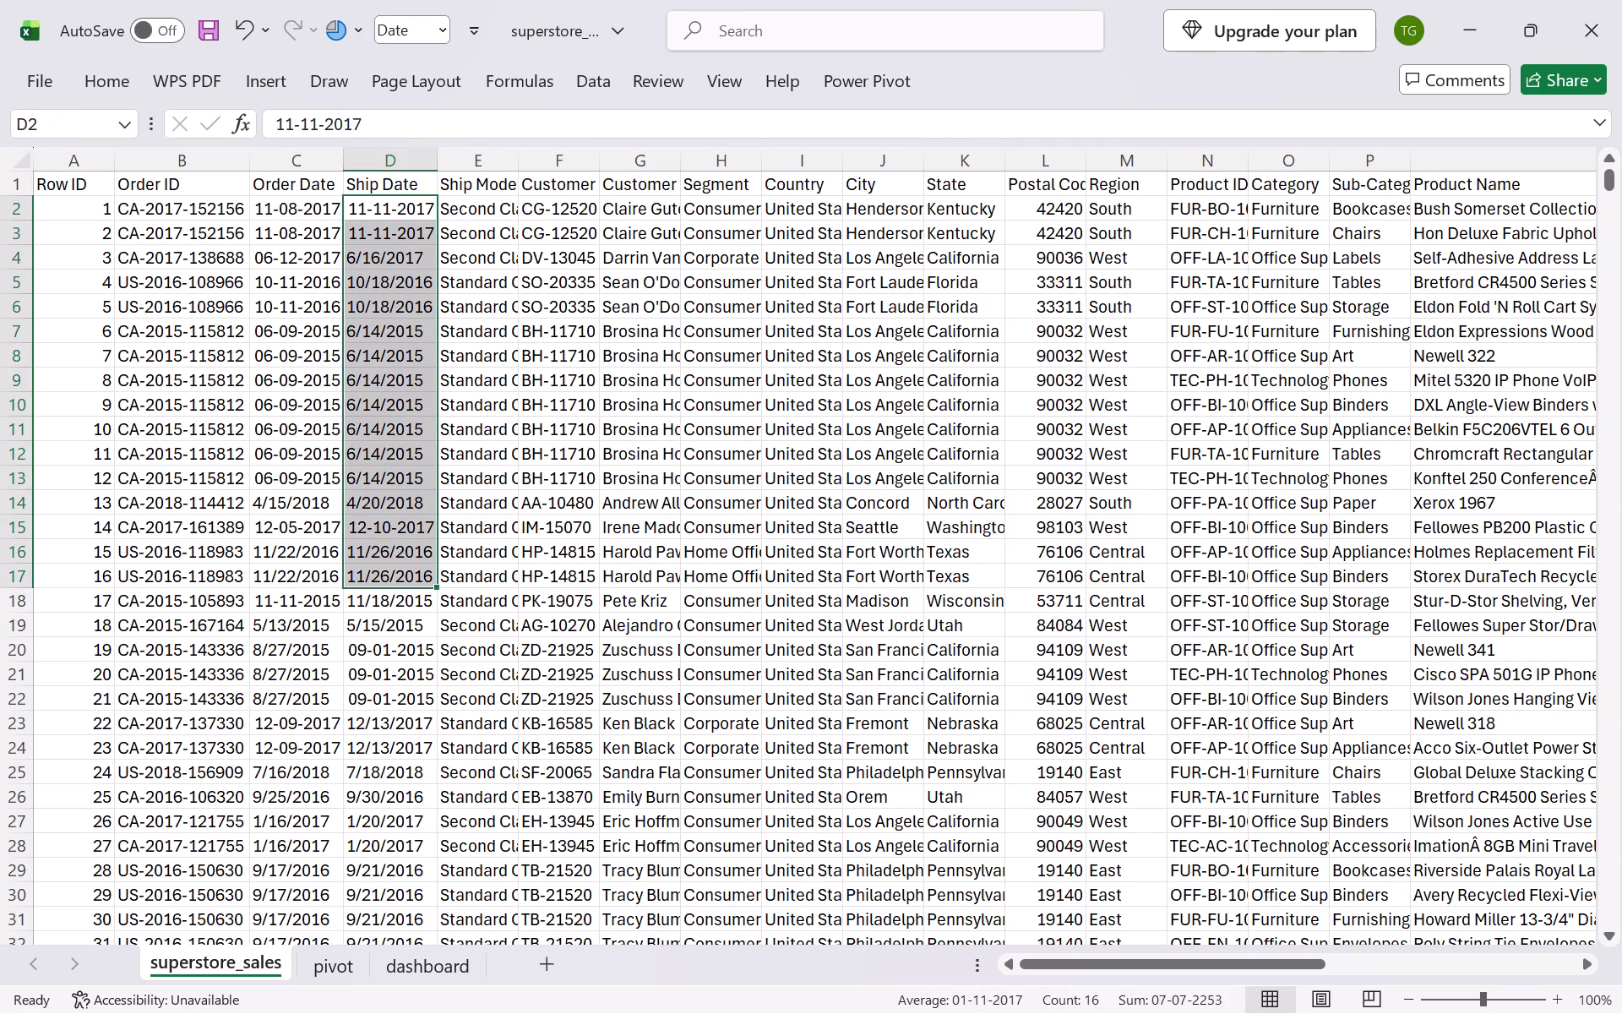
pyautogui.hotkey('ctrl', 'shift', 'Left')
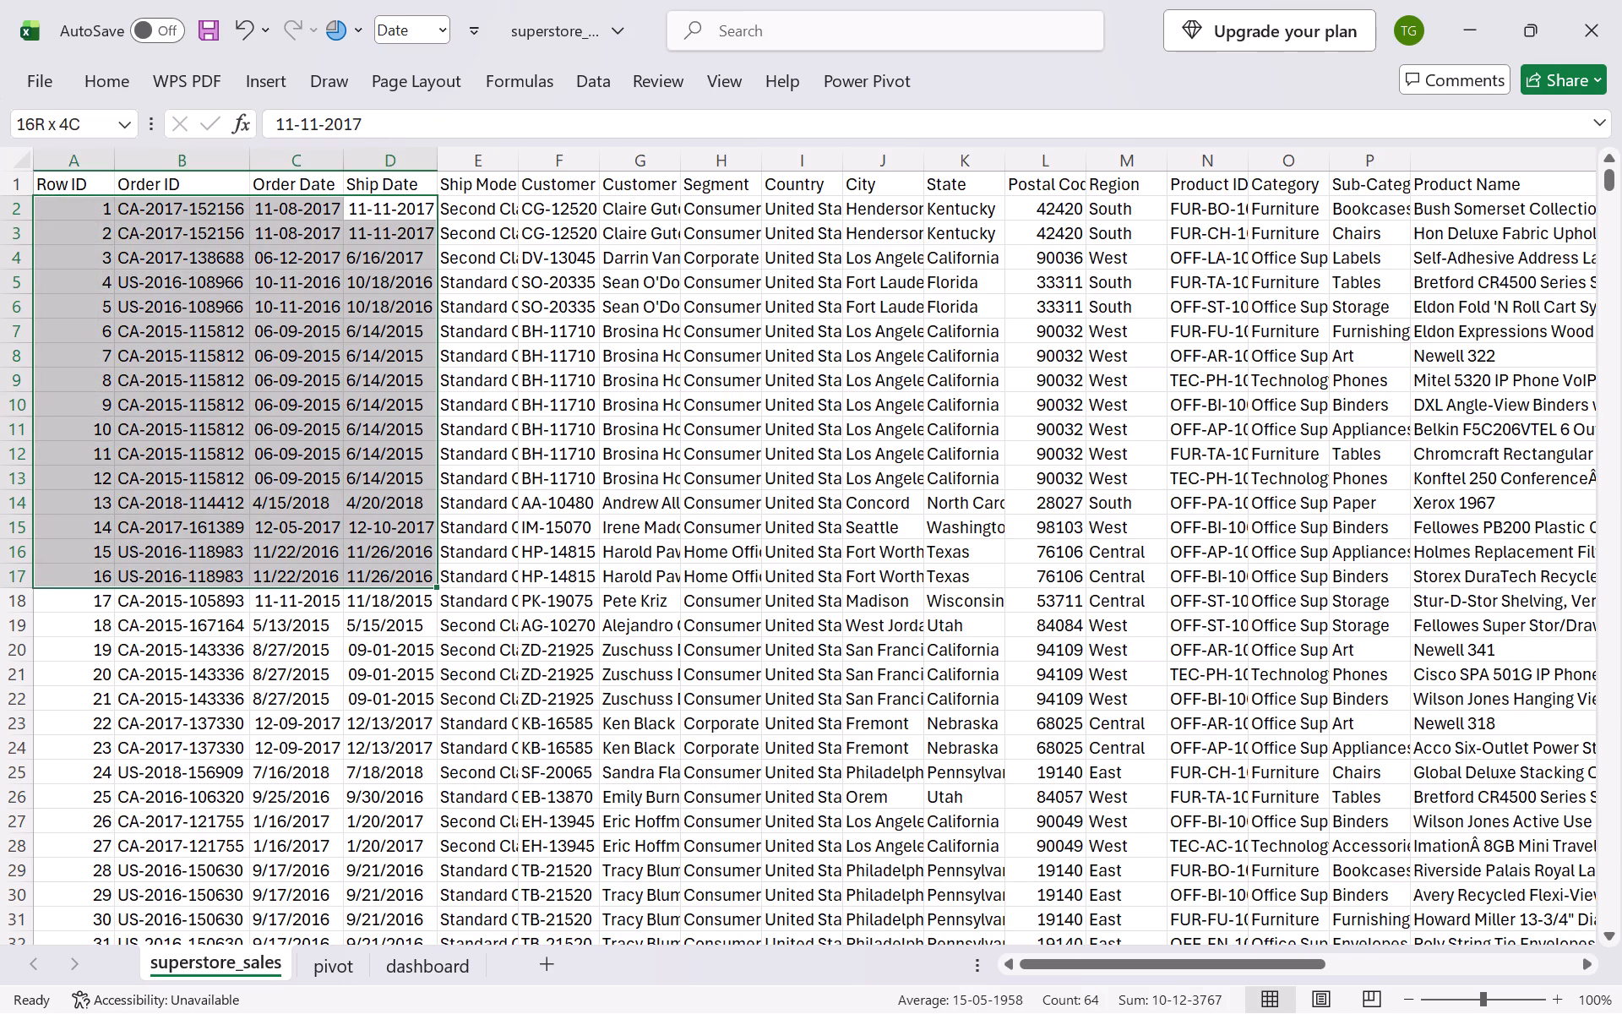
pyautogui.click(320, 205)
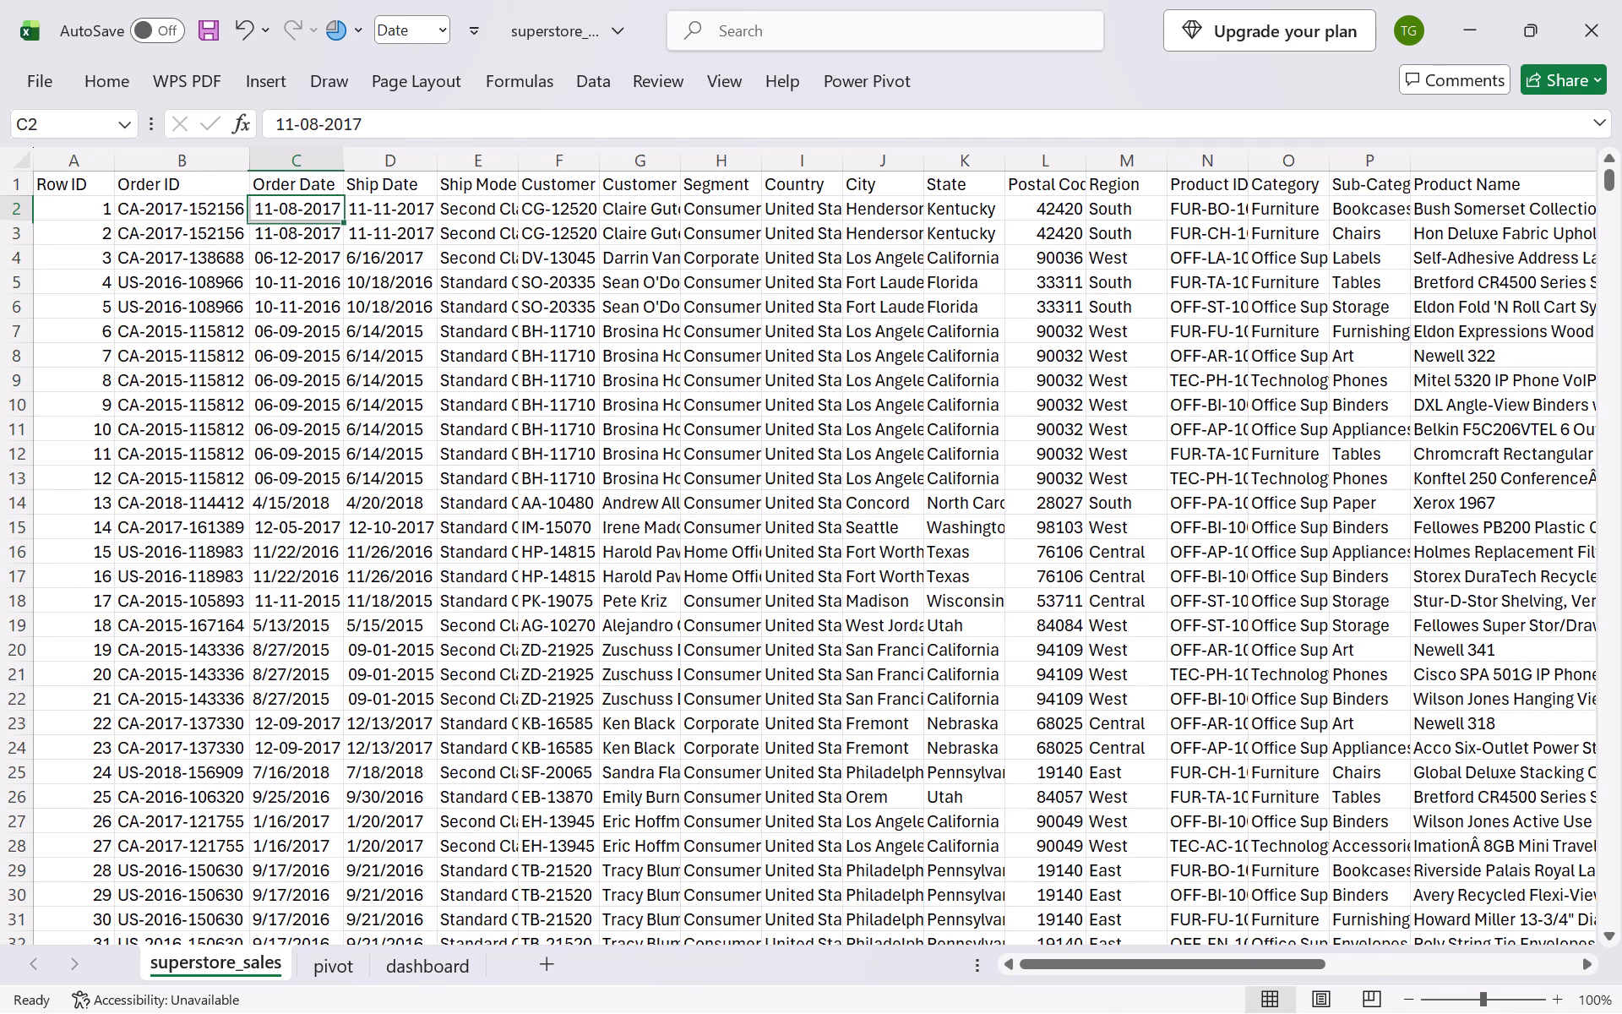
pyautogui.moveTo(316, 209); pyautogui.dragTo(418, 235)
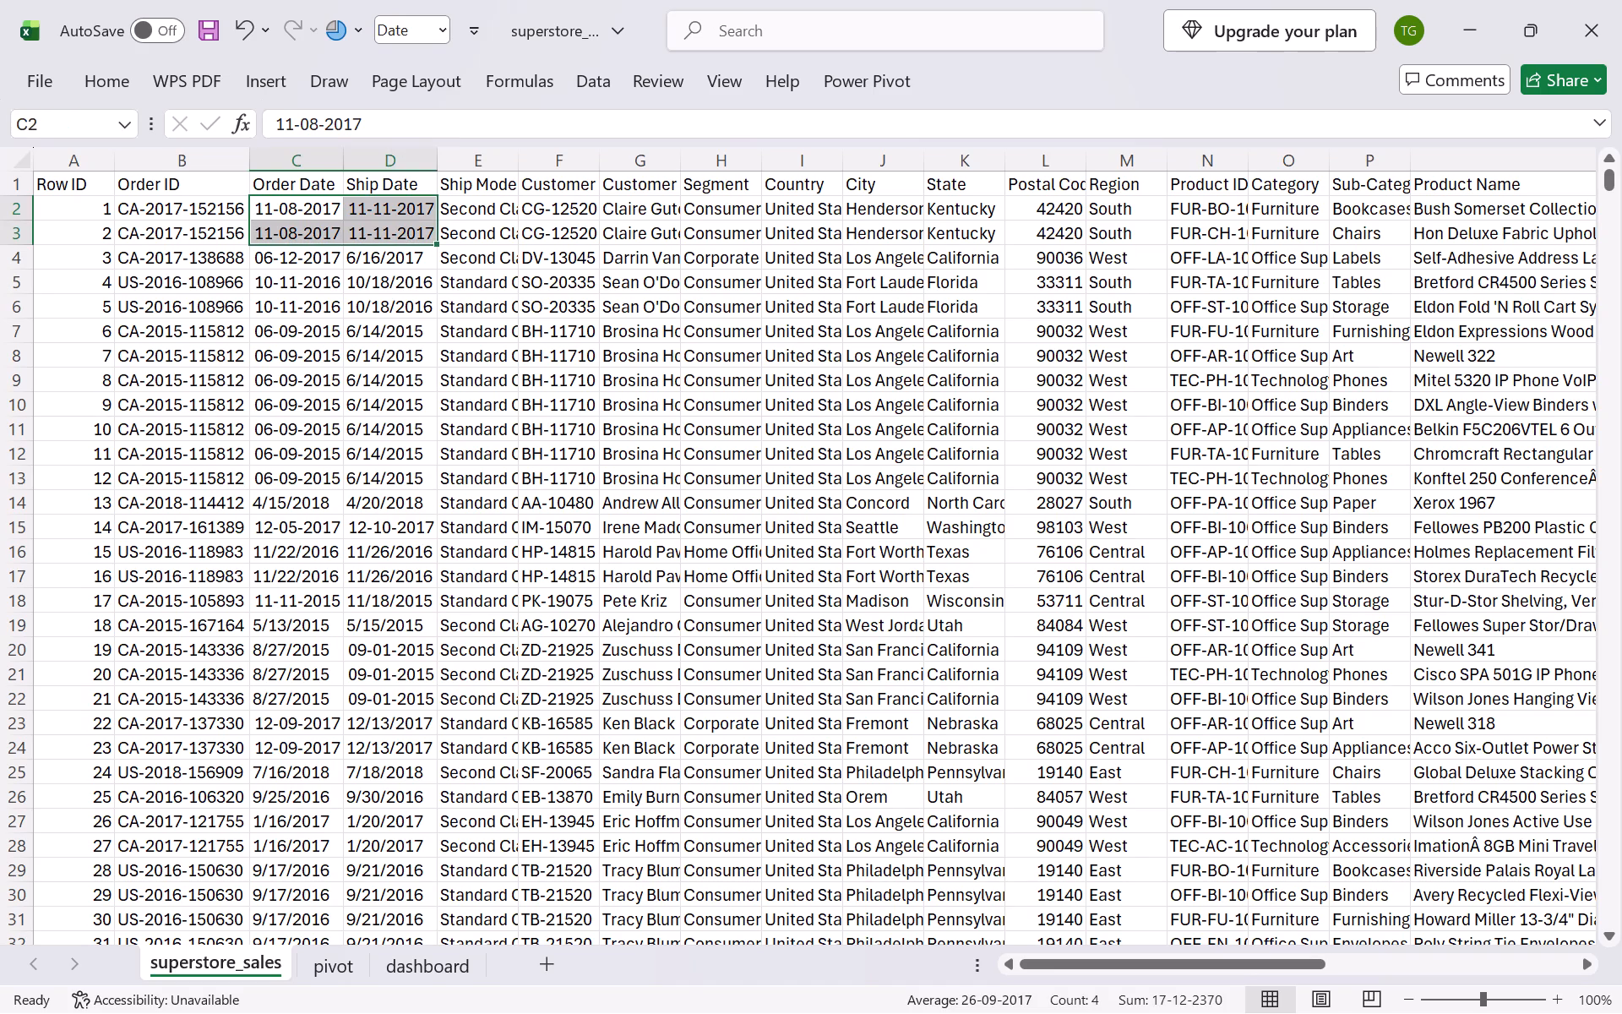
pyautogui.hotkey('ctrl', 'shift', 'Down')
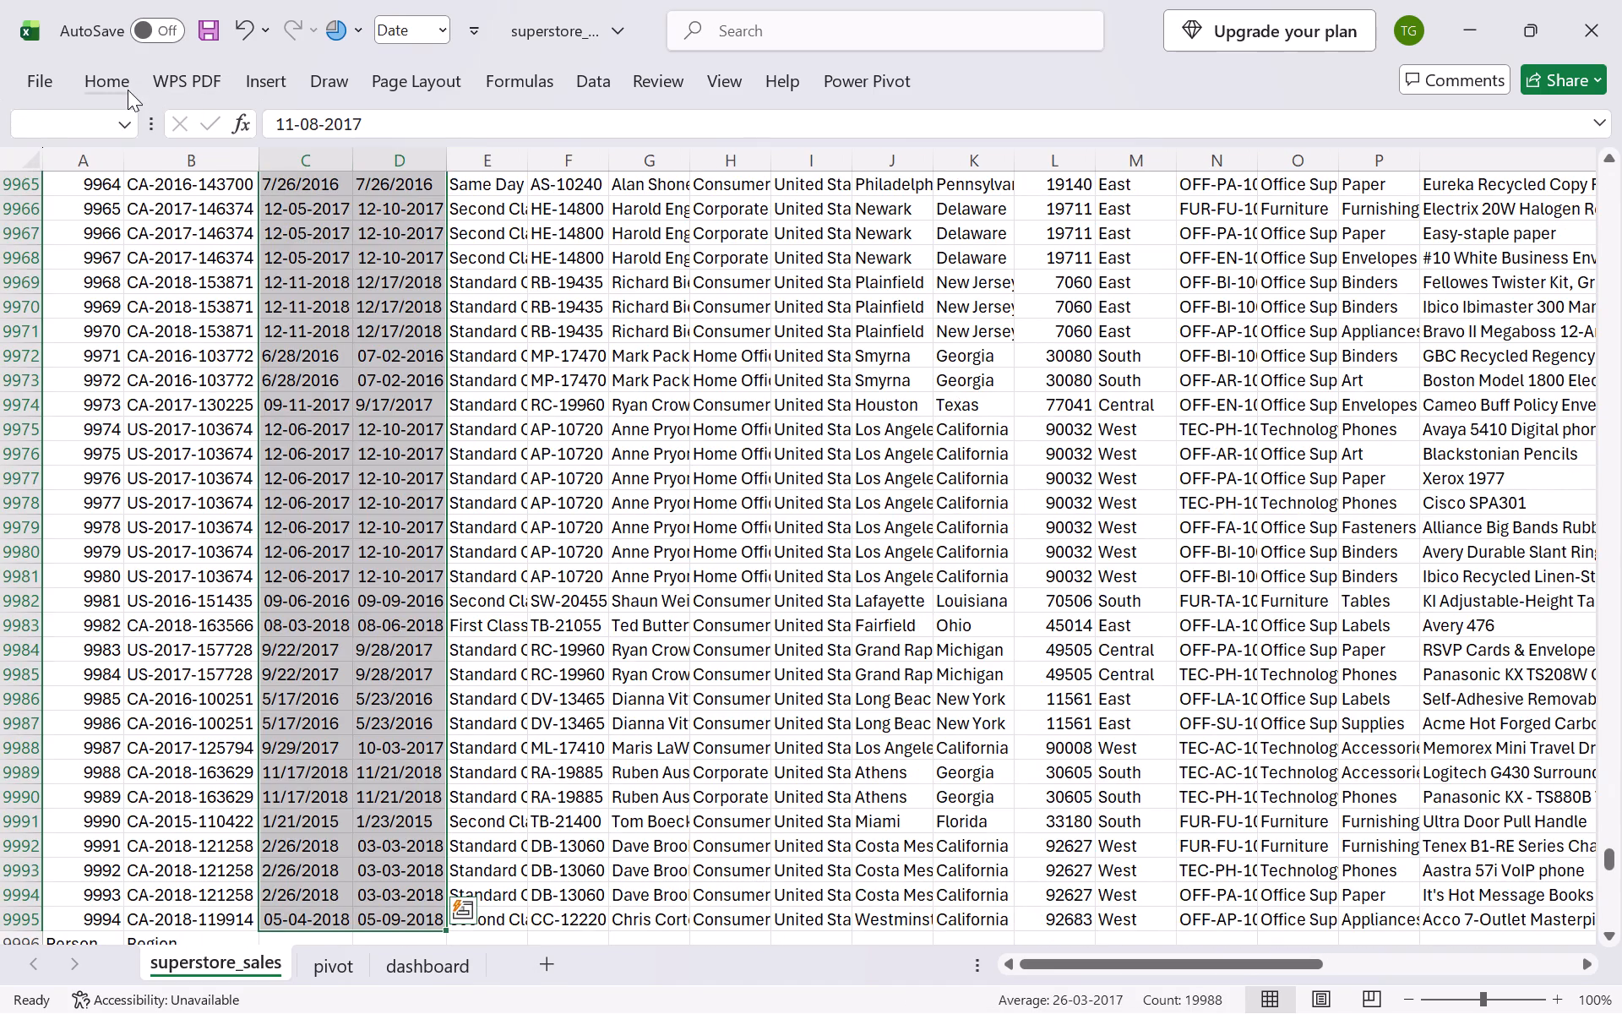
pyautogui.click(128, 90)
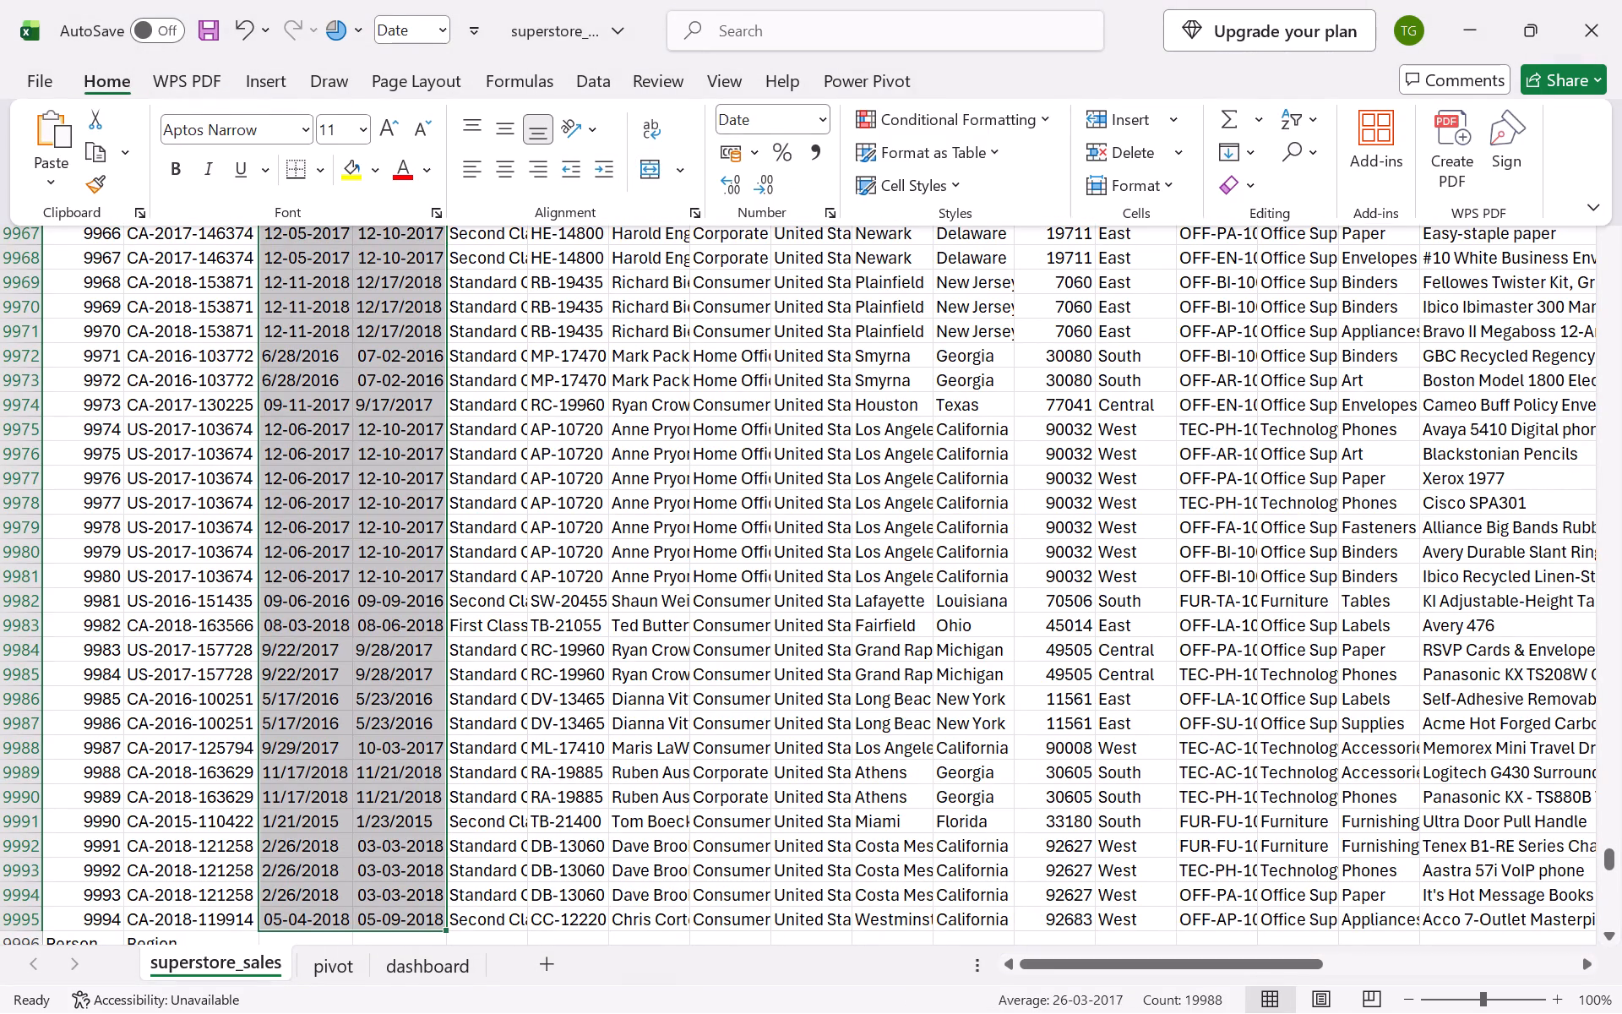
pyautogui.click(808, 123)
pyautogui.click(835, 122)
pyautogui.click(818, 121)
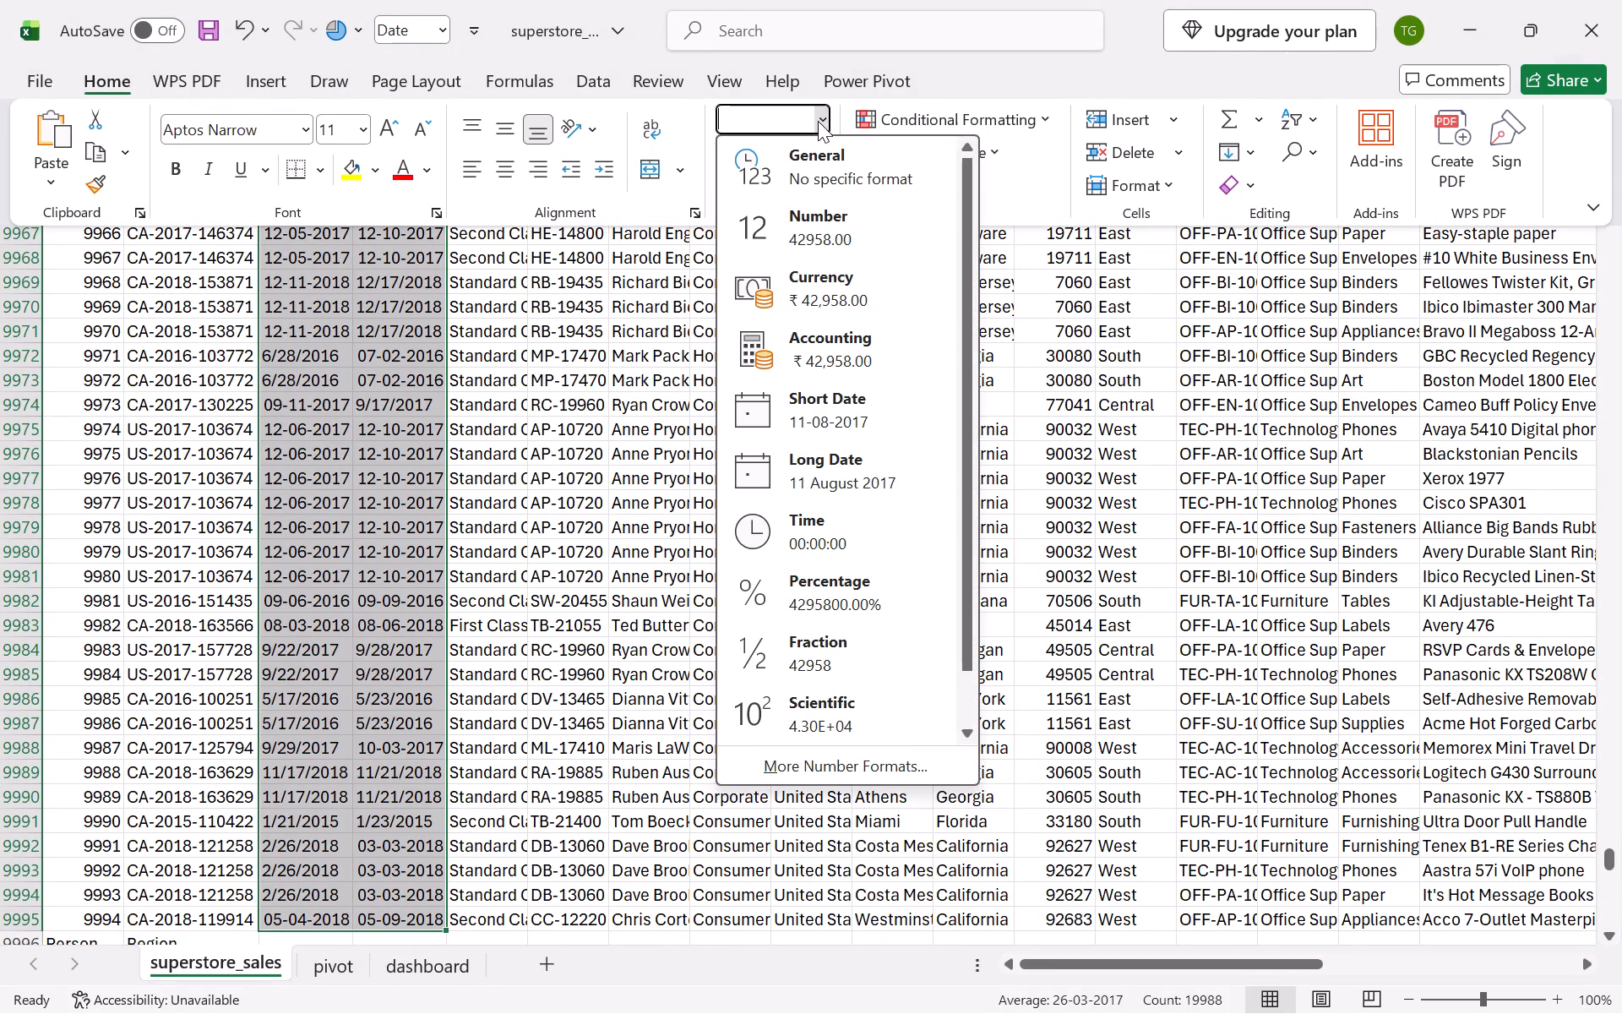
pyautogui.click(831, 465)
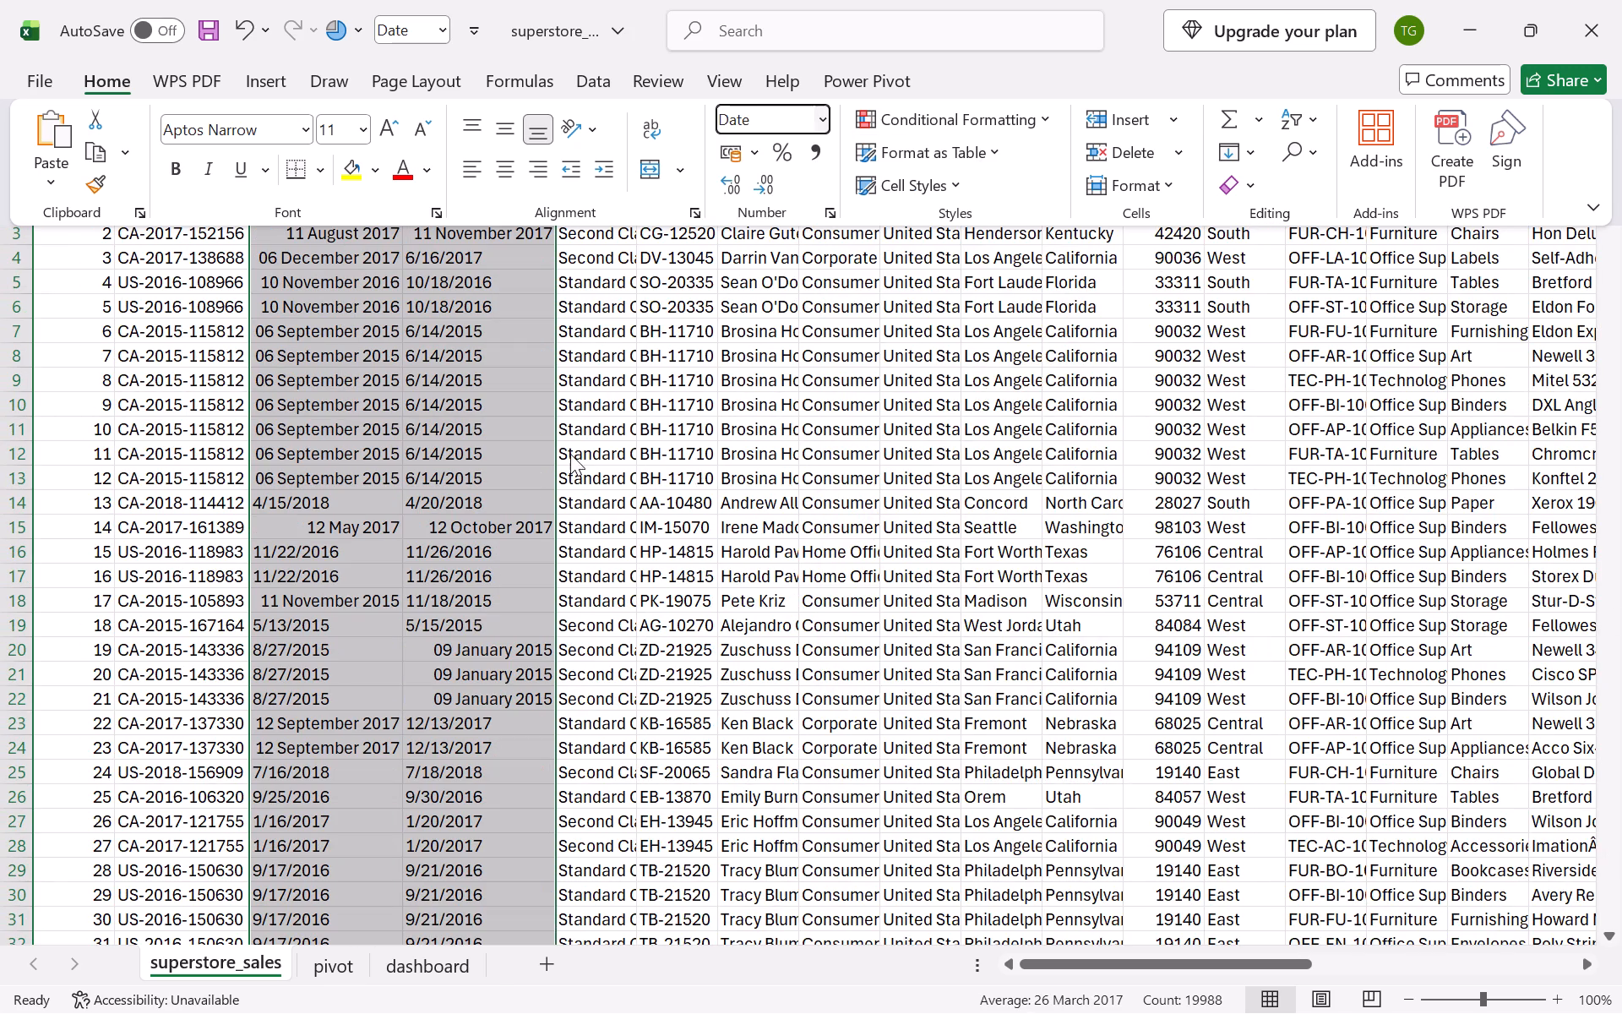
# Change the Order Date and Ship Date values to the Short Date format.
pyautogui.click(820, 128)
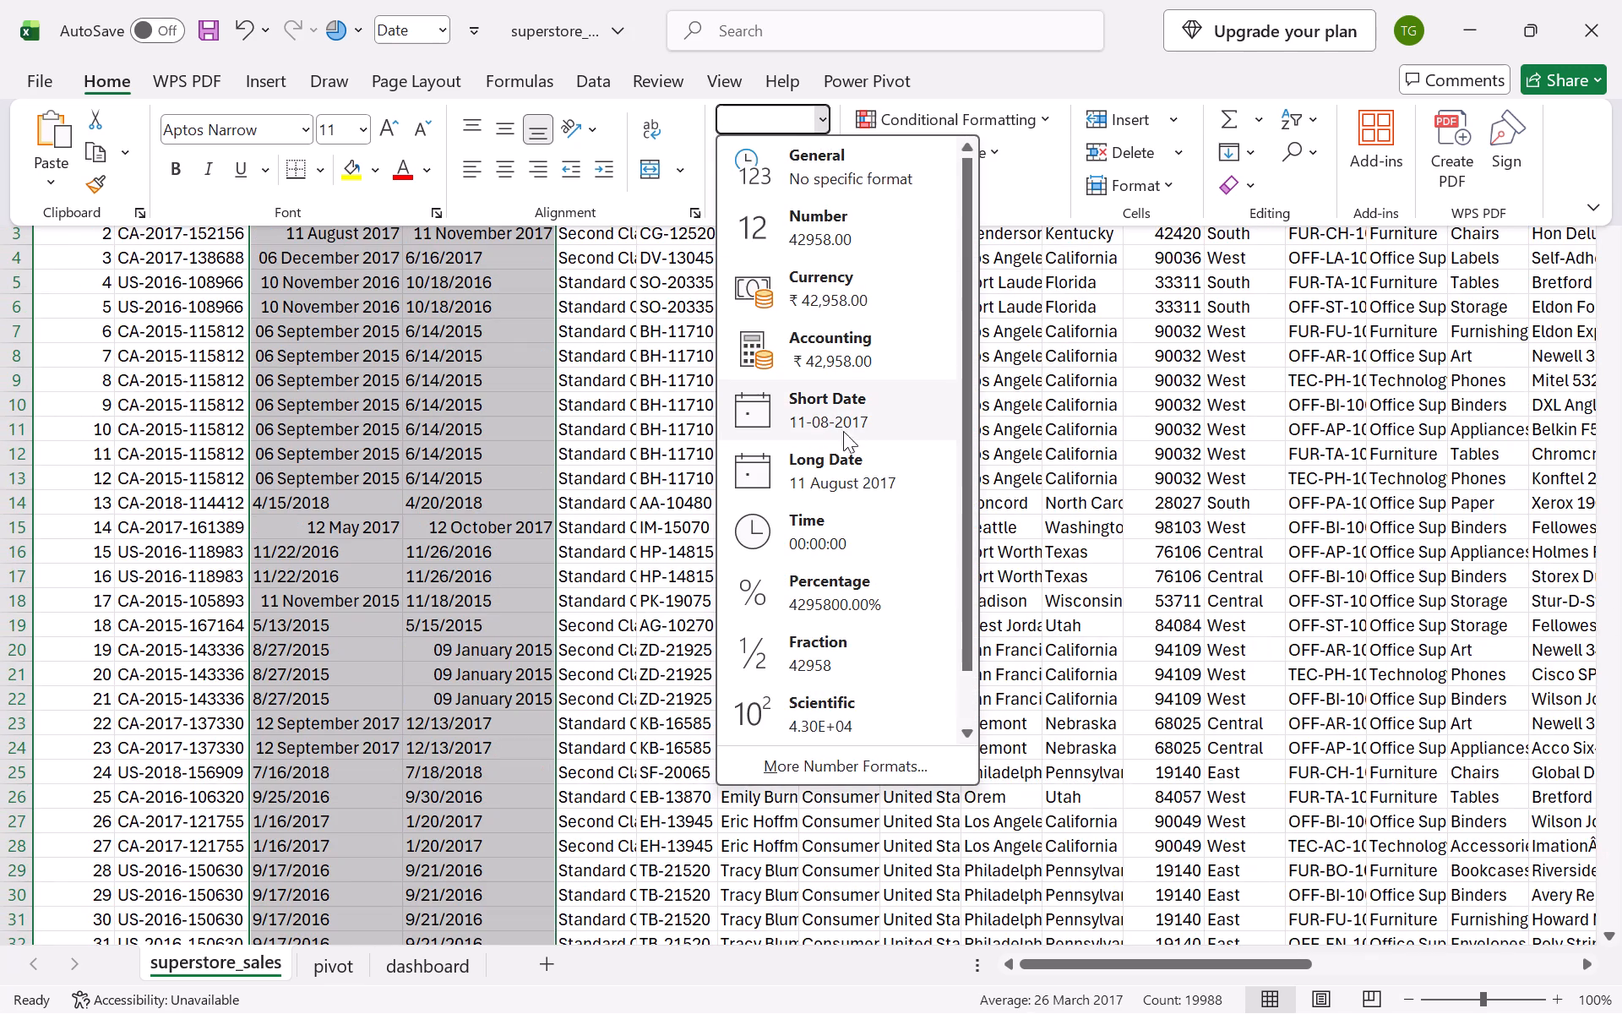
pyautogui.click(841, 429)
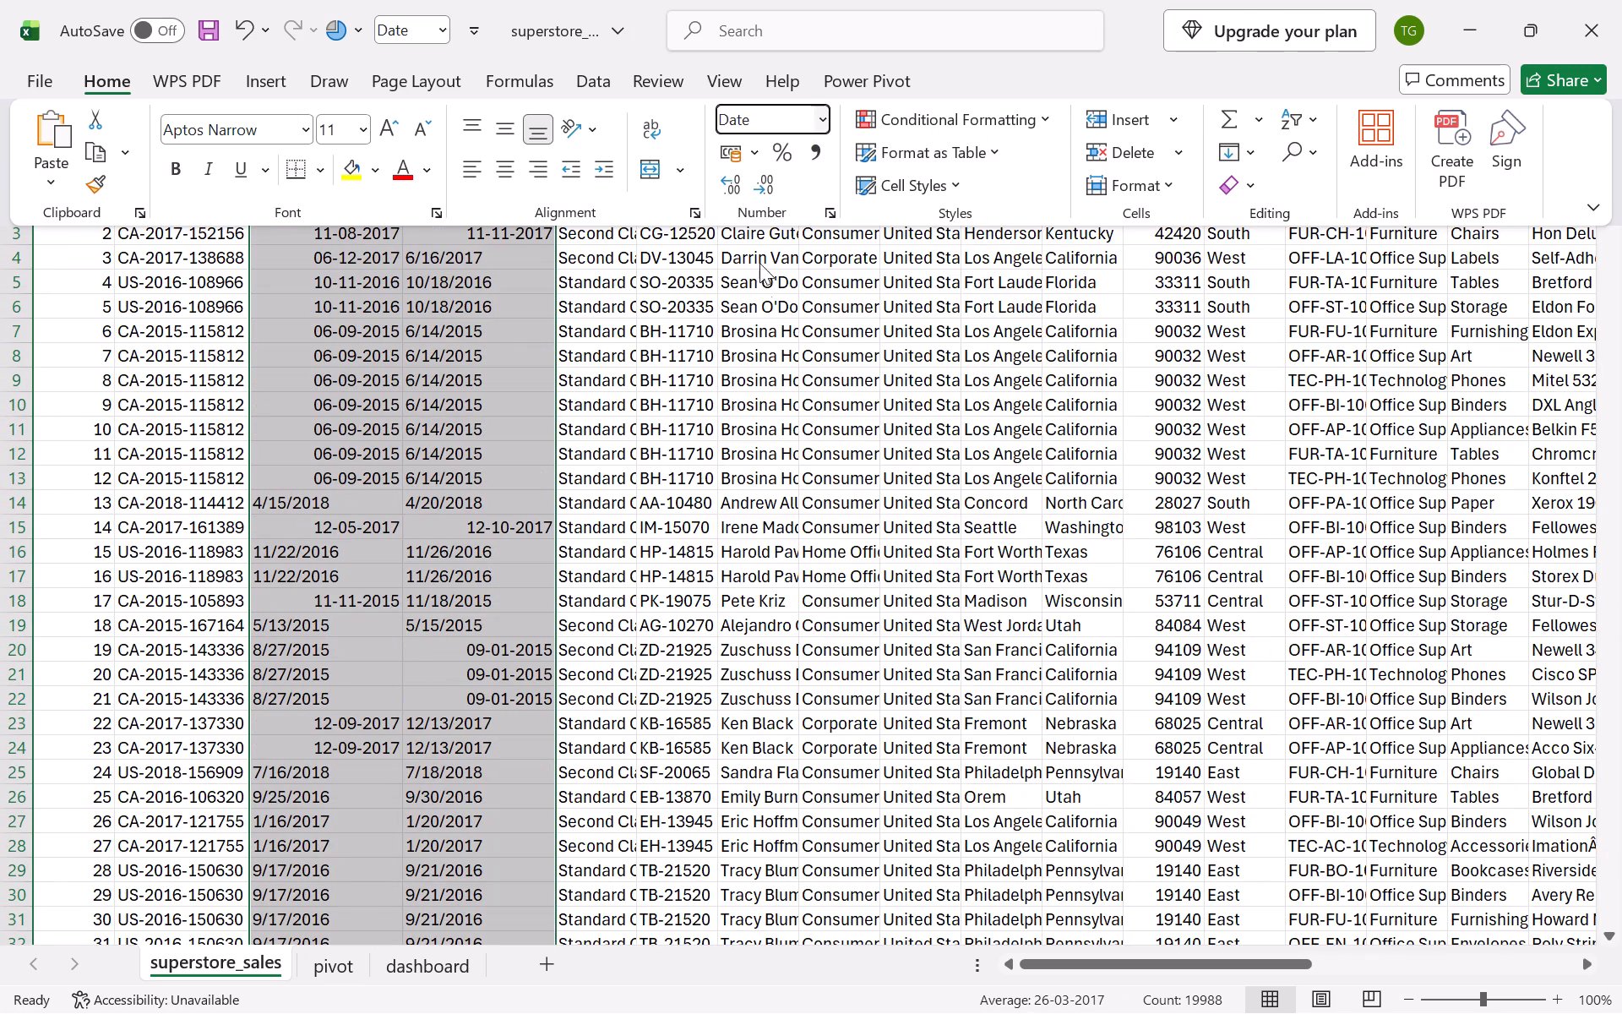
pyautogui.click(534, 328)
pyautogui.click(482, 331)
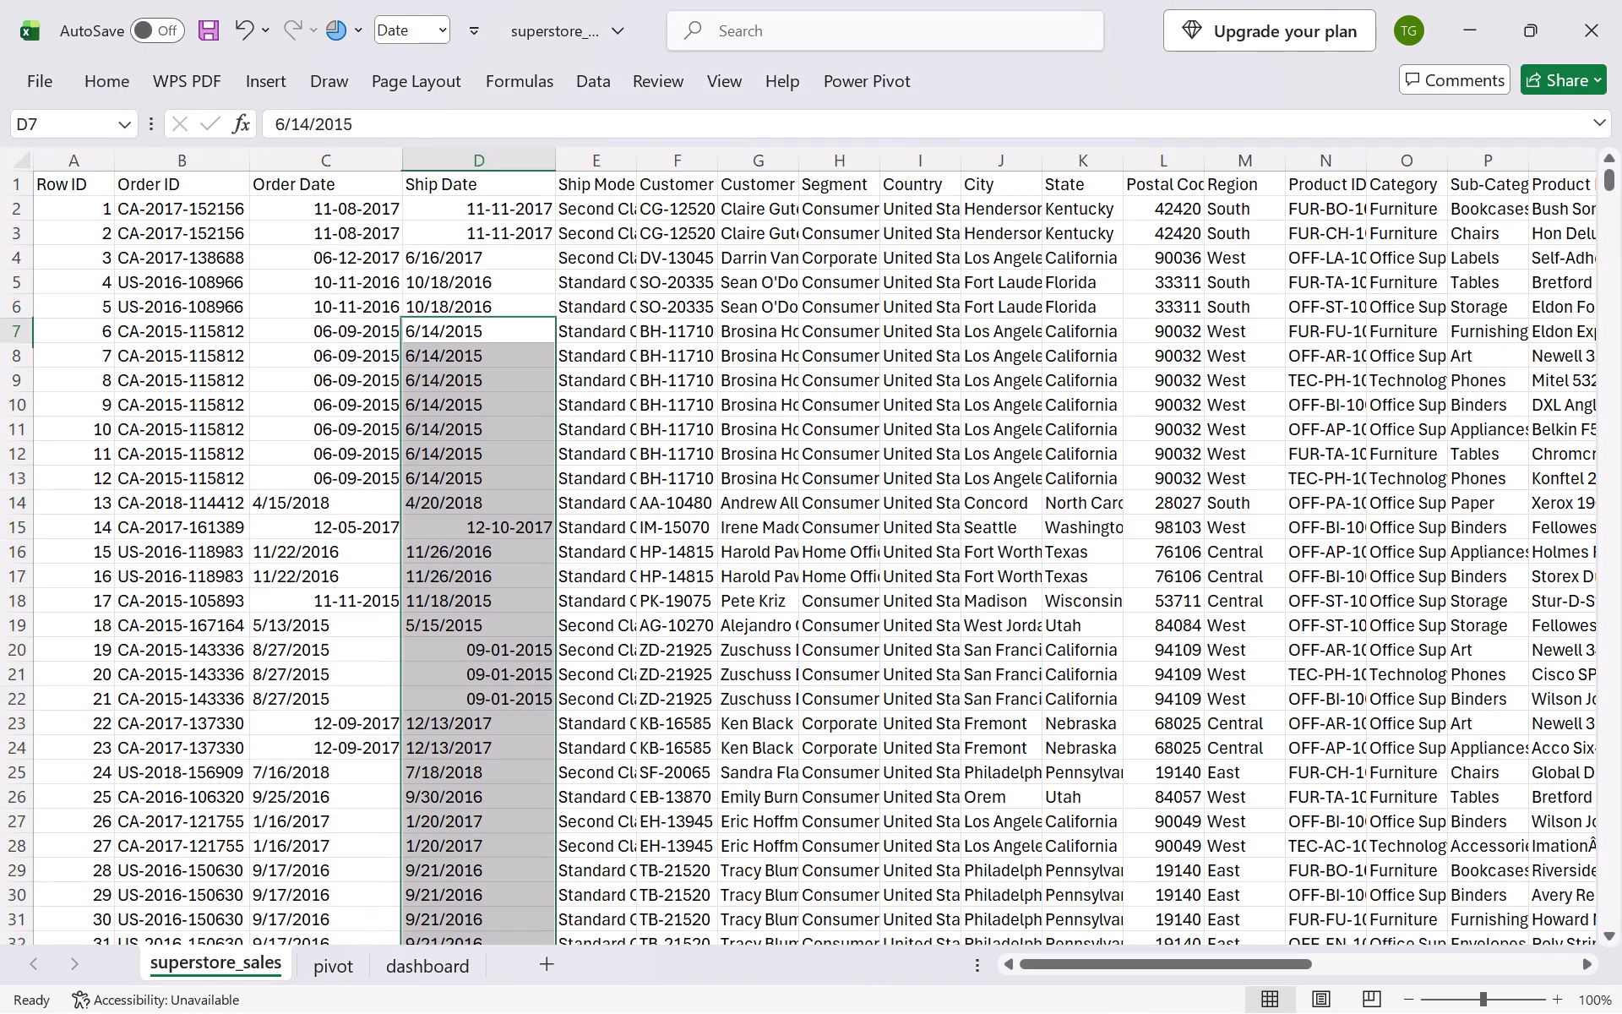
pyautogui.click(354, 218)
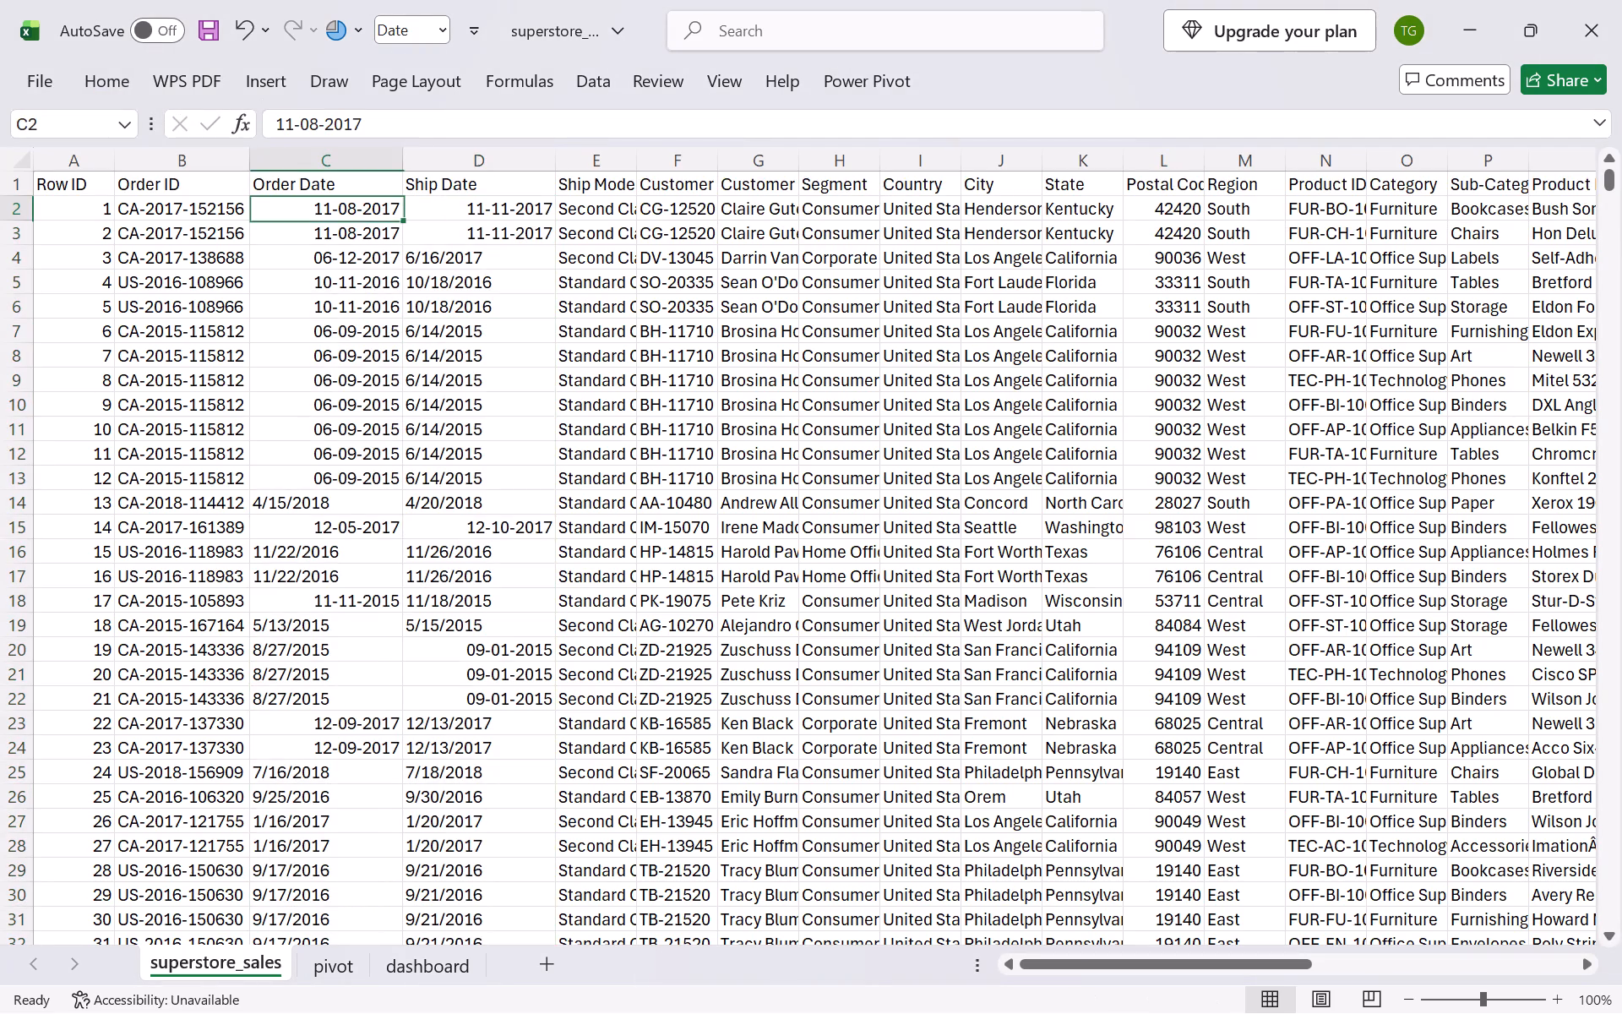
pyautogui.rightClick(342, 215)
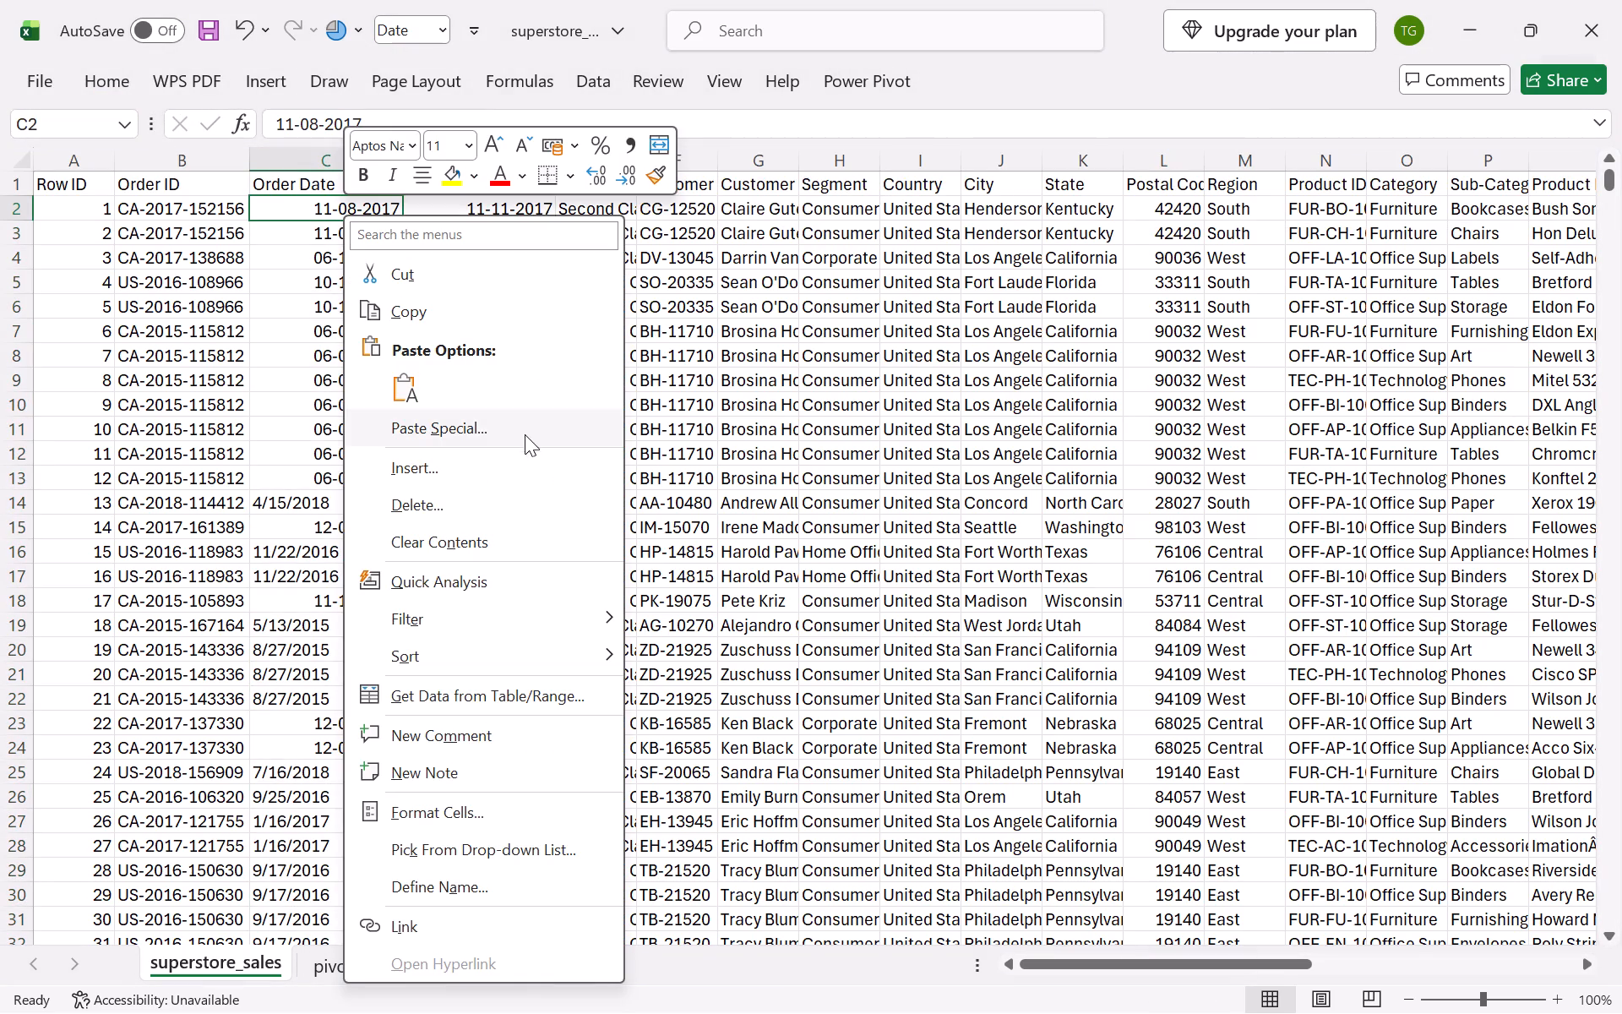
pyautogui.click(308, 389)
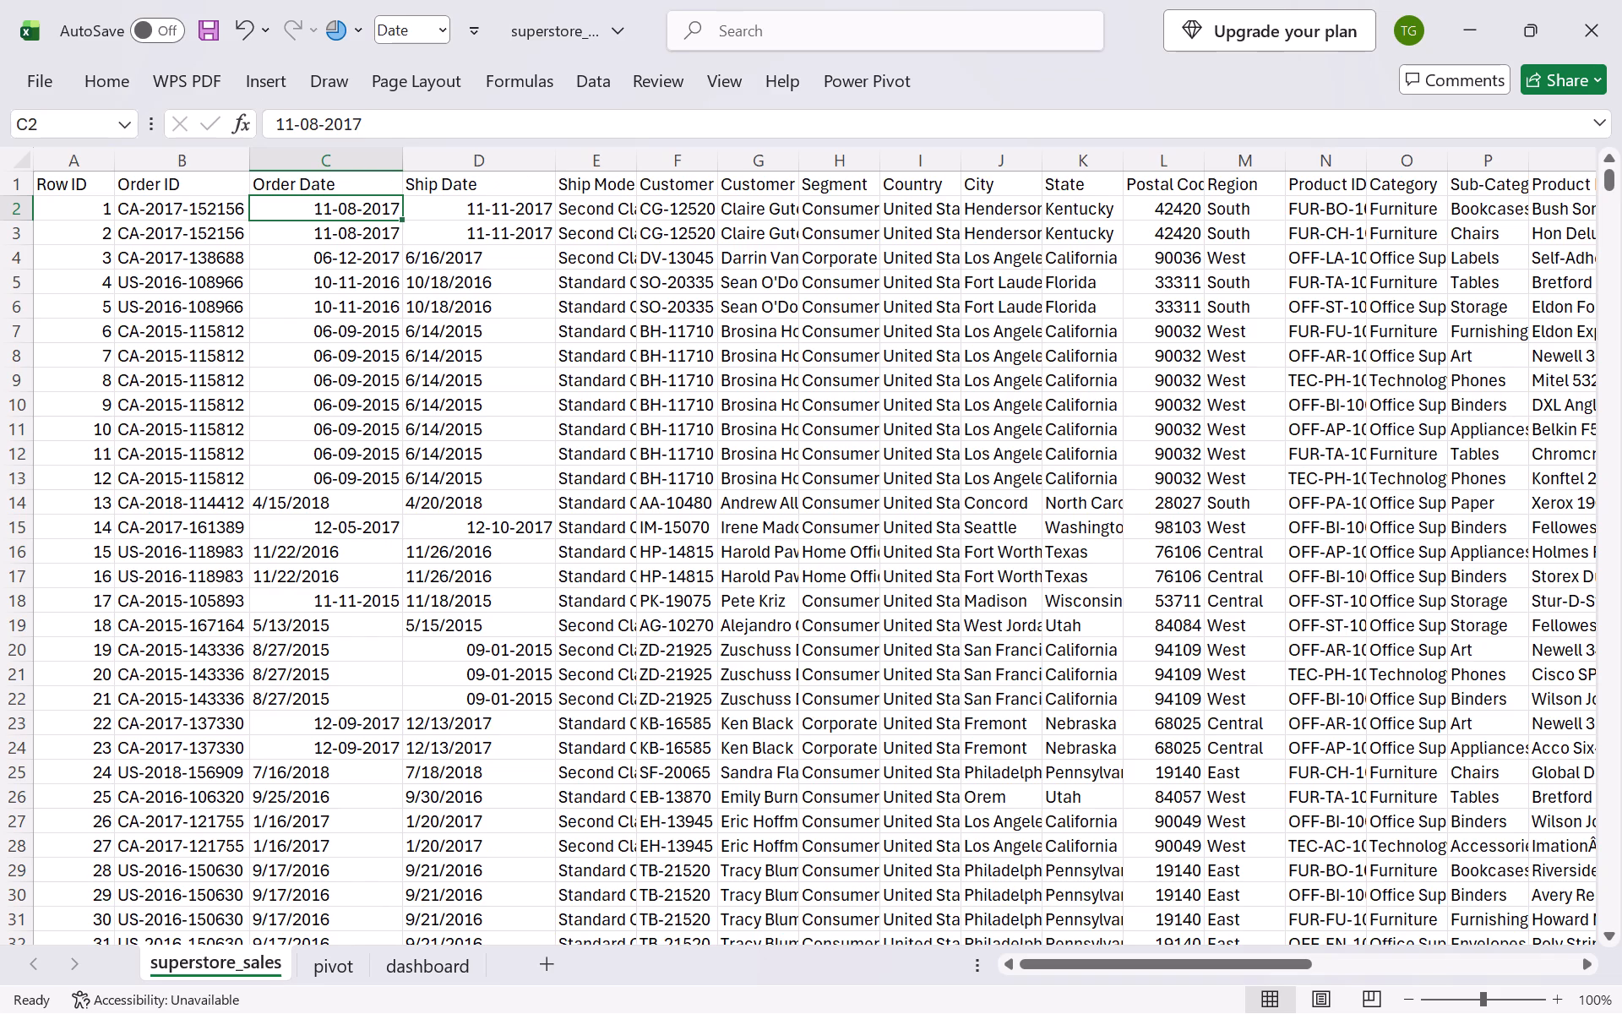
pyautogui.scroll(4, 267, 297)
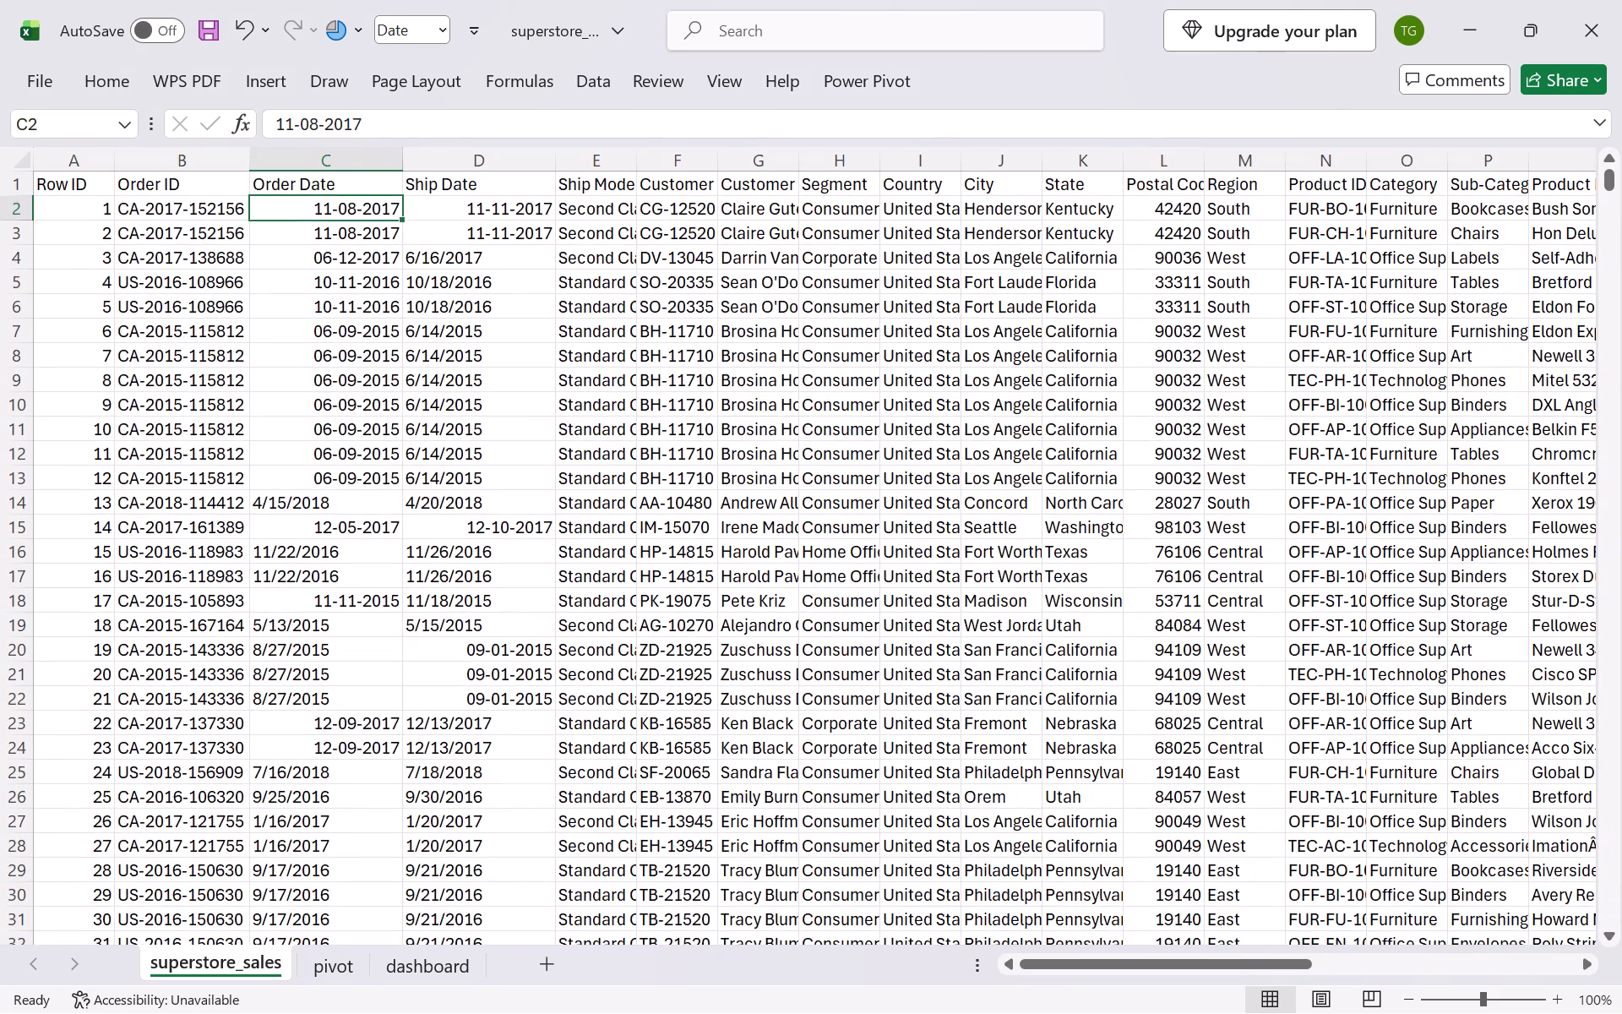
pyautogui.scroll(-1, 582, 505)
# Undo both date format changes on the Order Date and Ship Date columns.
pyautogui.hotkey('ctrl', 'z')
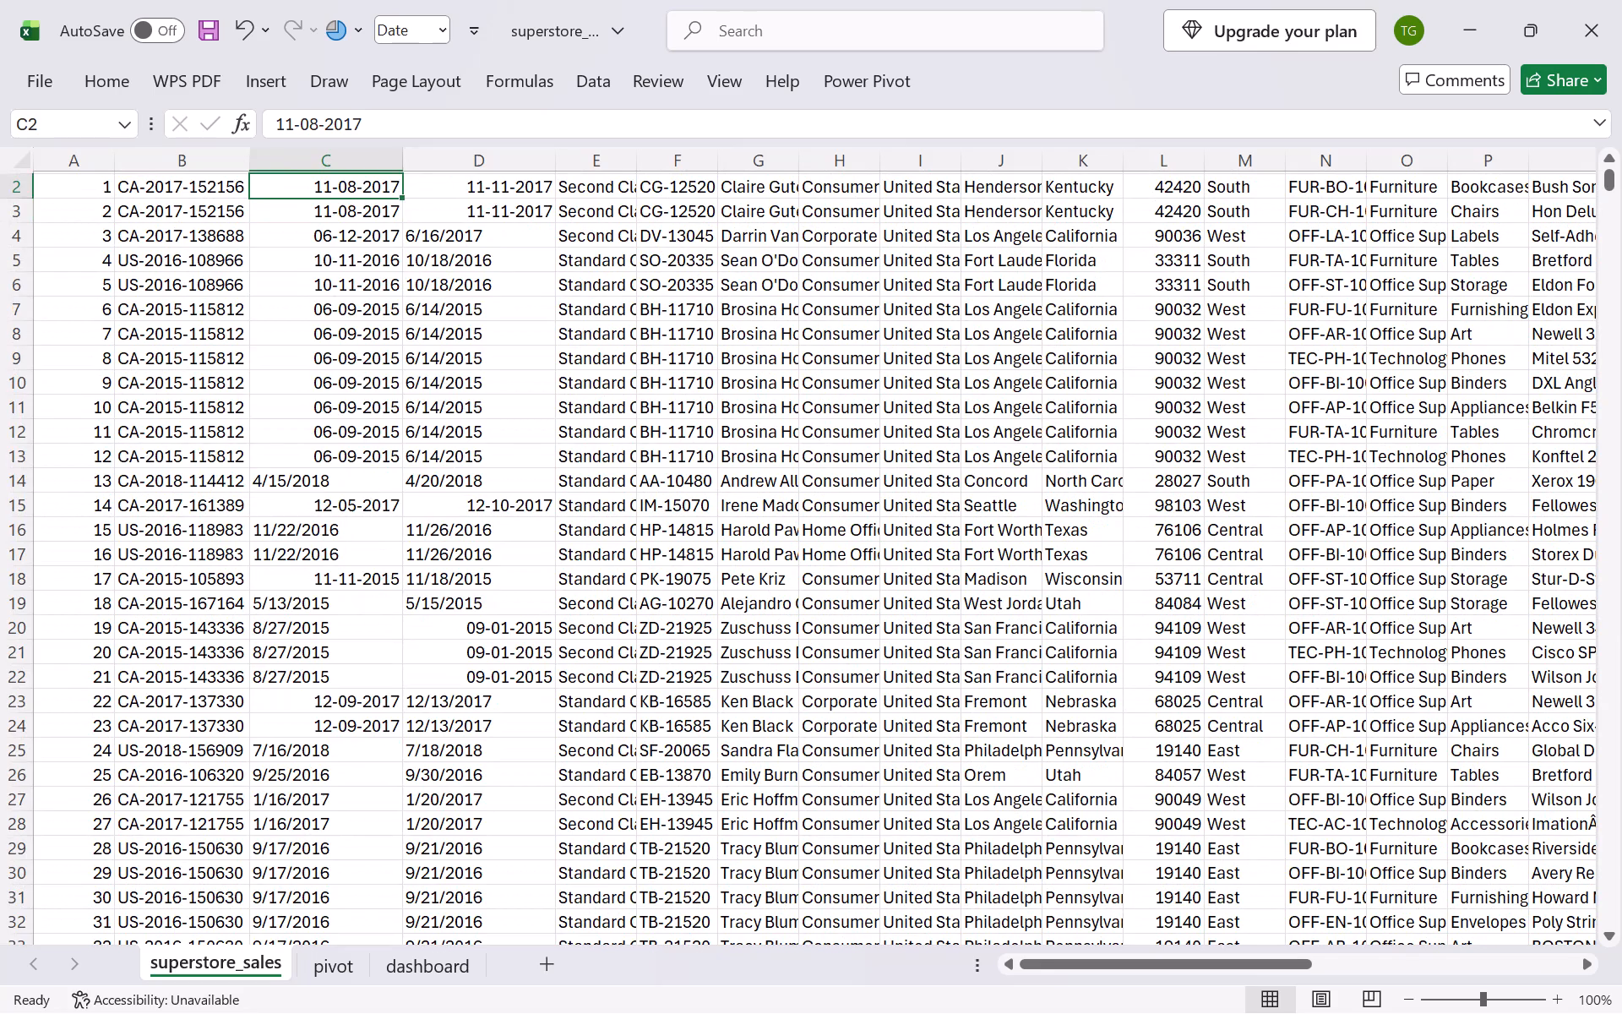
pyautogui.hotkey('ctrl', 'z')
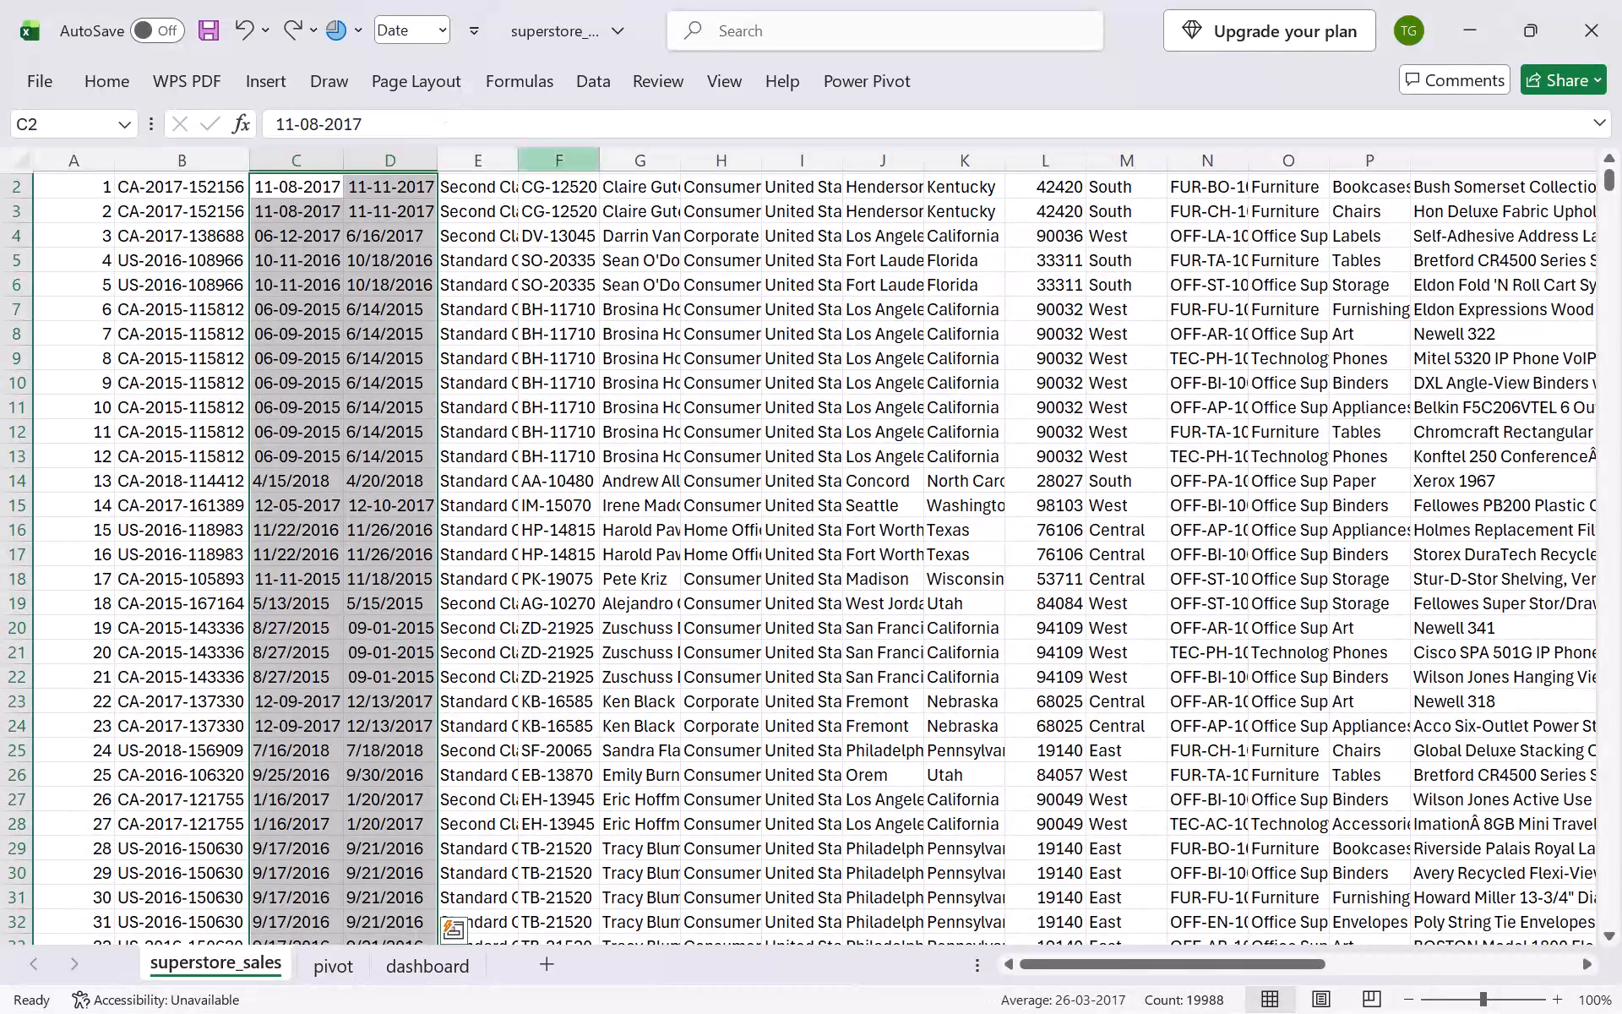
# Widen the Ship Mode, Customer ID, Customer Name, Country and City columns to fit their full contents.
pyautogui.click(548, 279)
pyautogui.doubleClick(514, 152)
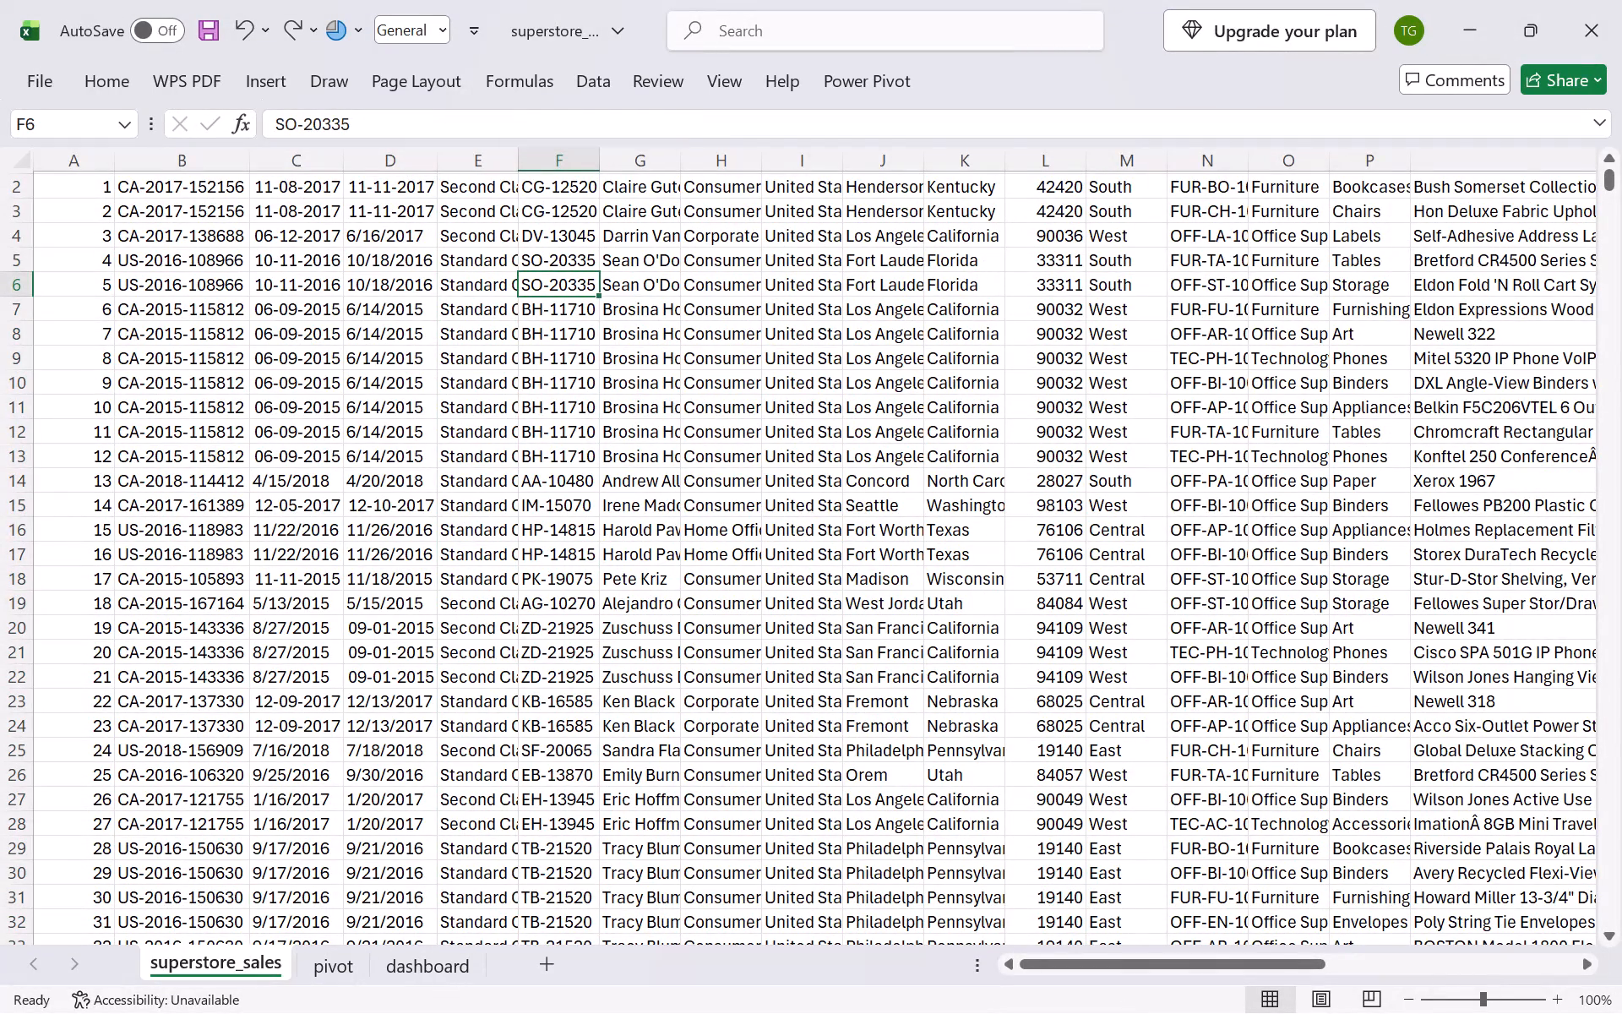
pyautogui.moveTo(644, 179); pyautogui.dragTo(644, 166)
pyautogui.doubleClick(644, 166)
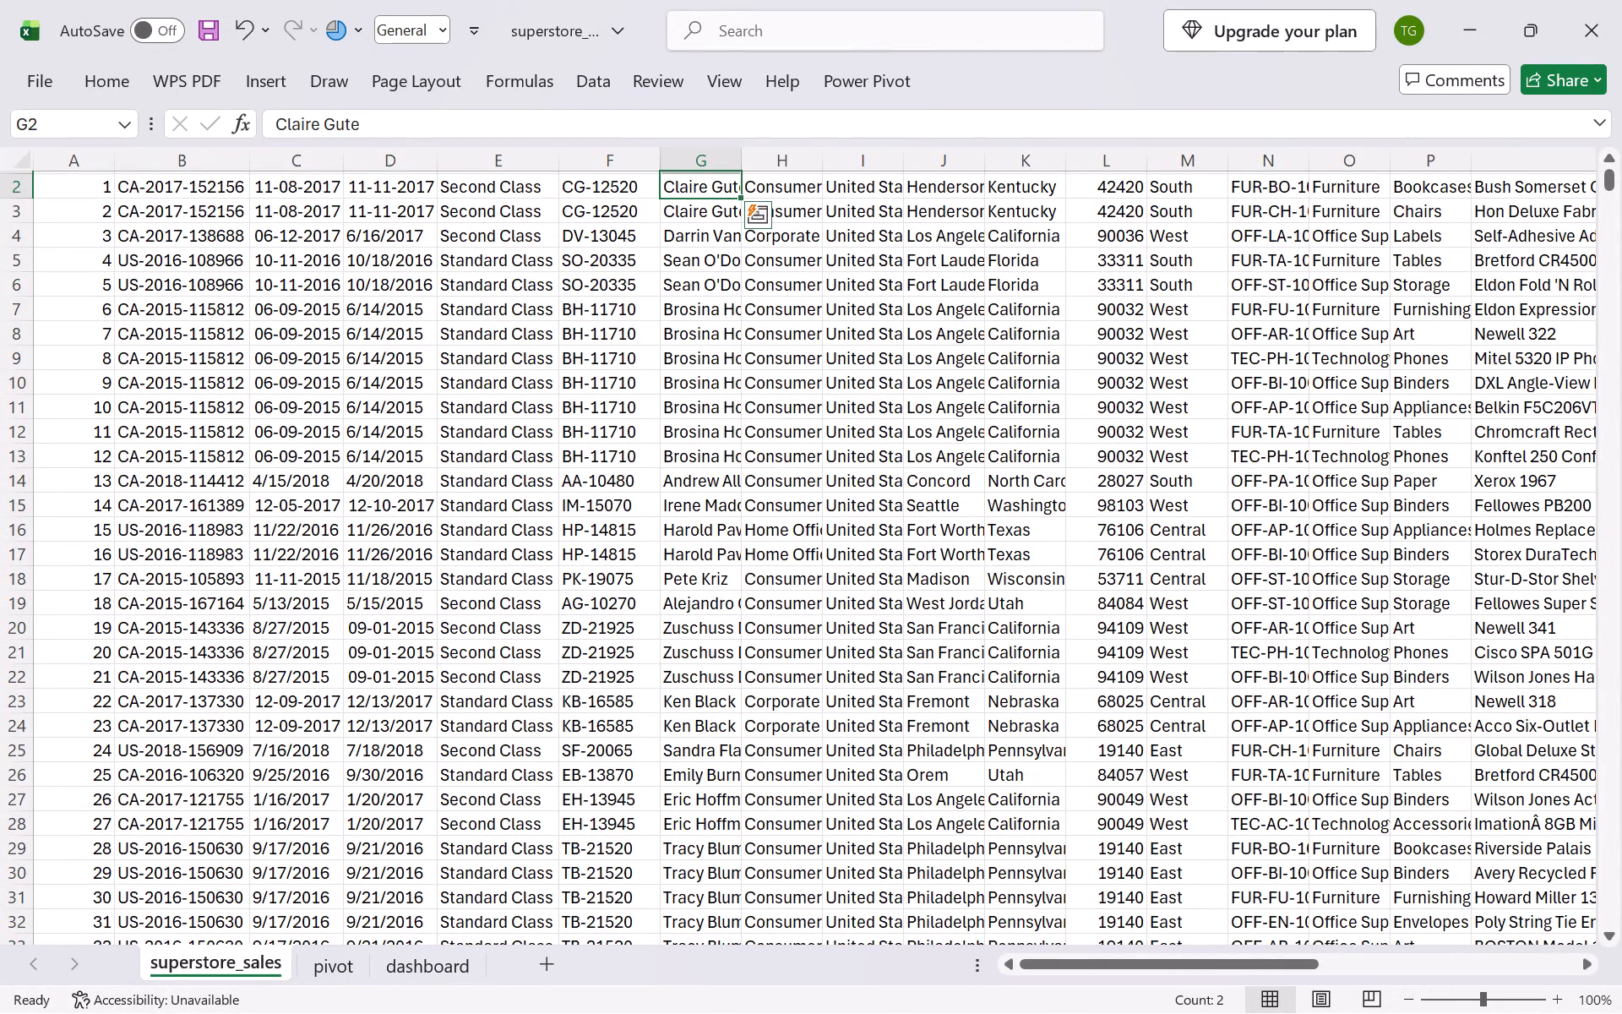
pyautogui.doubleClick(742, 167)
pyautogui.scroll(1, 751, 319)
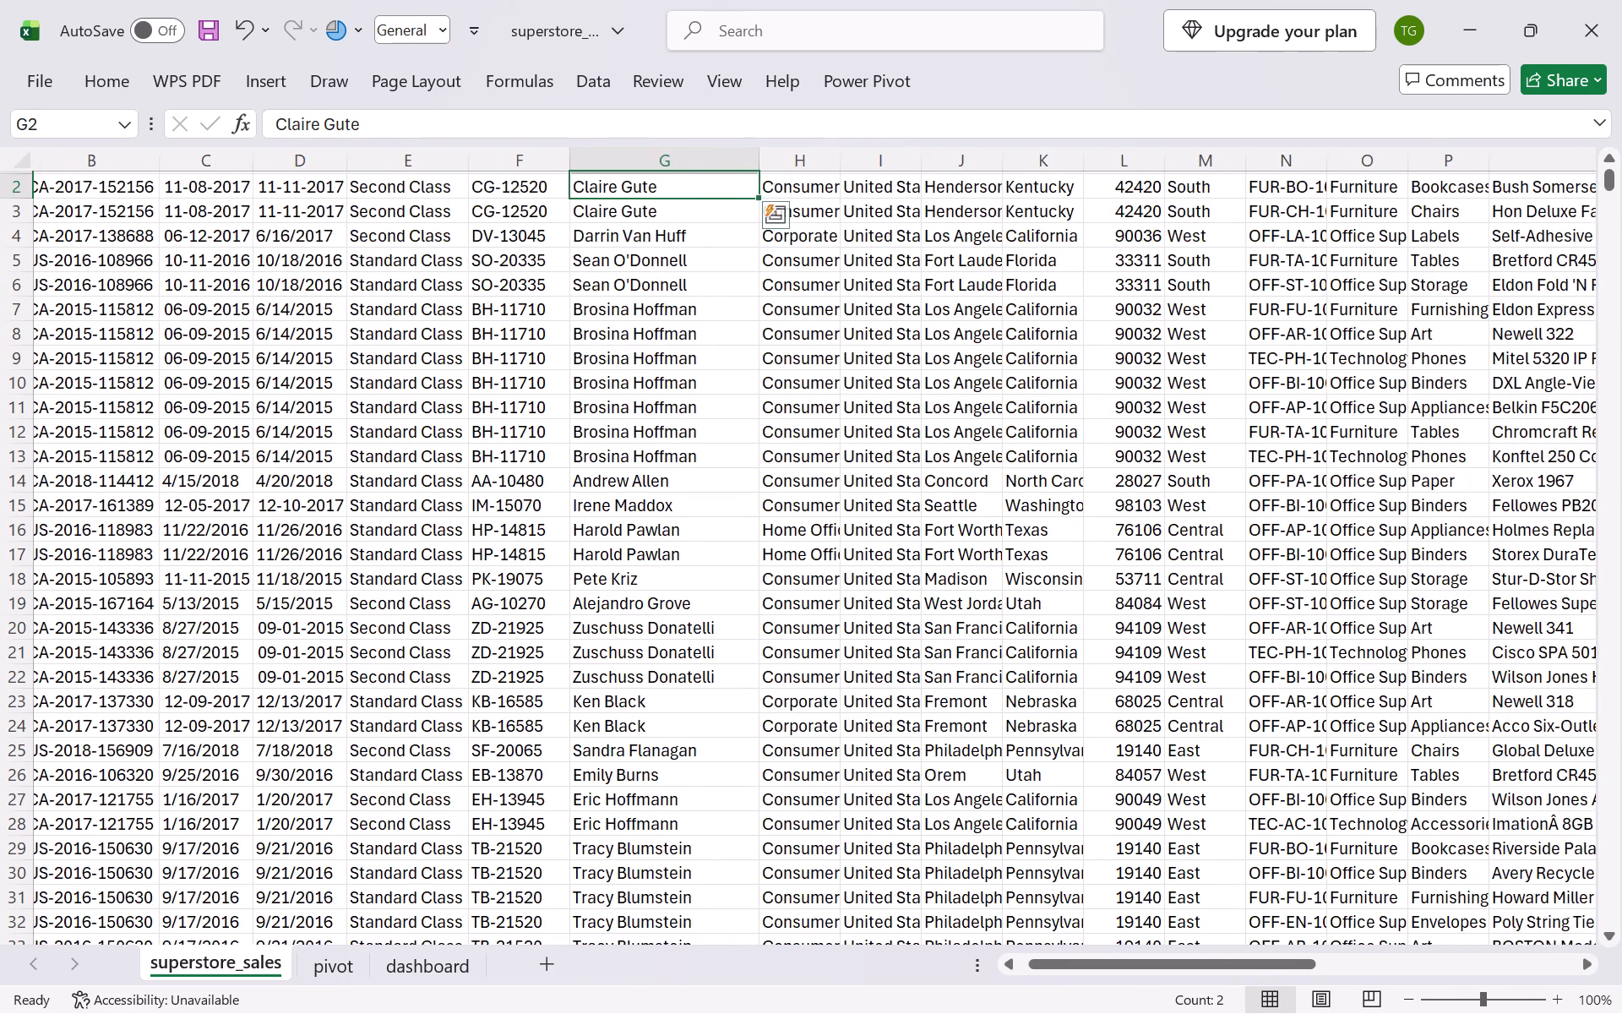
pyautogui.scroll(1, 751, 319)
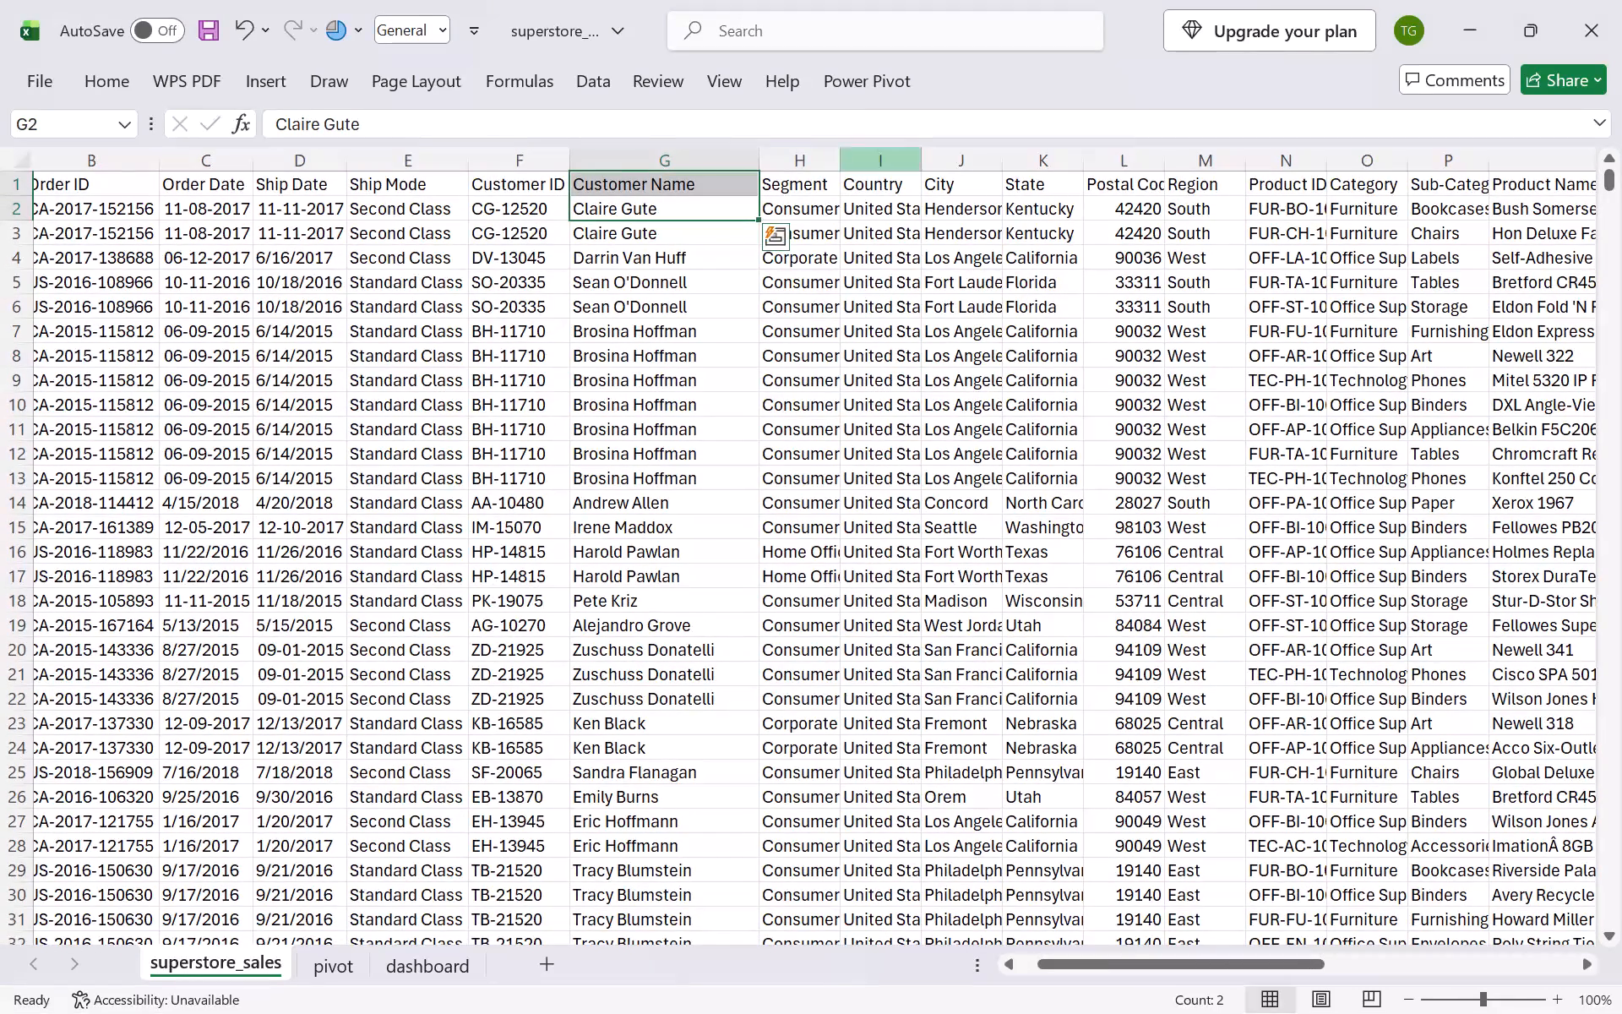
pyautogui.doubleClick(917, 159)
pyautogui.hscroll(-1, 892, 351)
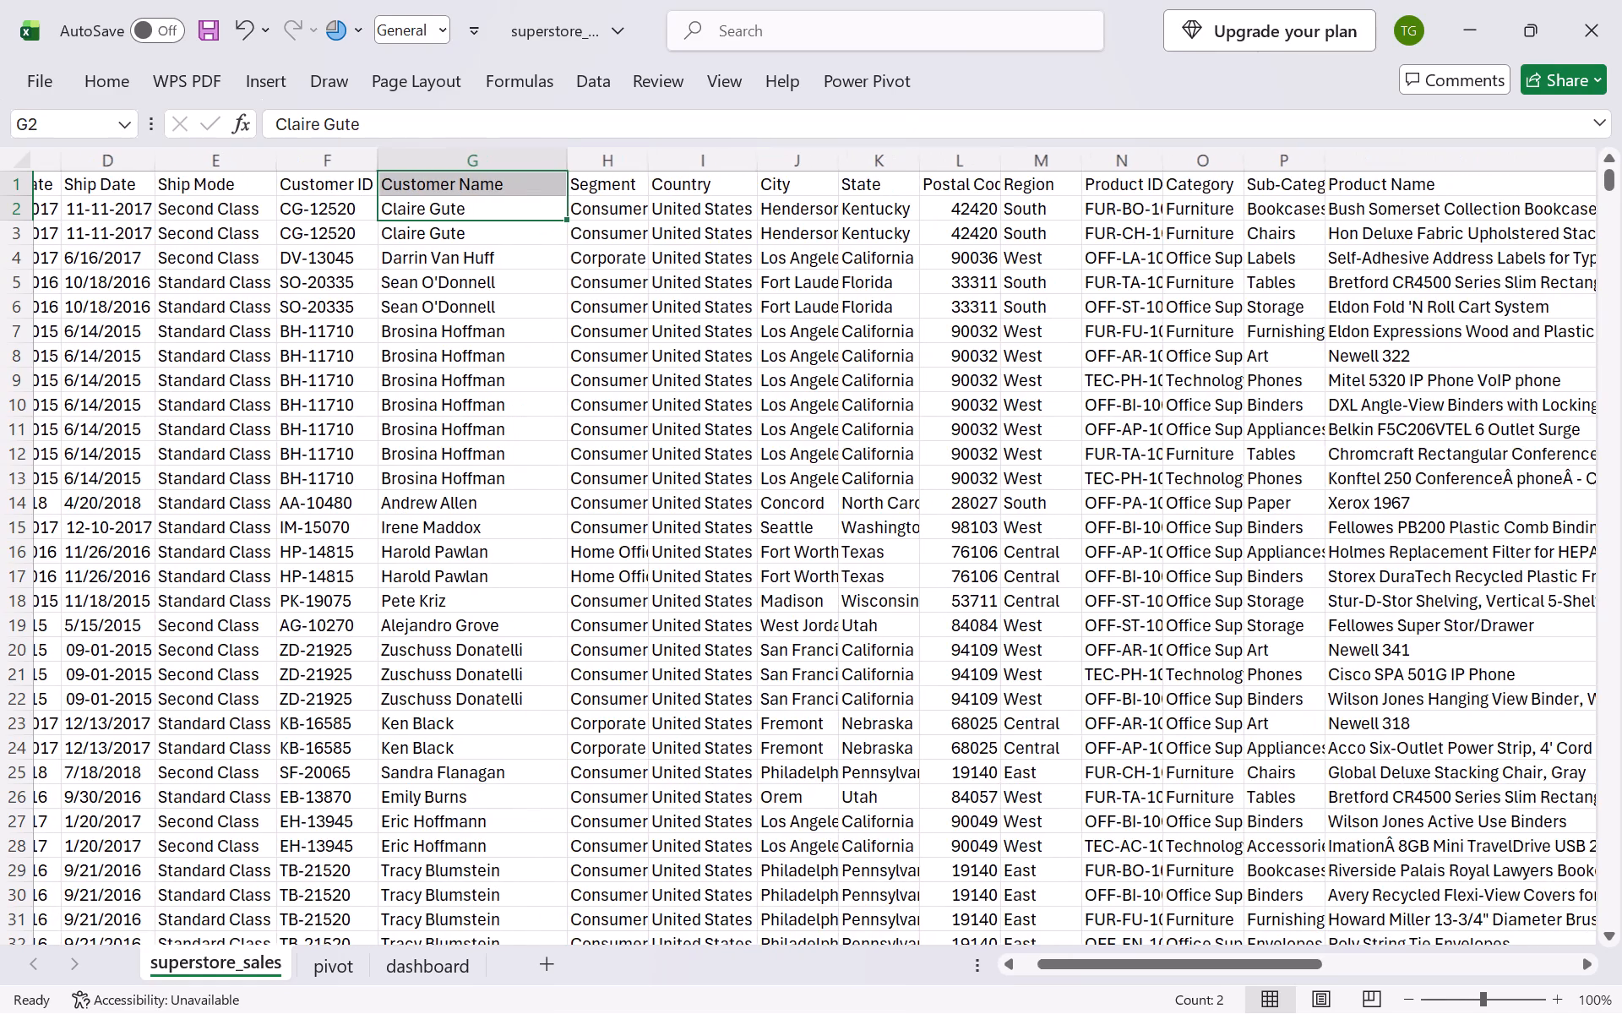
pyautogui.hscroll(-1, 892, 351)
pyautogui.doubleClick(838, 157)
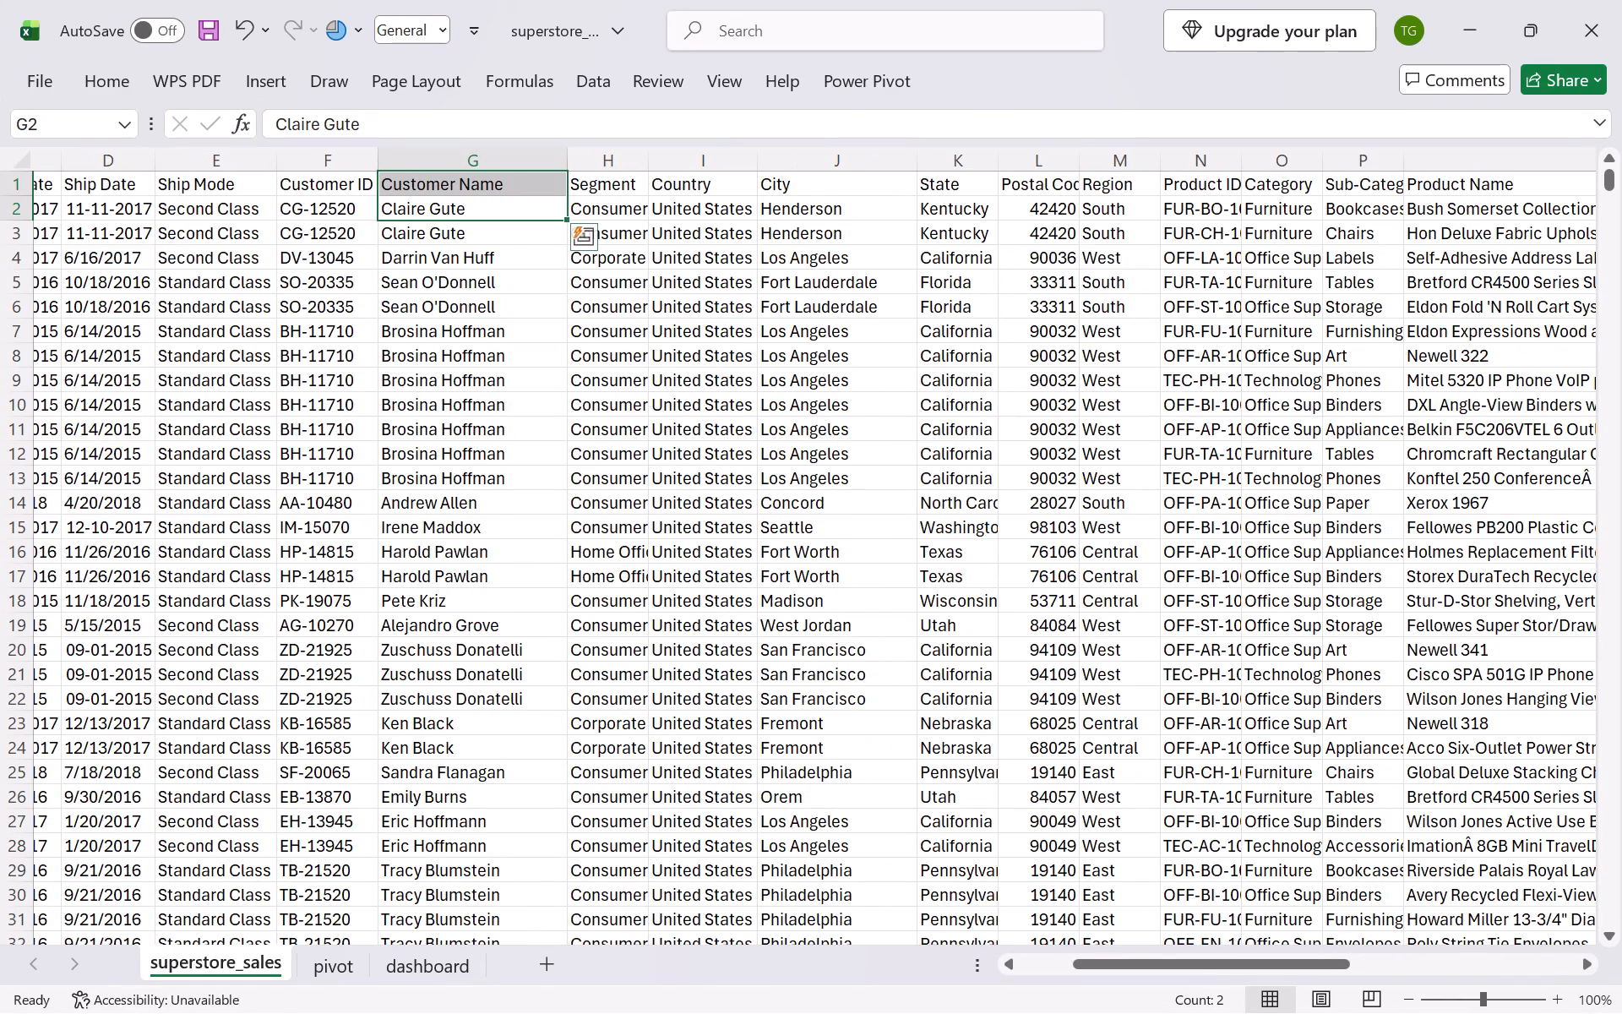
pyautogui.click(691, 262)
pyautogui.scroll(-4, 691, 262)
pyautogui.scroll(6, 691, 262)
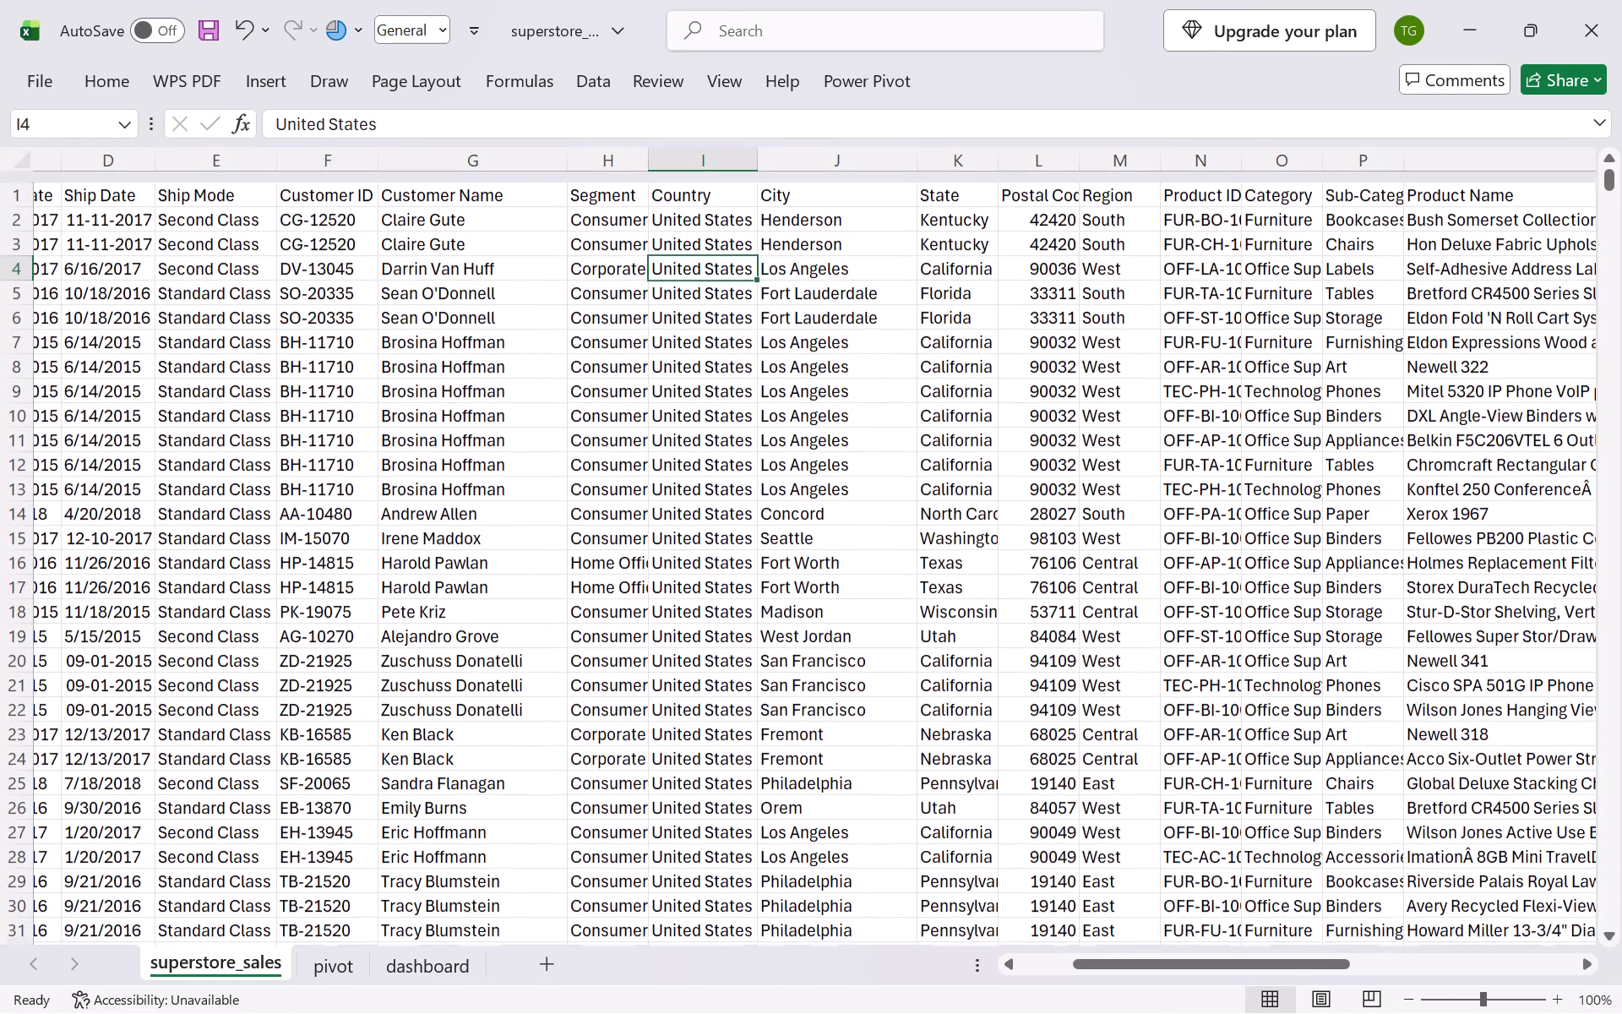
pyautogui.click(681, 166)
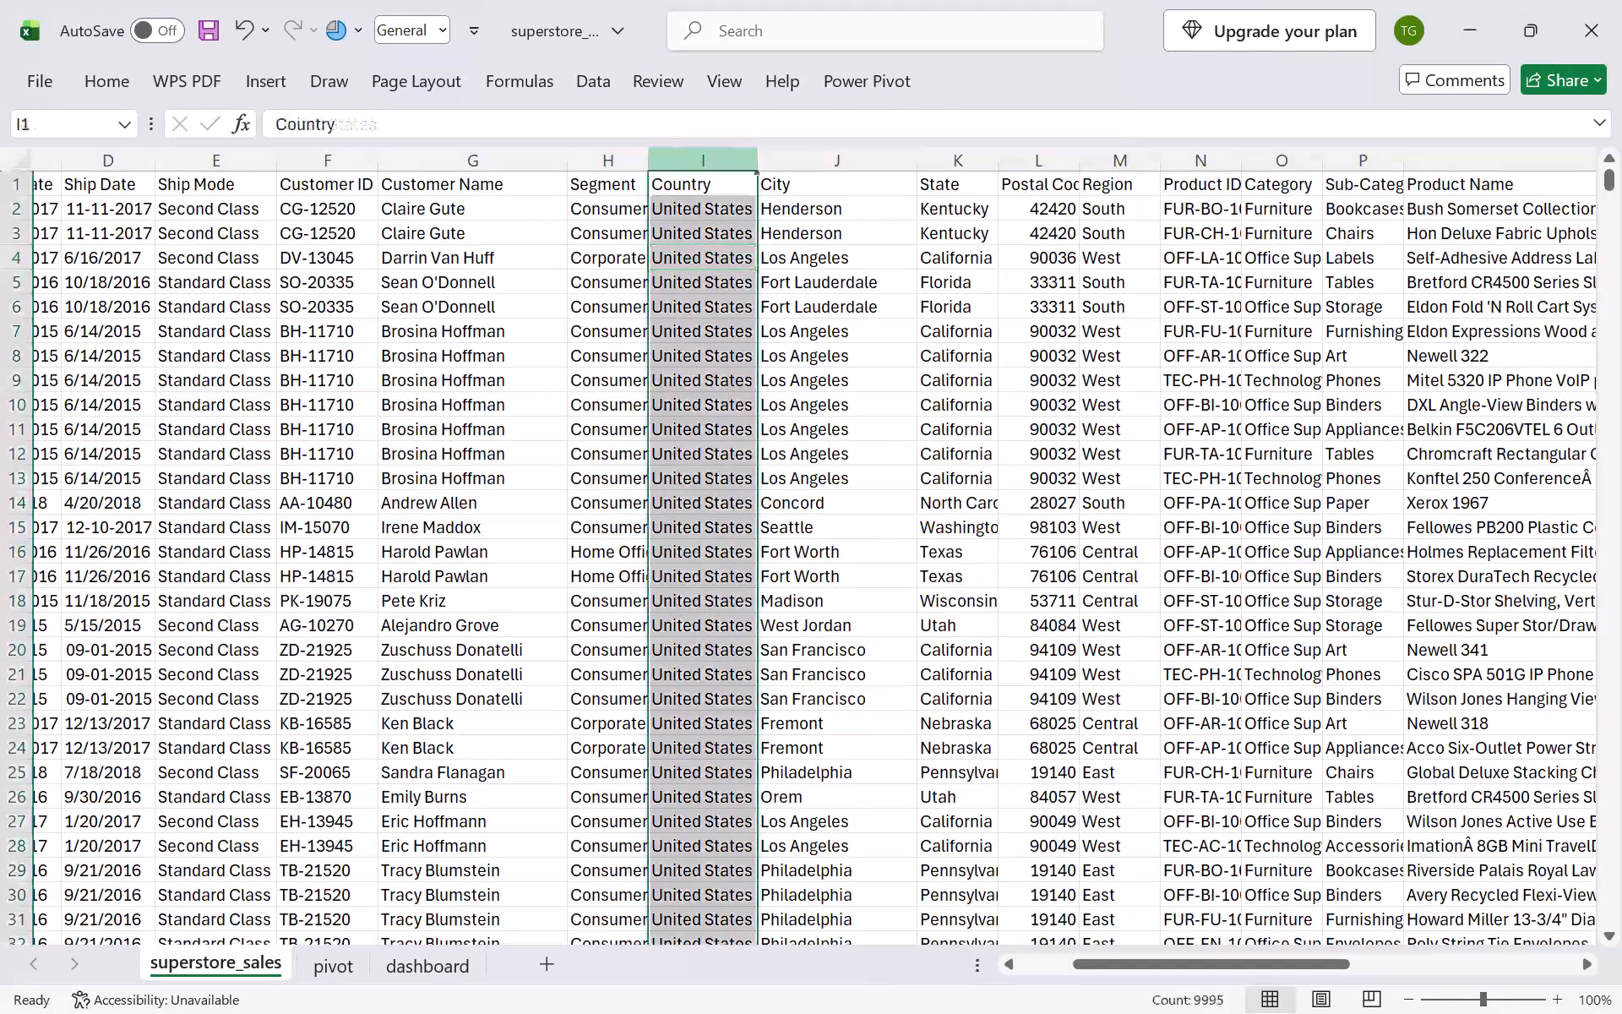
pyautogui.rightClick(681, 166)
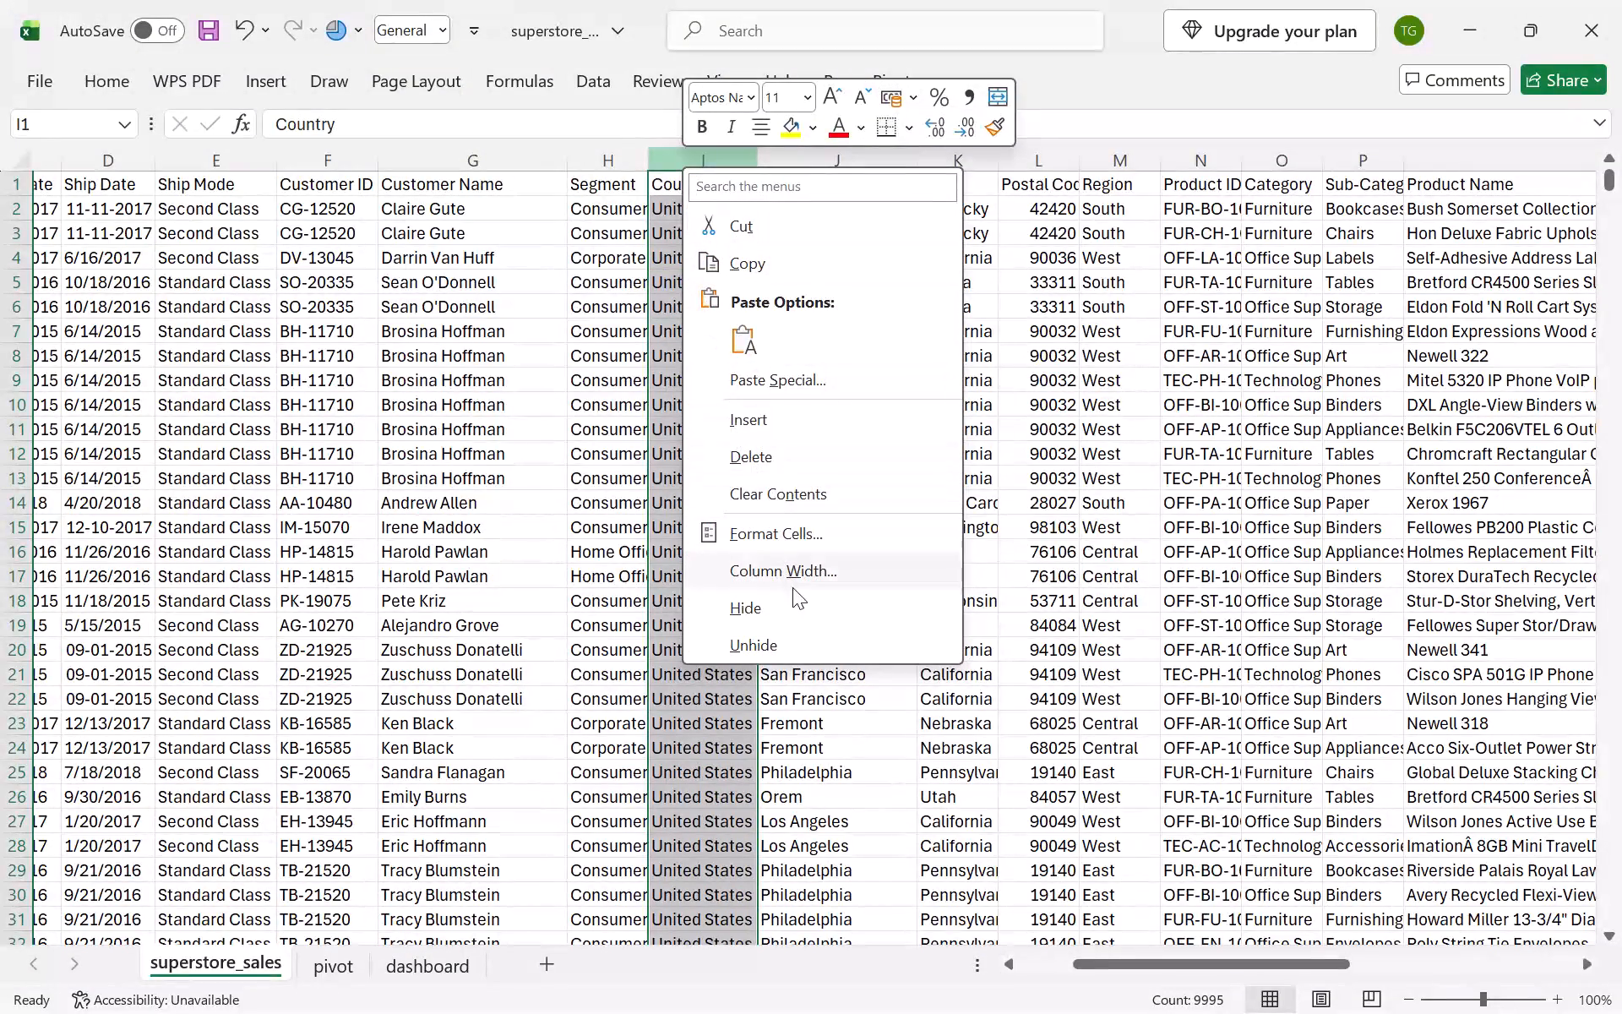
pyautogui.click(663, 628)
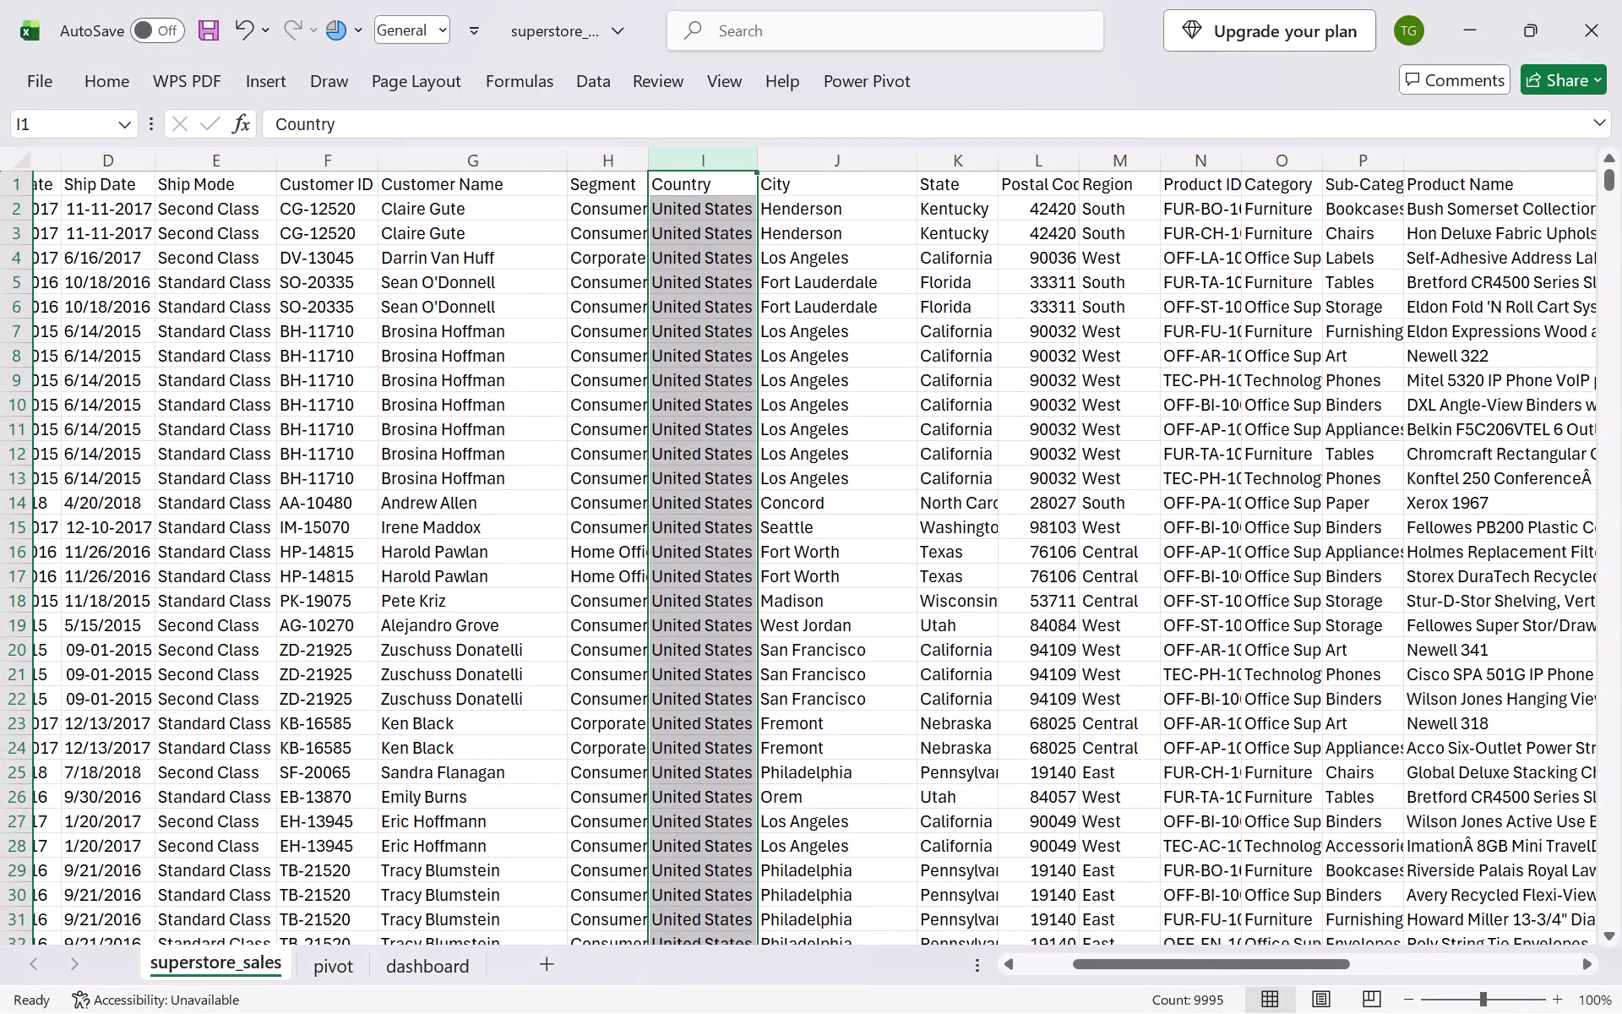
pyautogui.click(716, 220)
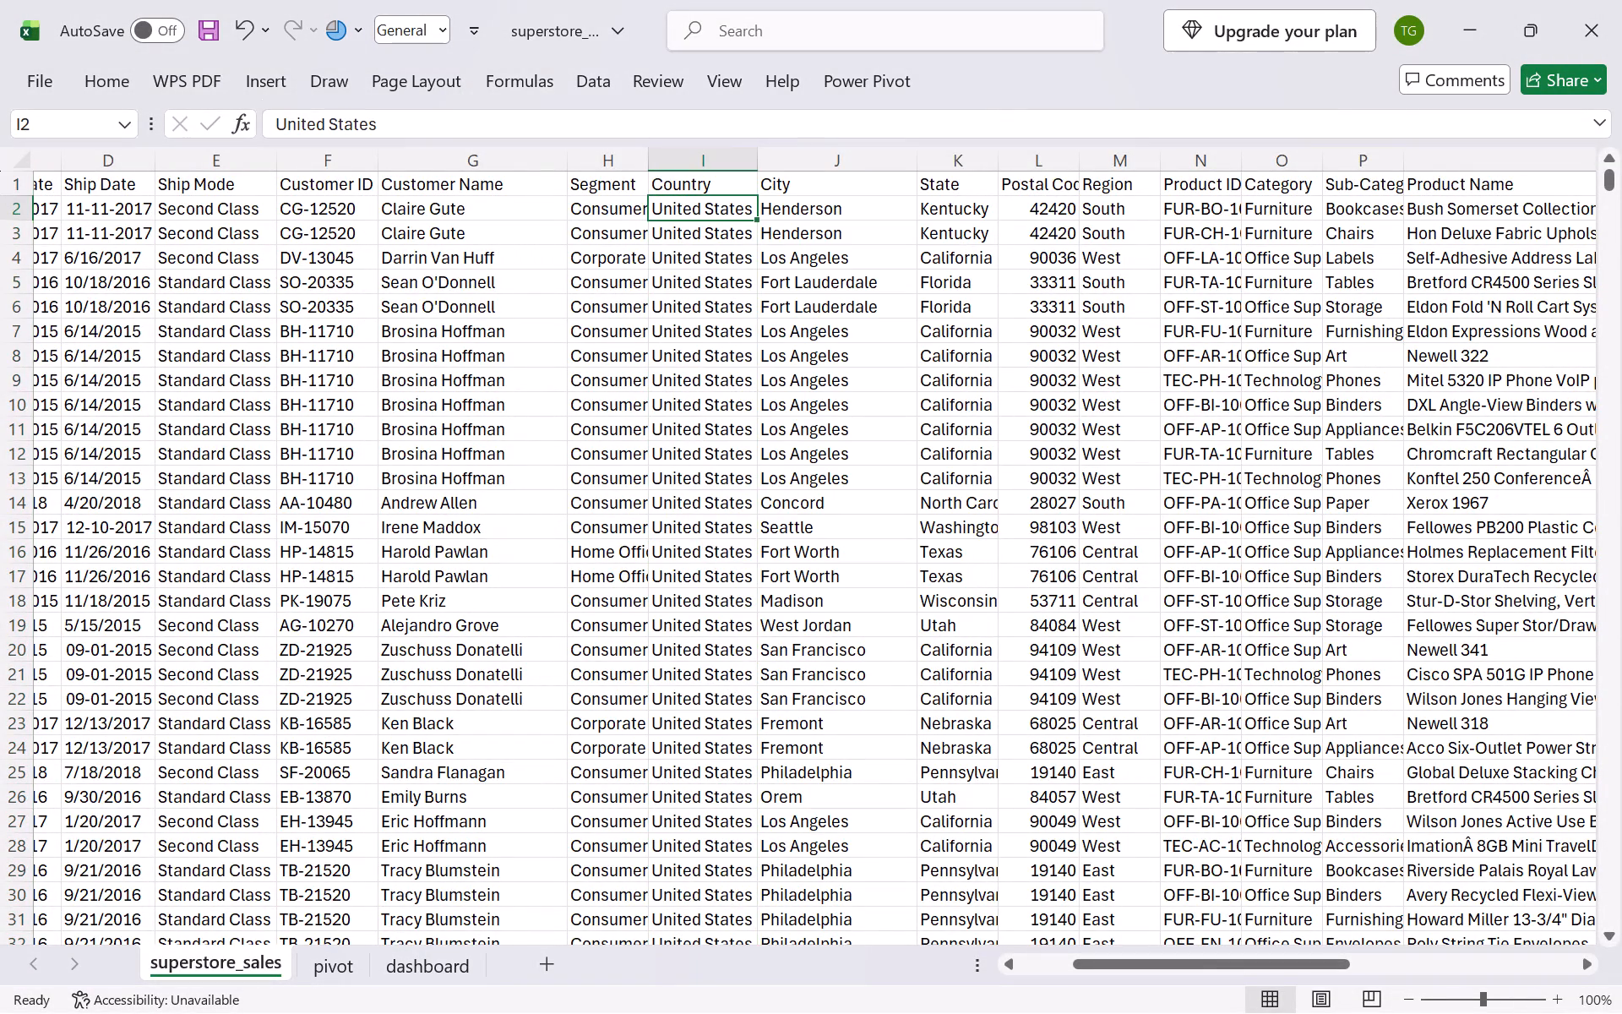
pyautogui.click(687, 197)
# Examine the superstore_sales records from the Segment column across to the Profit column.
pyautogui.click(623, 185)
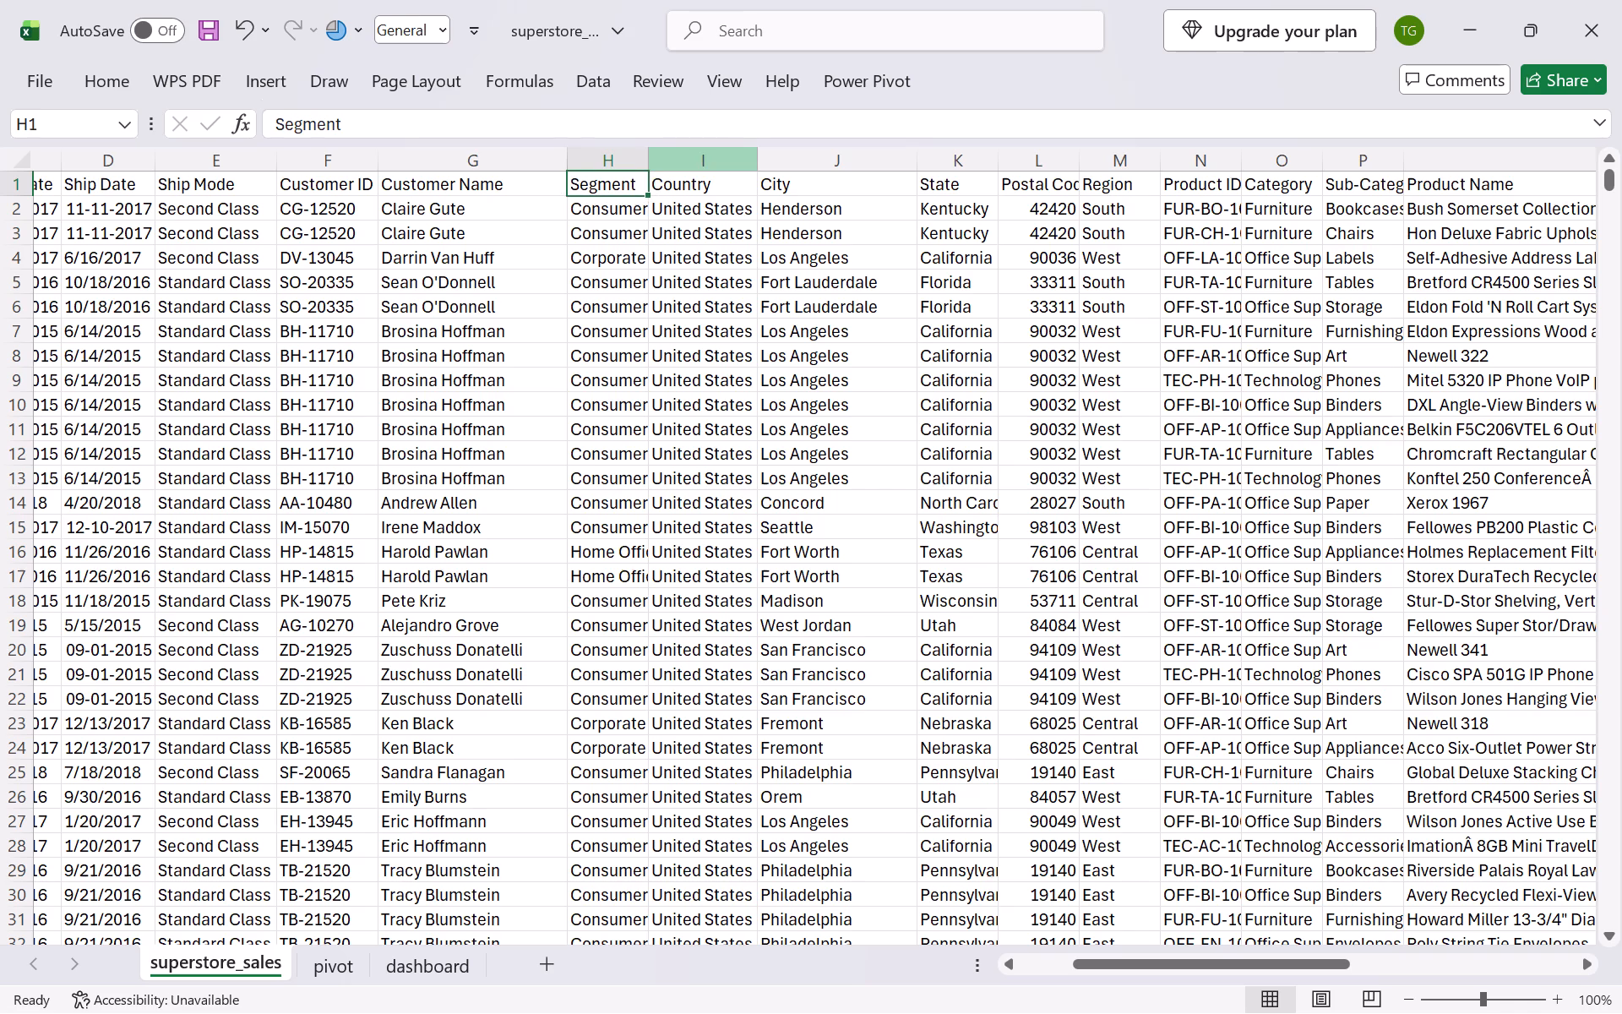
pyautogui.scroll(-14, 667, 379)
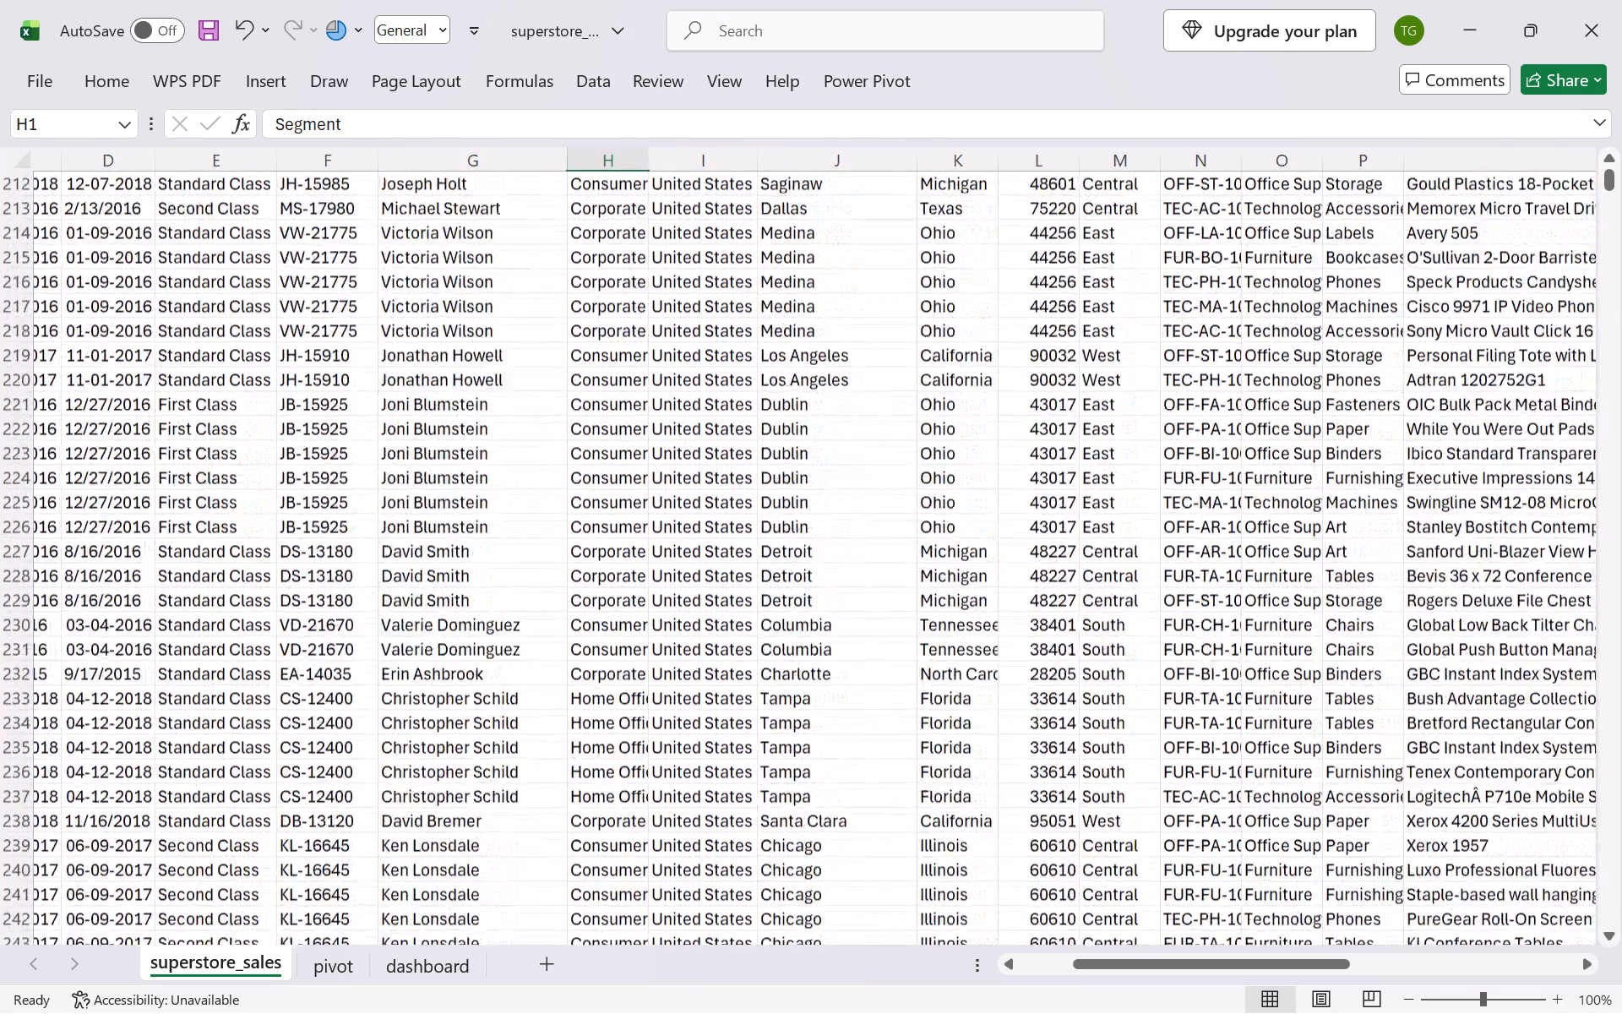
pyautogui.scroll(-3, 667, 379)
pyautogui.scroll(15, 667, 379)
pyautogui.scroll(6, 667, 379)
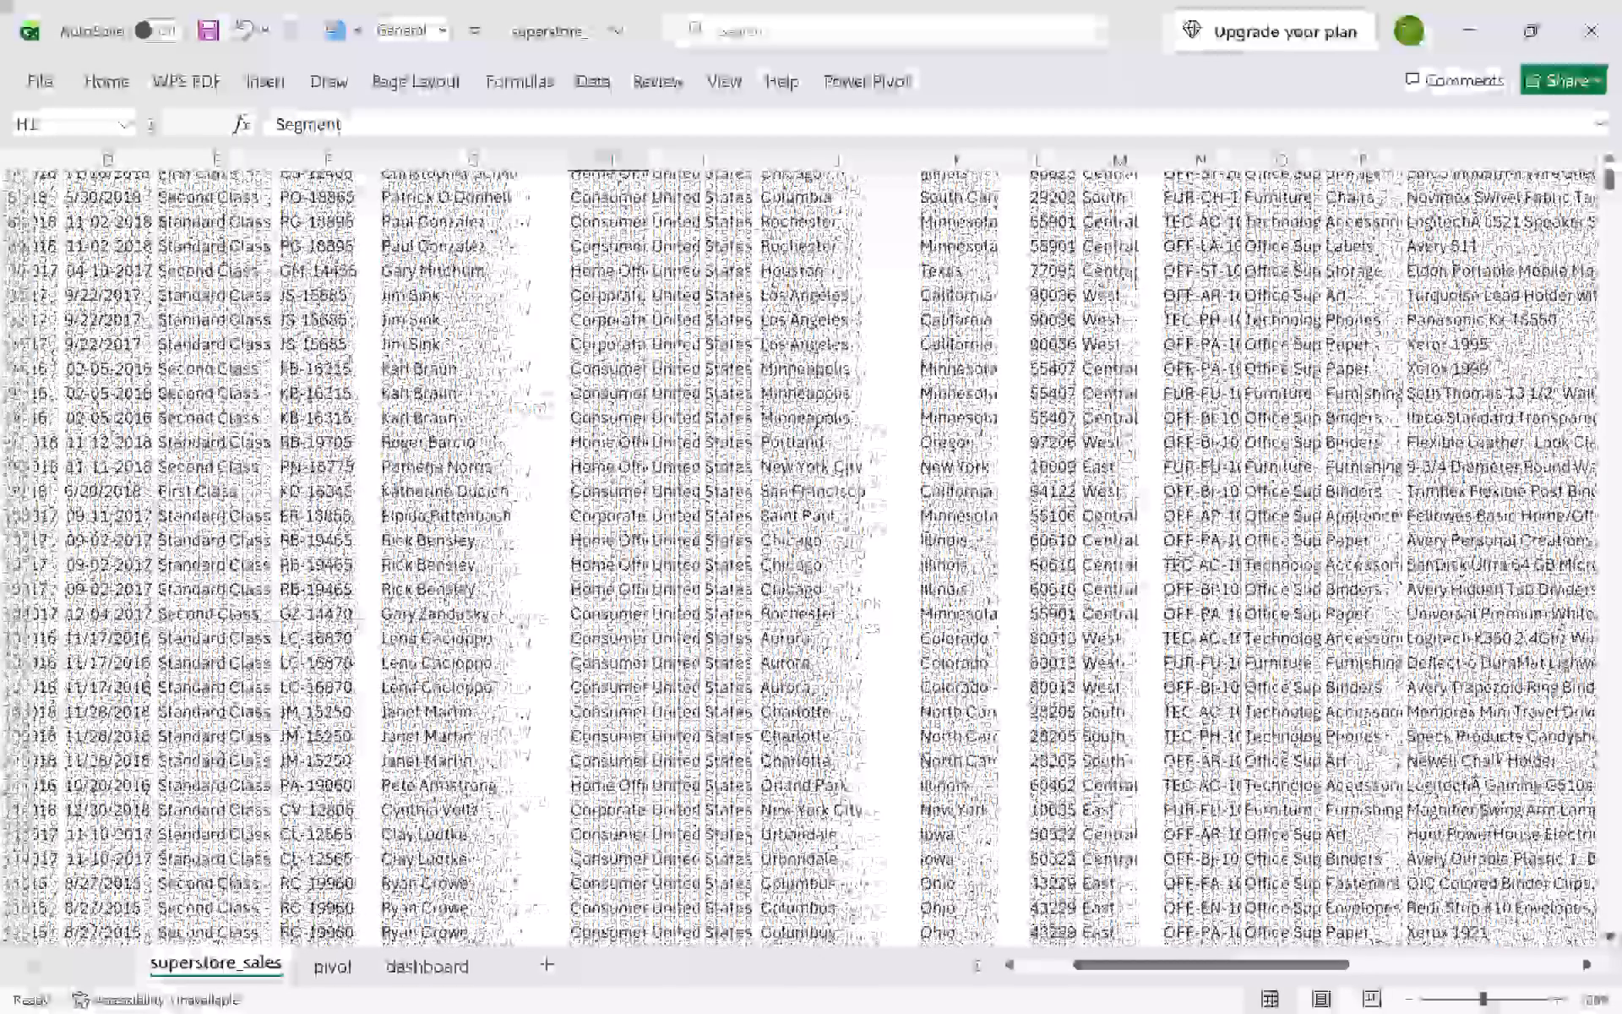
pyautogui.scroll(7, 667, 379)
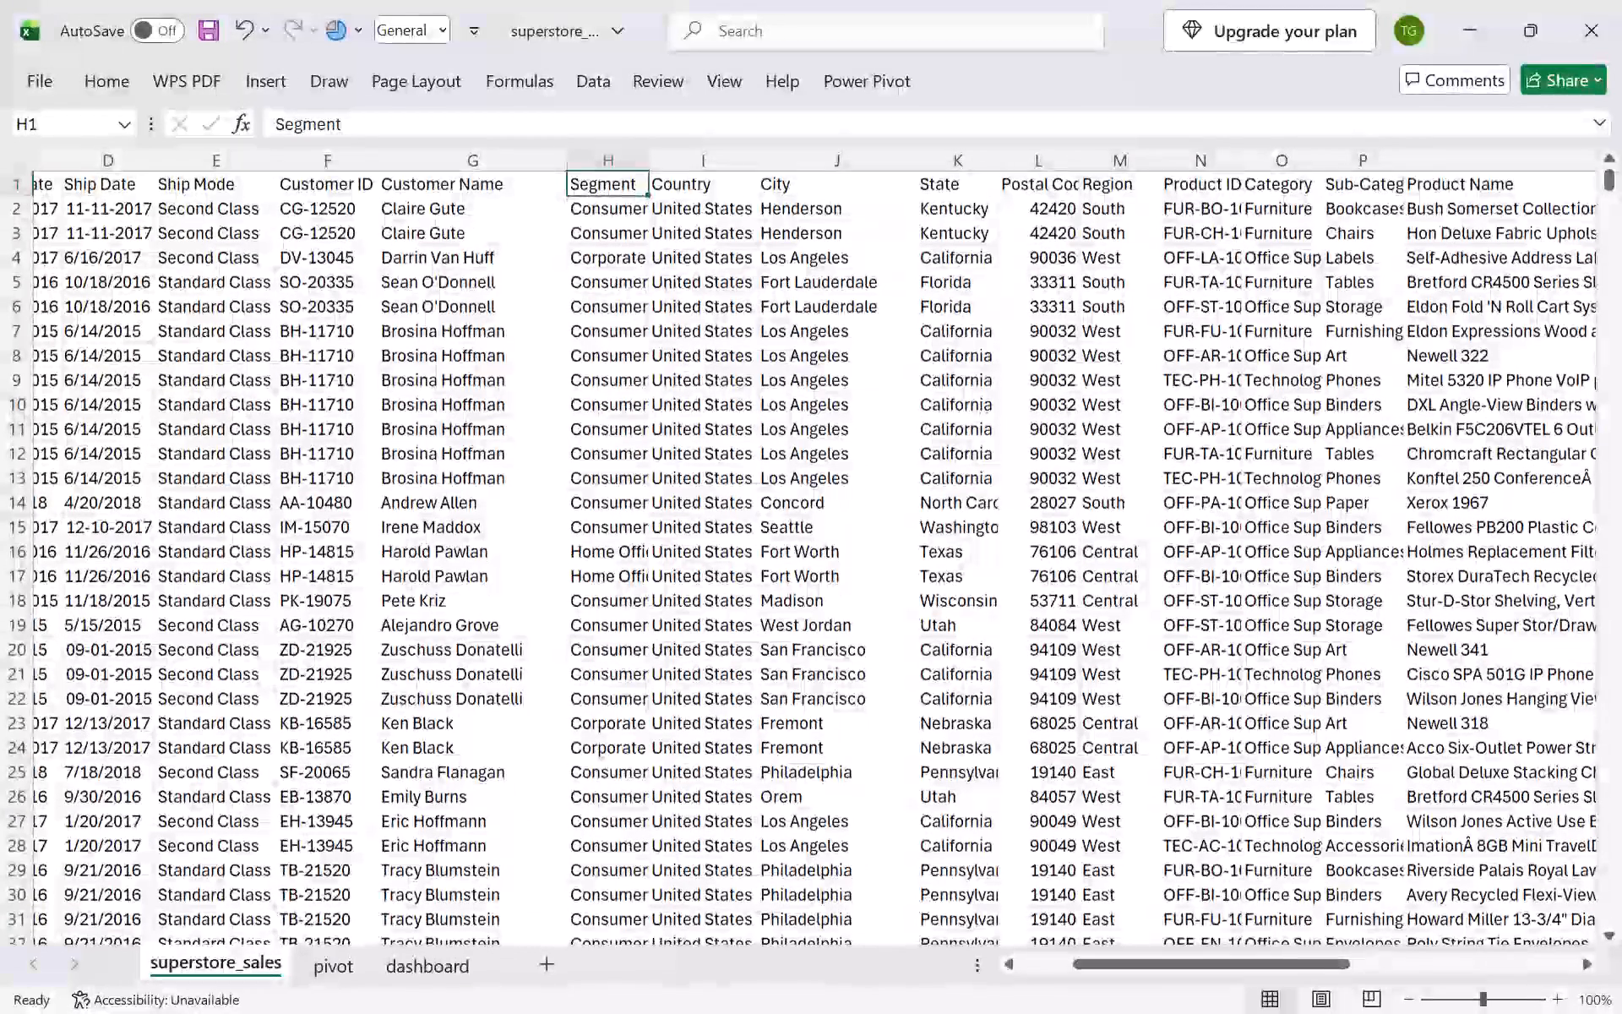
pyautogui.scroll(-1, 743, 524)
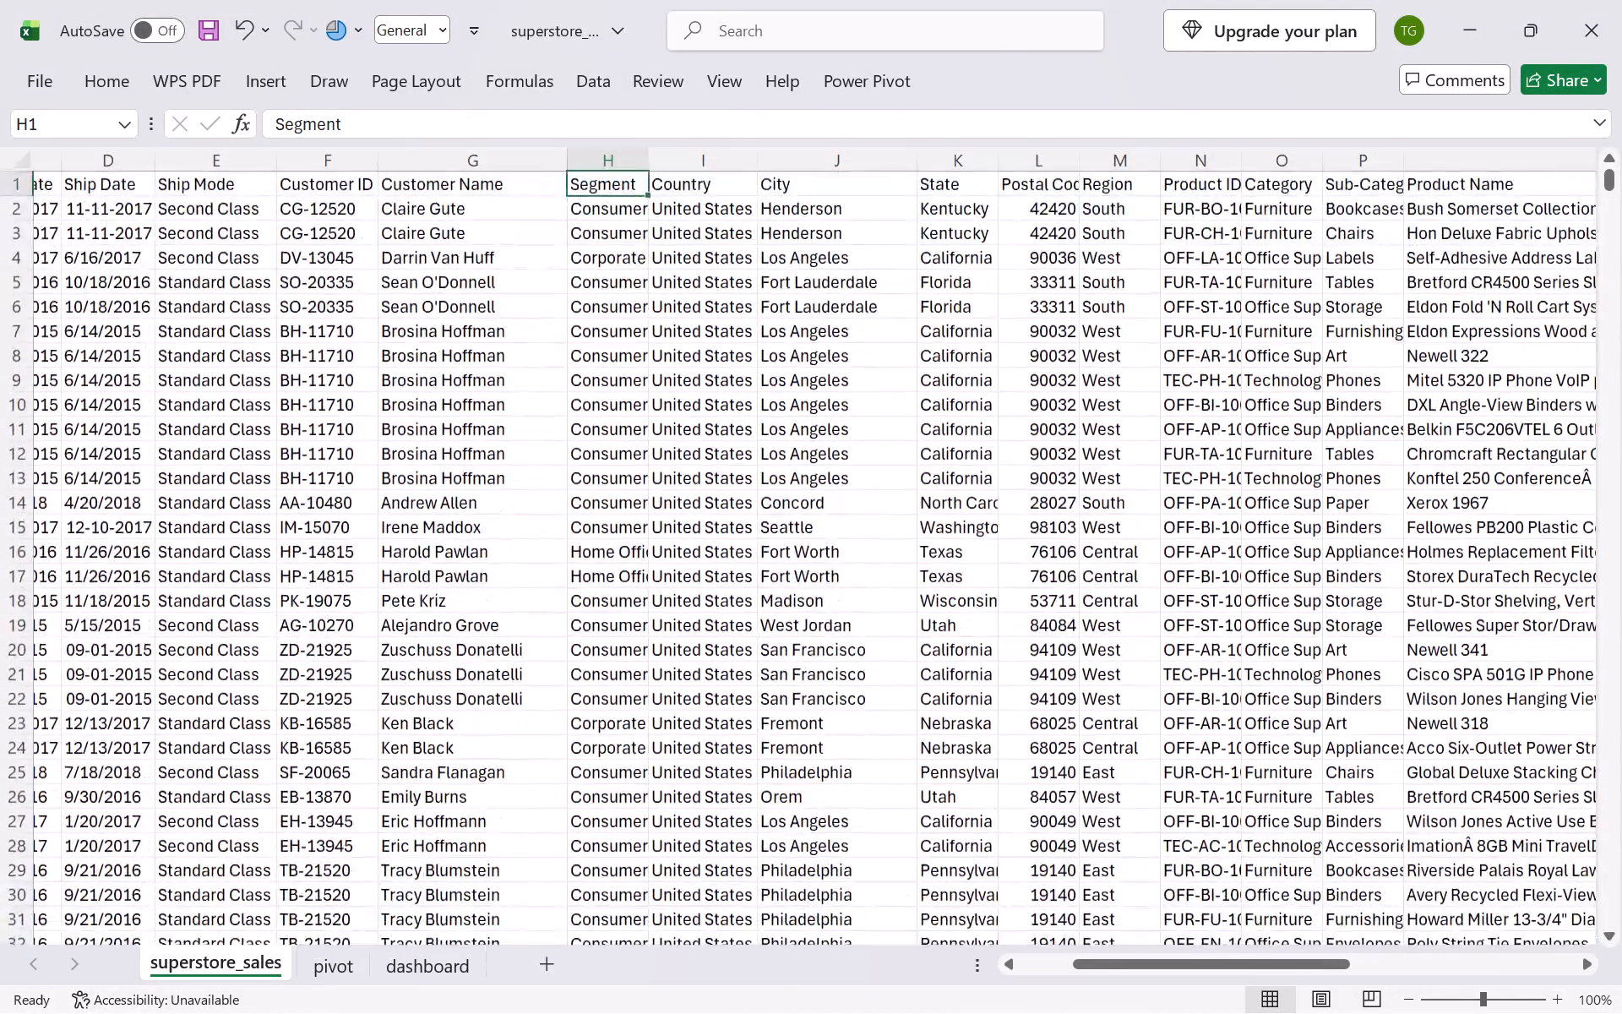
pyautogui.hscroll(-3, 1007, 316)
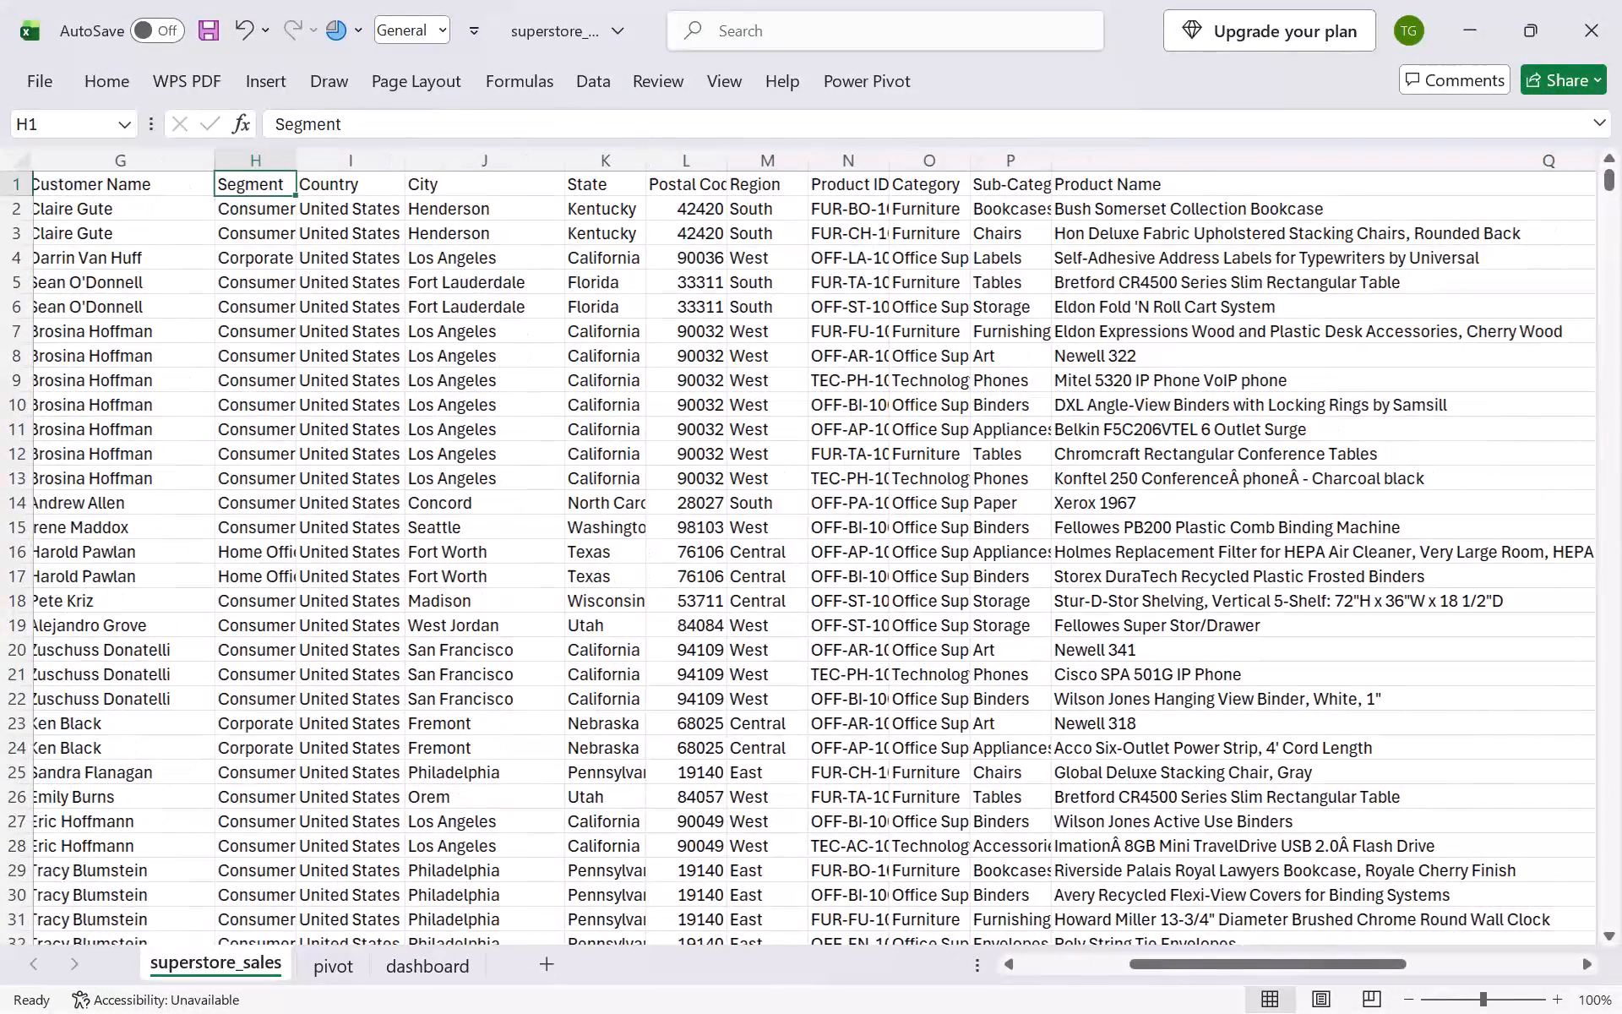
pyautogui.hscroll(-5, 912, 303)
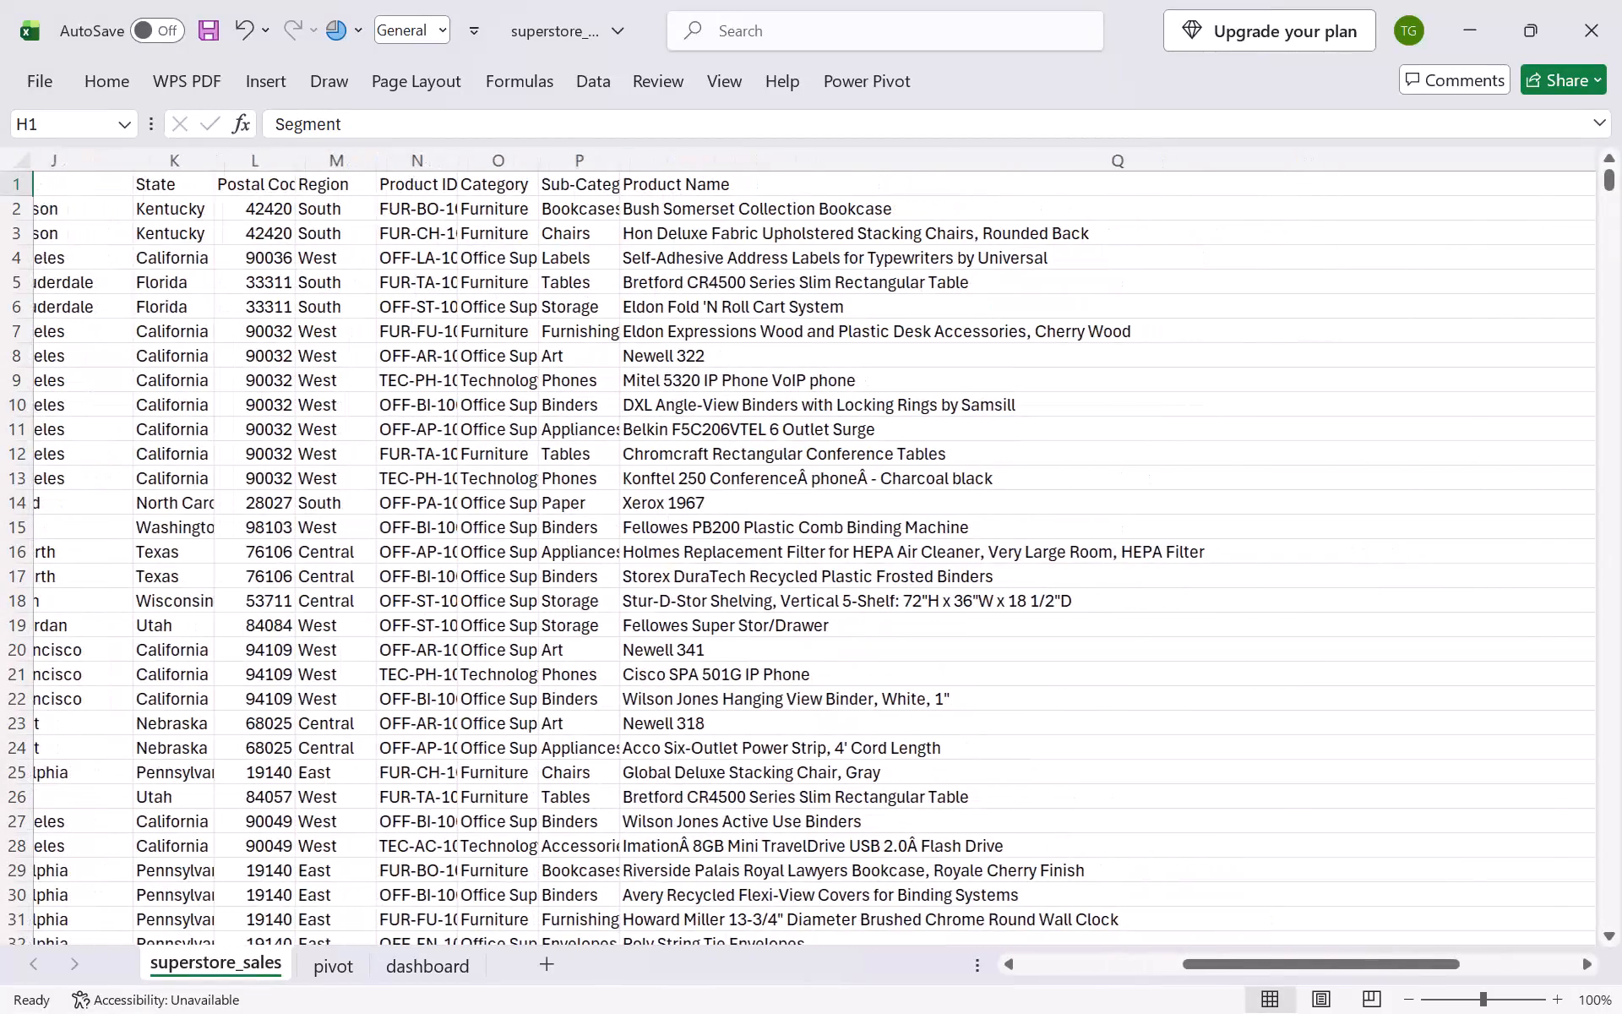
pyautogui.hscroll(-5, 912, 303)
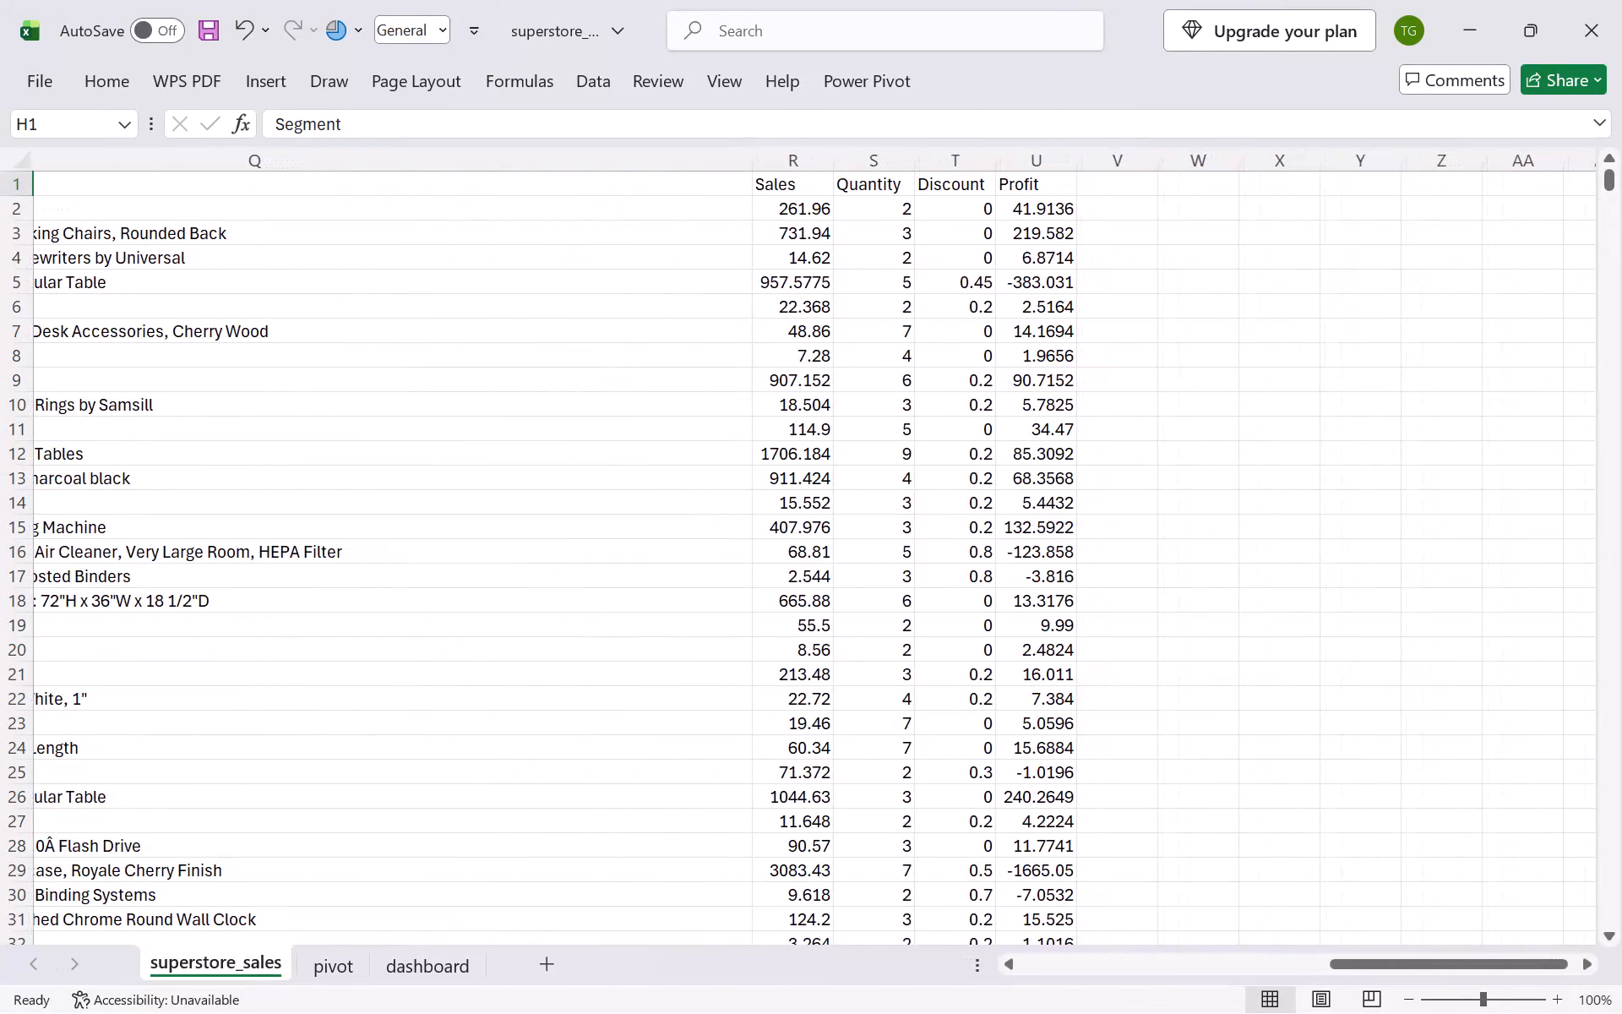
pyautogui.hscroll(-1, 901, 303)
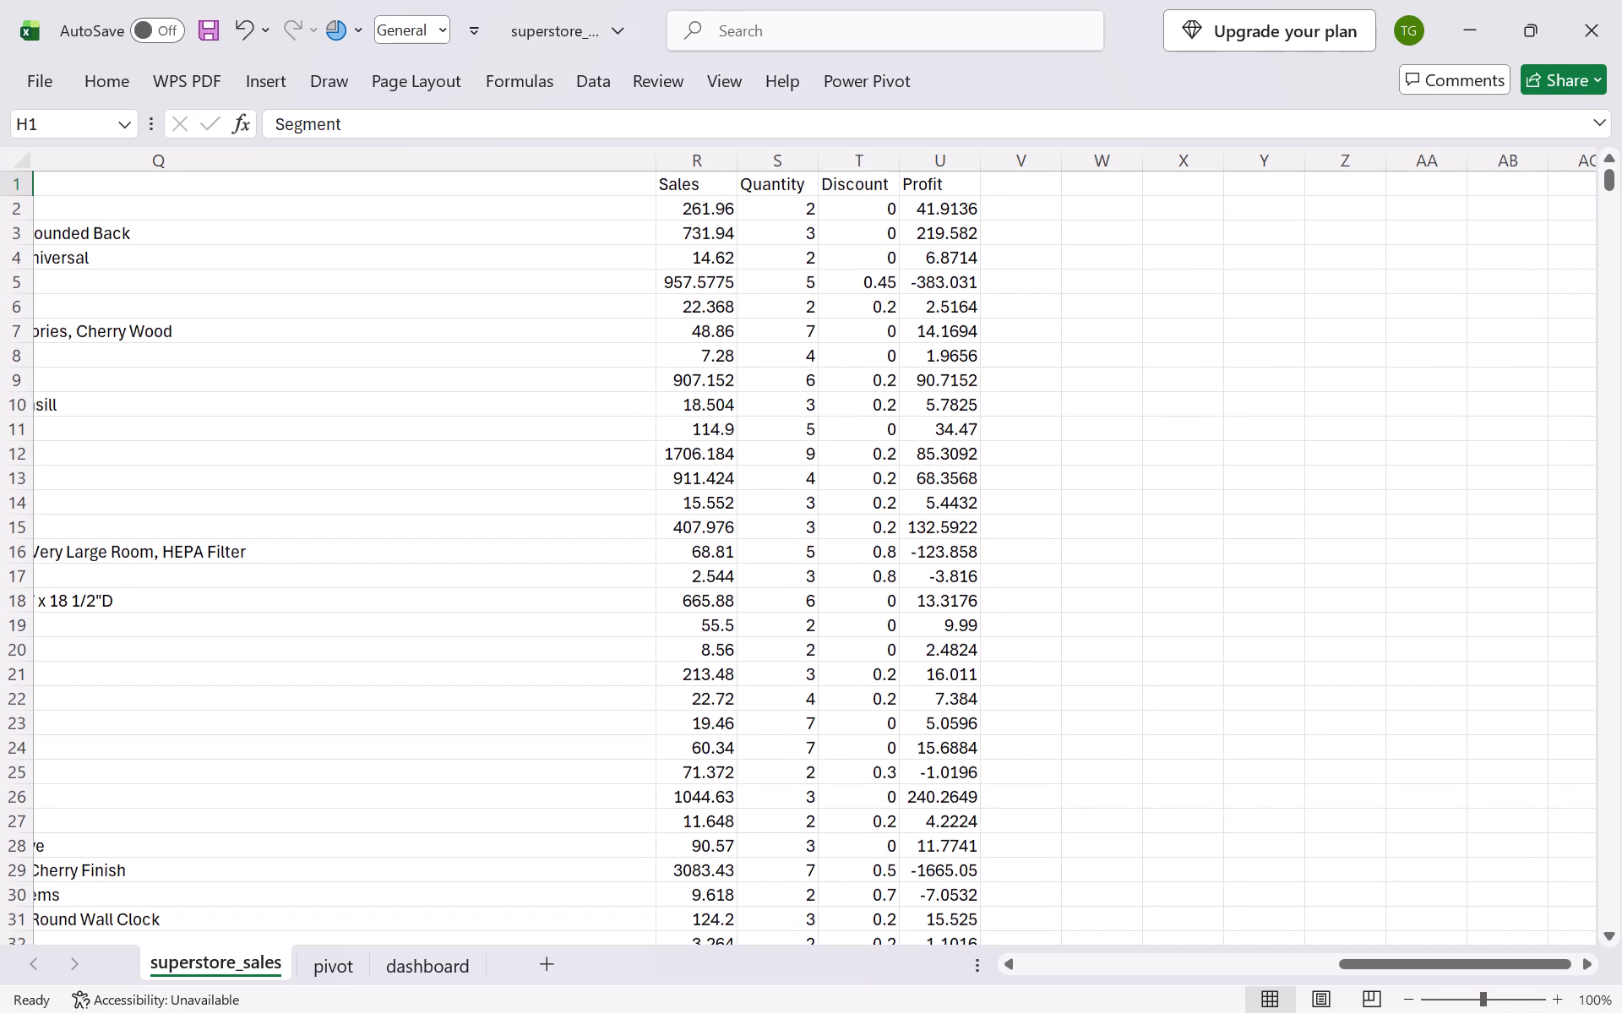
# Switch to the pivot sheet to view the sales by category PivotTable.
pyautogui.click(373, 957)
pyautogui.click(308, 972)
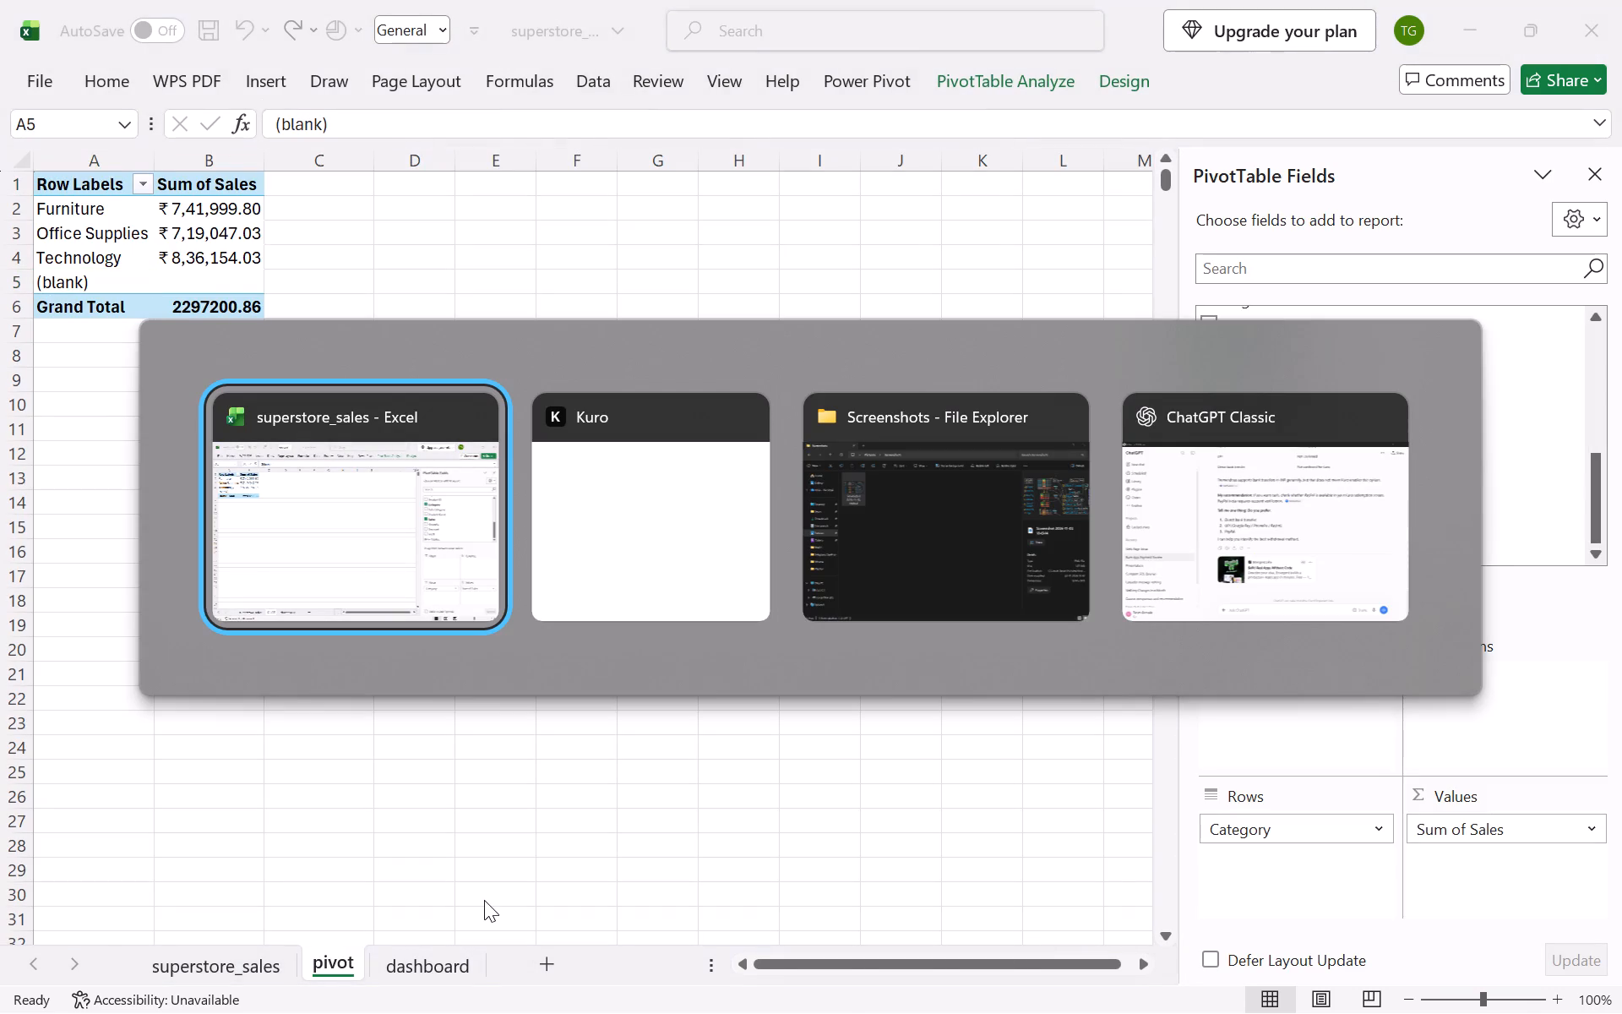
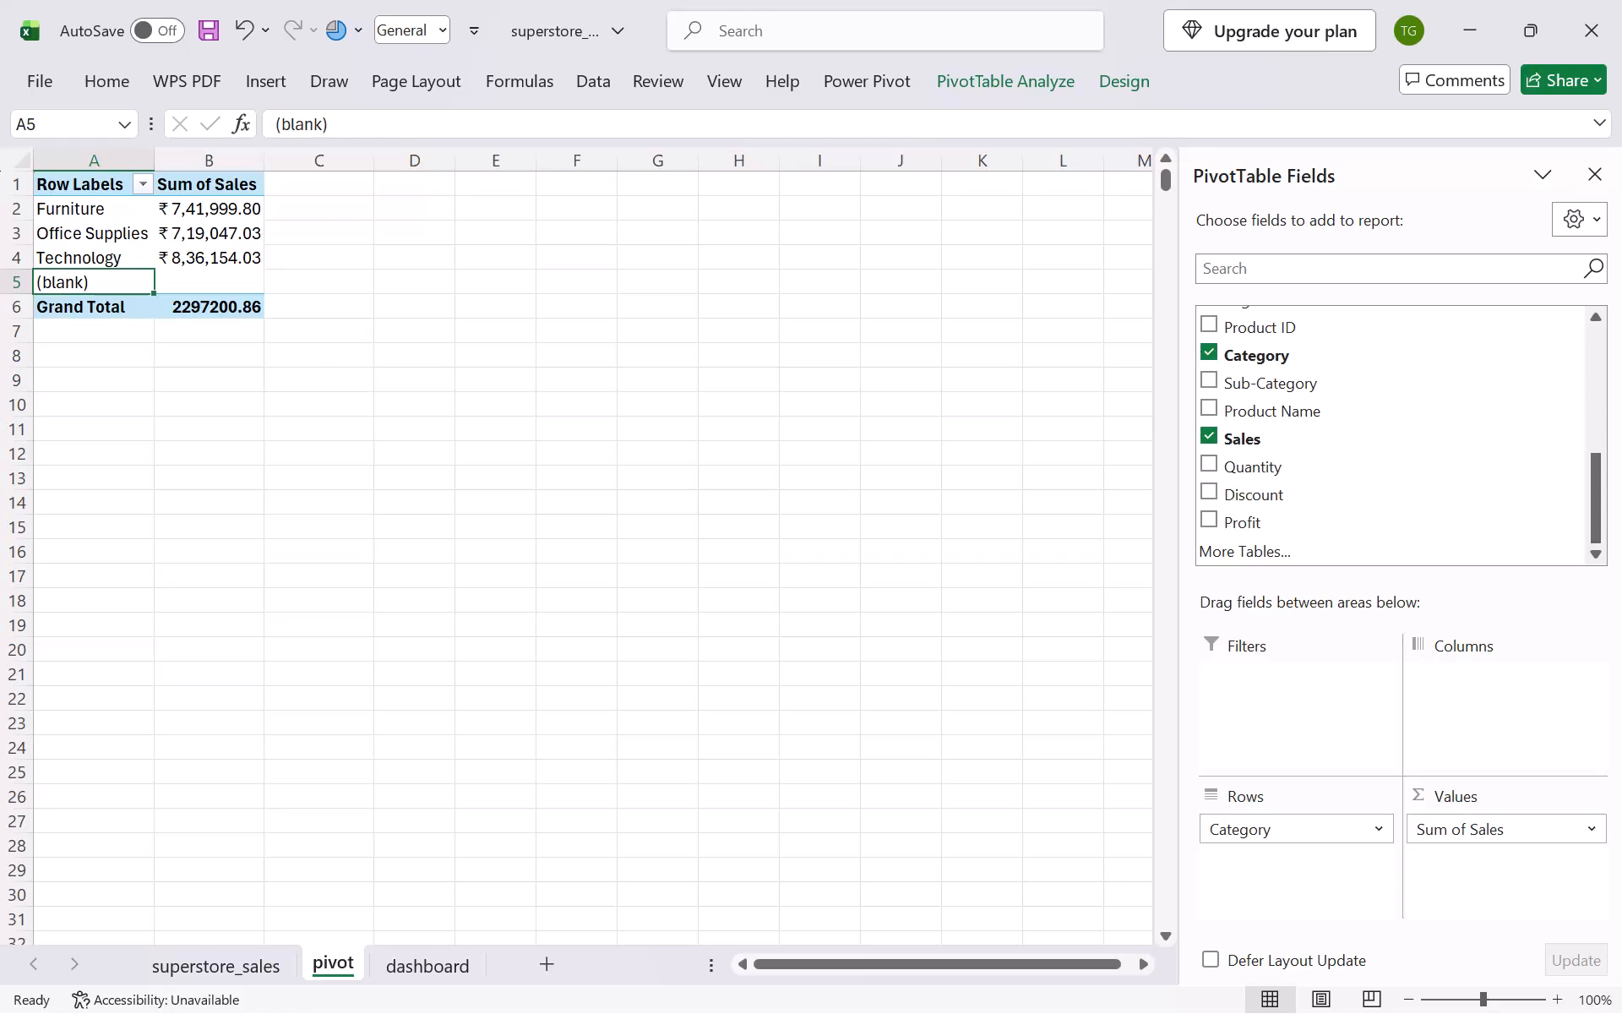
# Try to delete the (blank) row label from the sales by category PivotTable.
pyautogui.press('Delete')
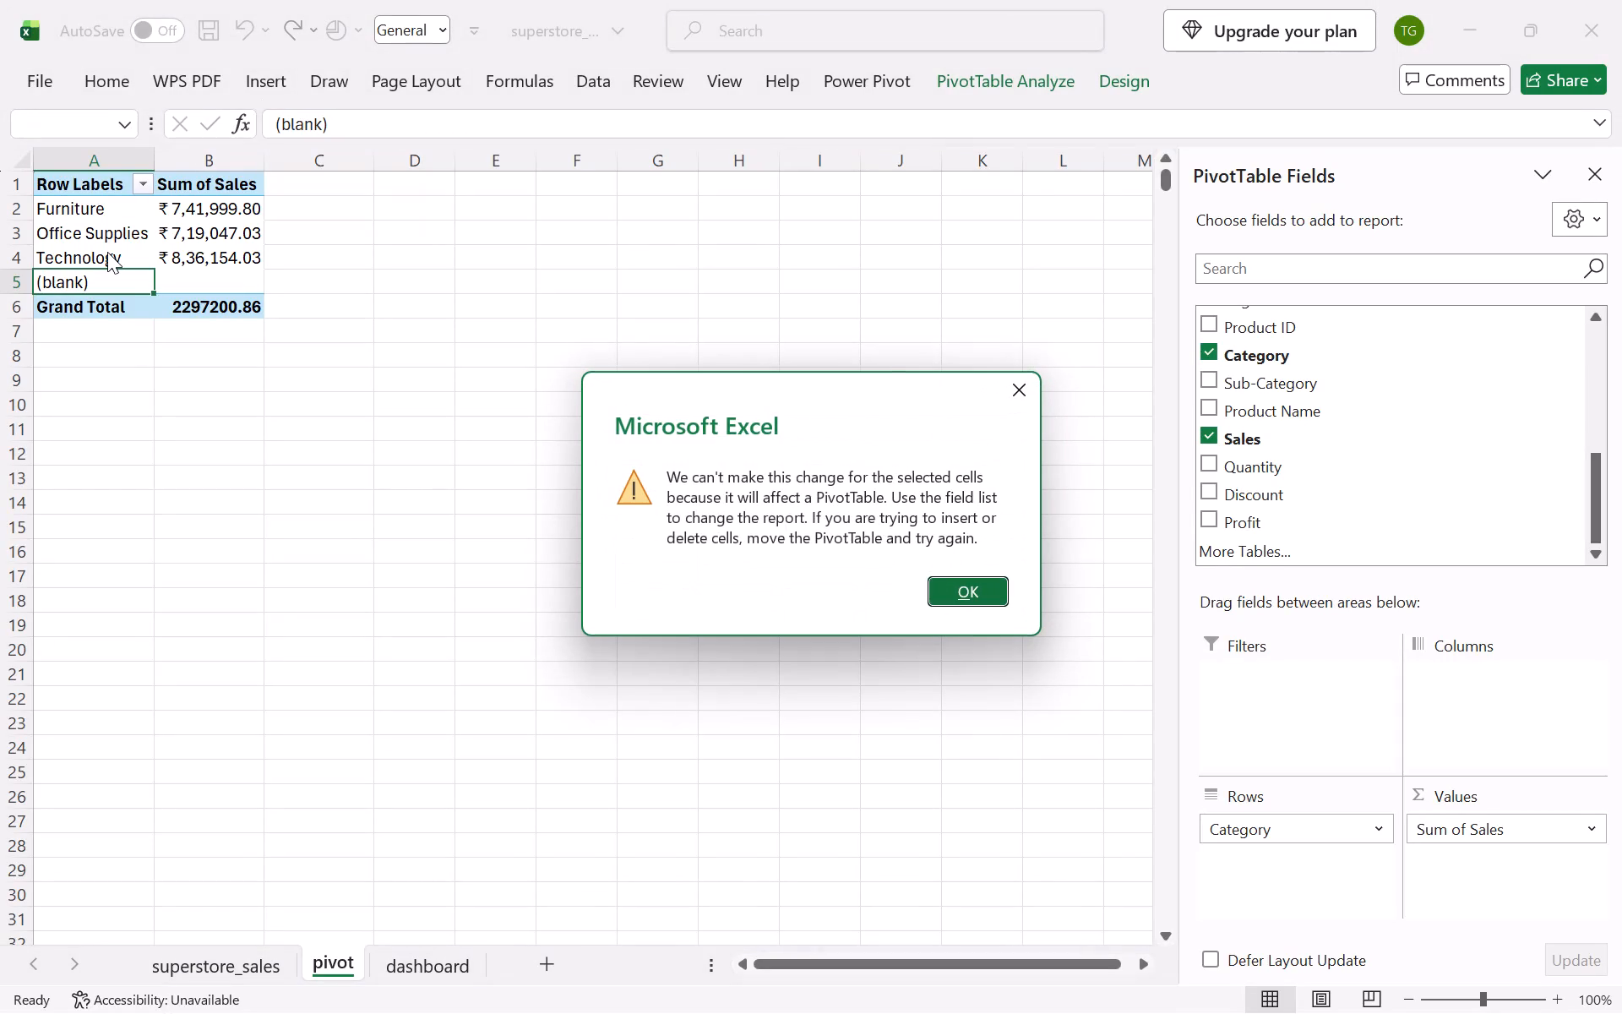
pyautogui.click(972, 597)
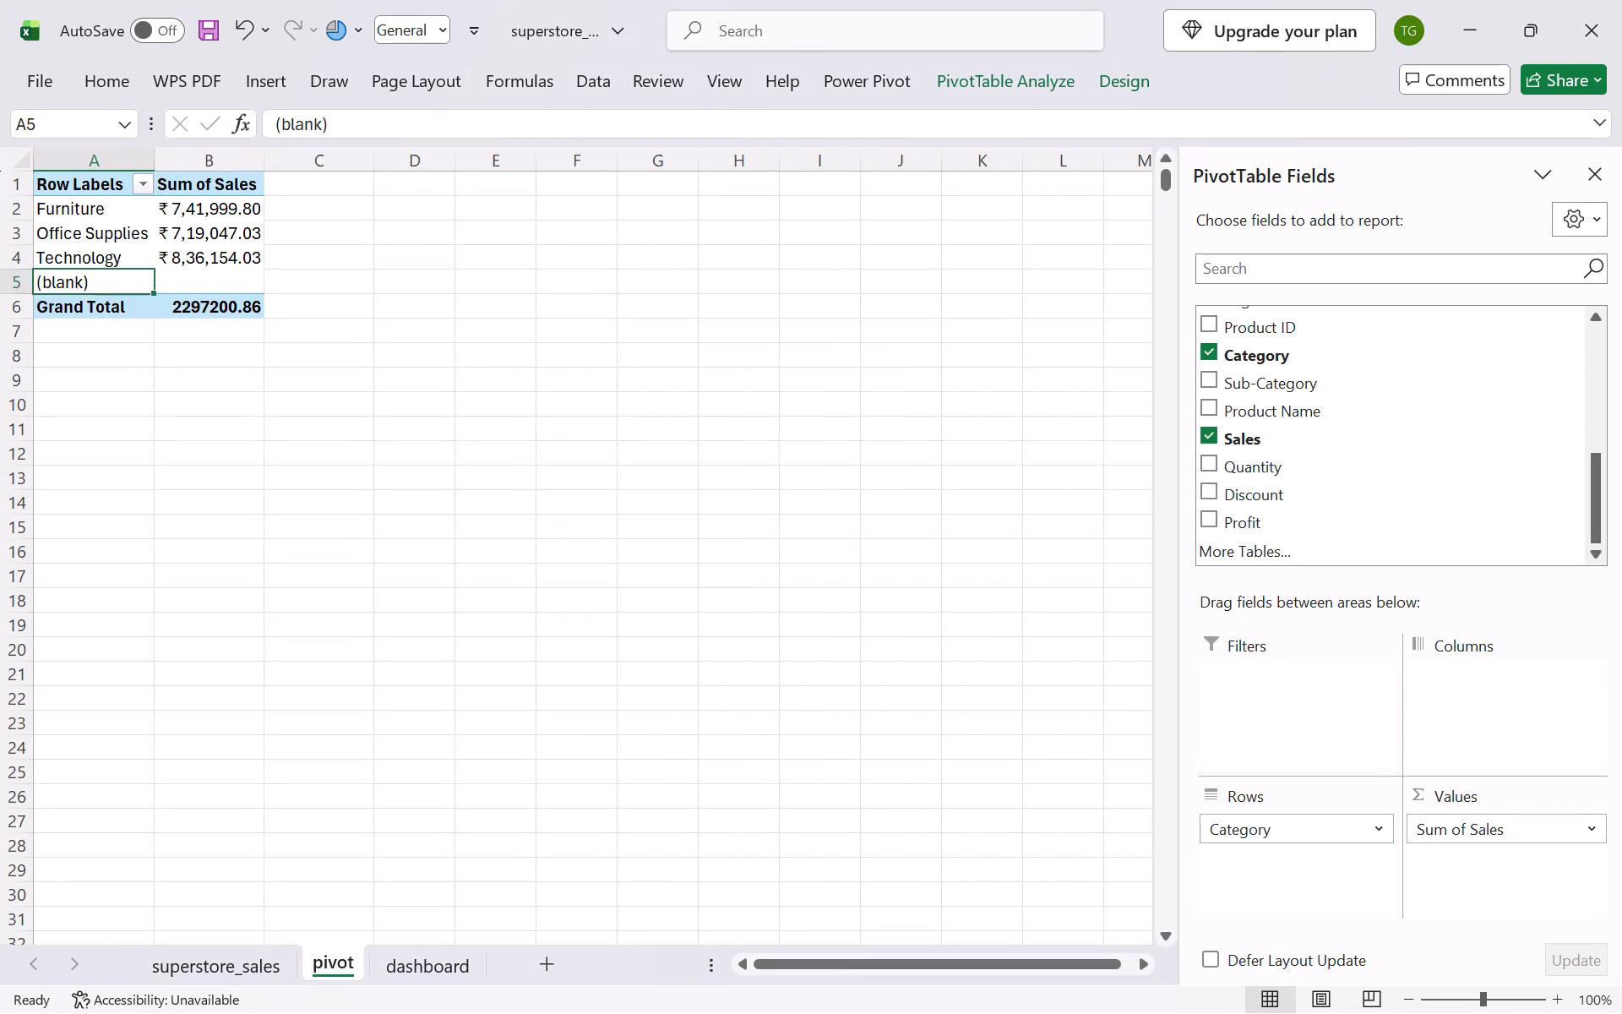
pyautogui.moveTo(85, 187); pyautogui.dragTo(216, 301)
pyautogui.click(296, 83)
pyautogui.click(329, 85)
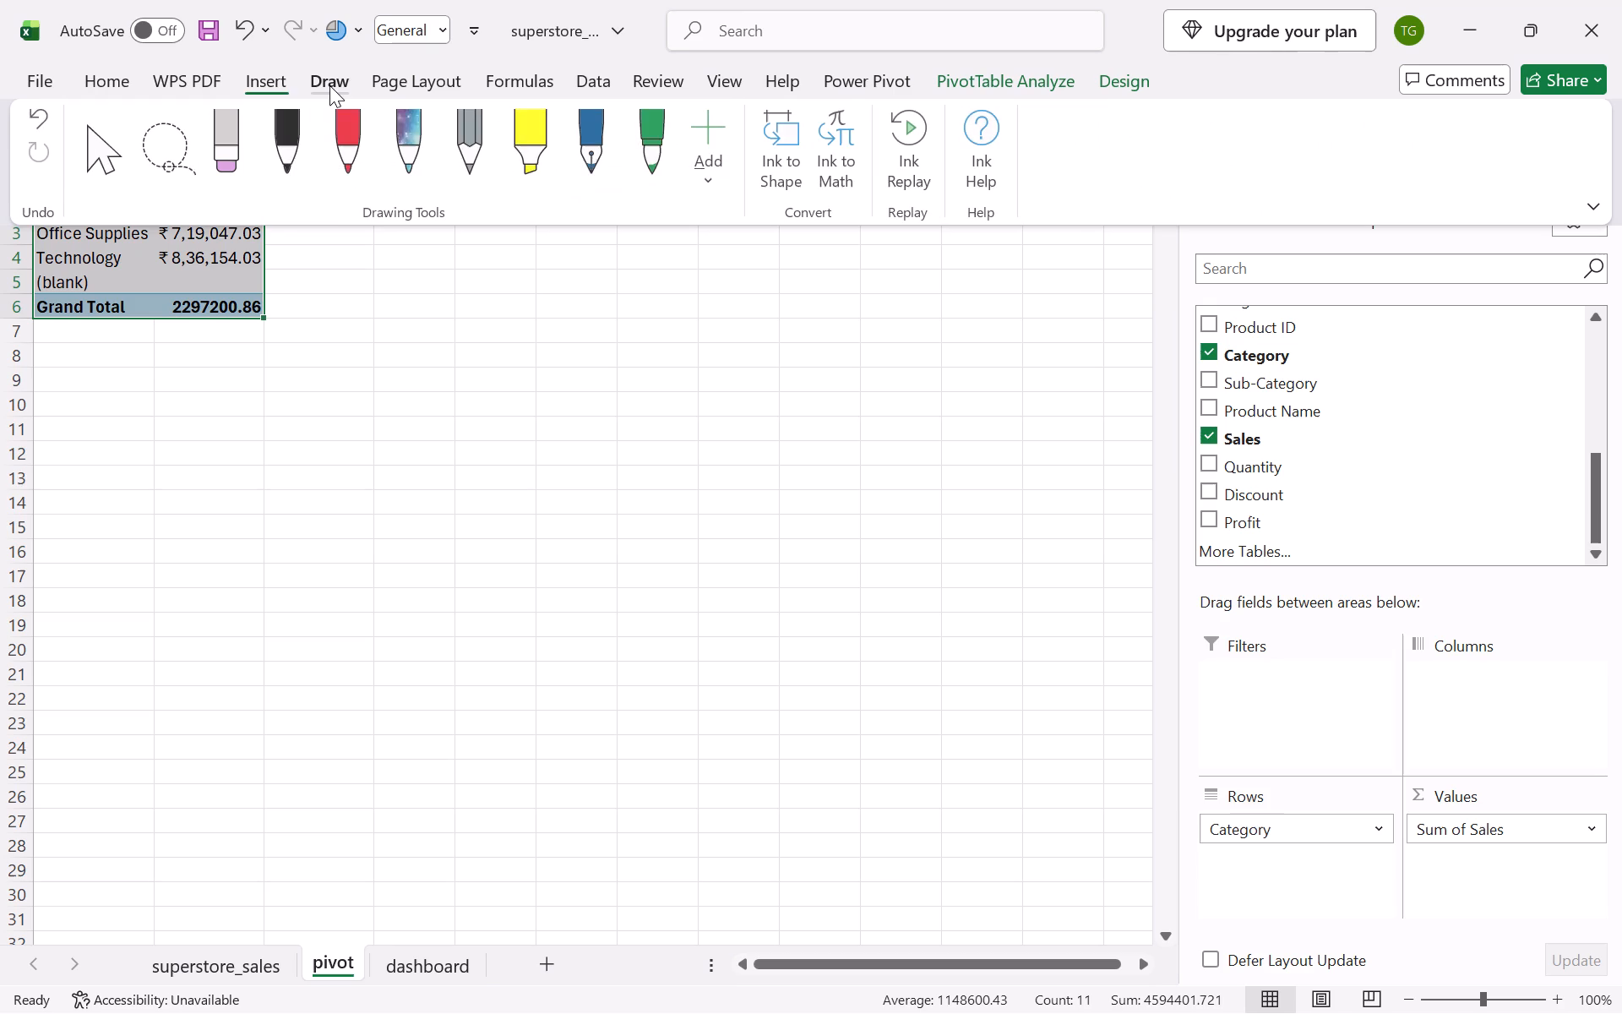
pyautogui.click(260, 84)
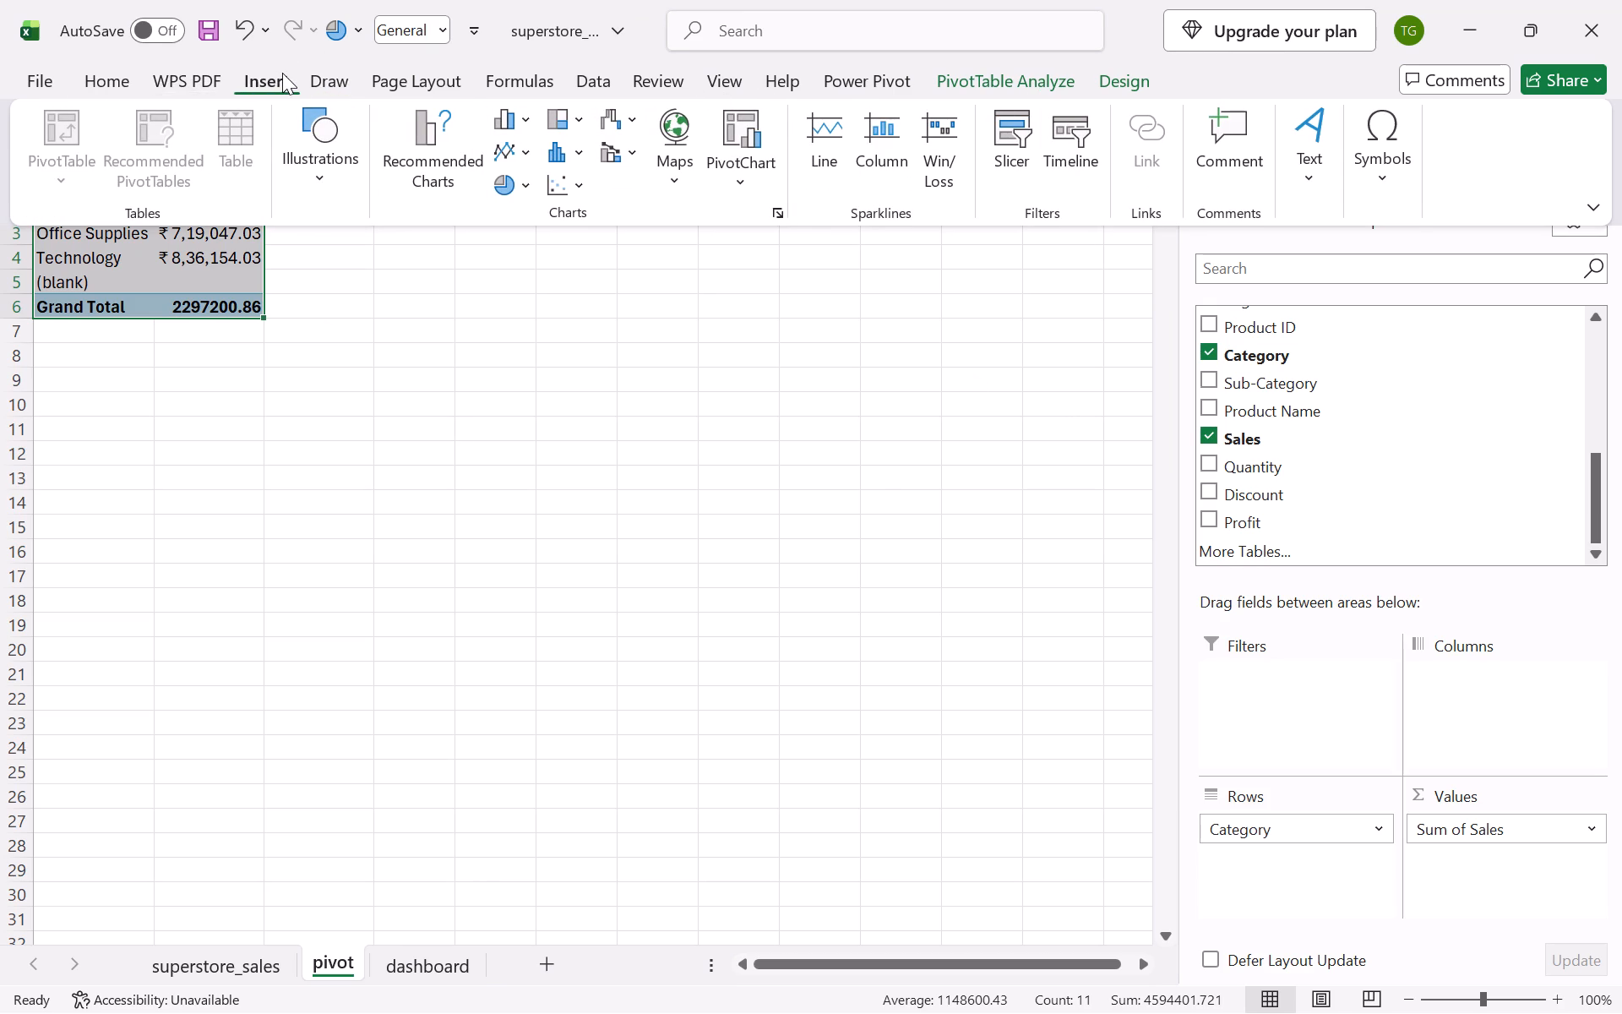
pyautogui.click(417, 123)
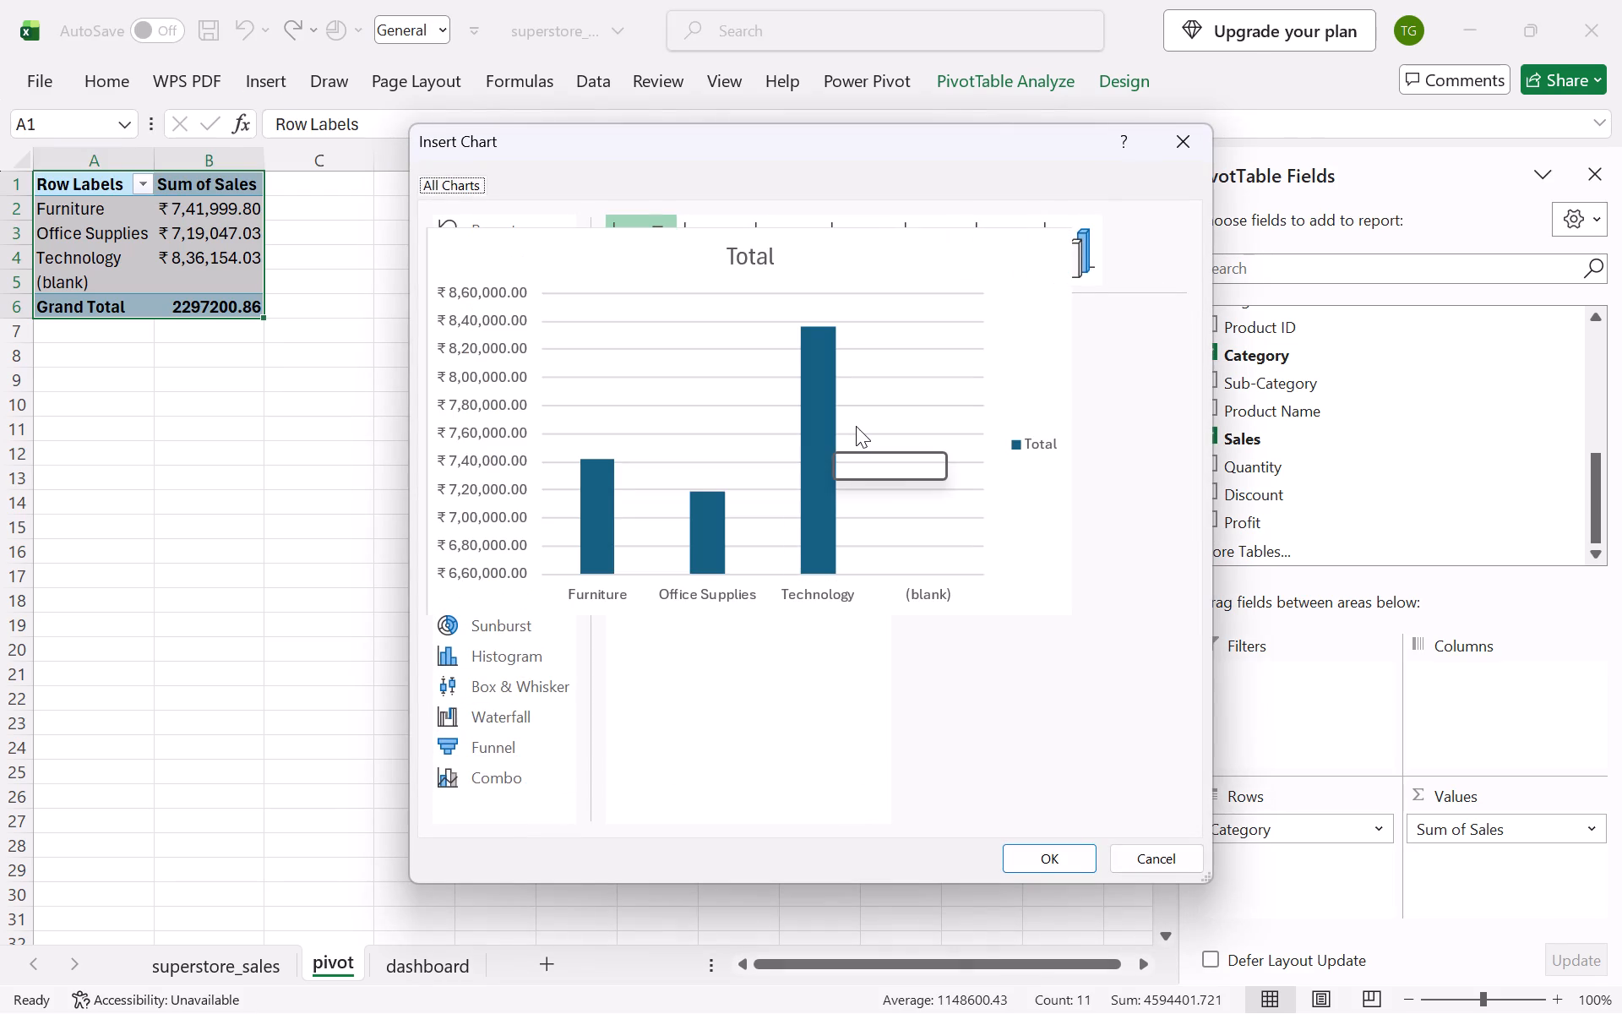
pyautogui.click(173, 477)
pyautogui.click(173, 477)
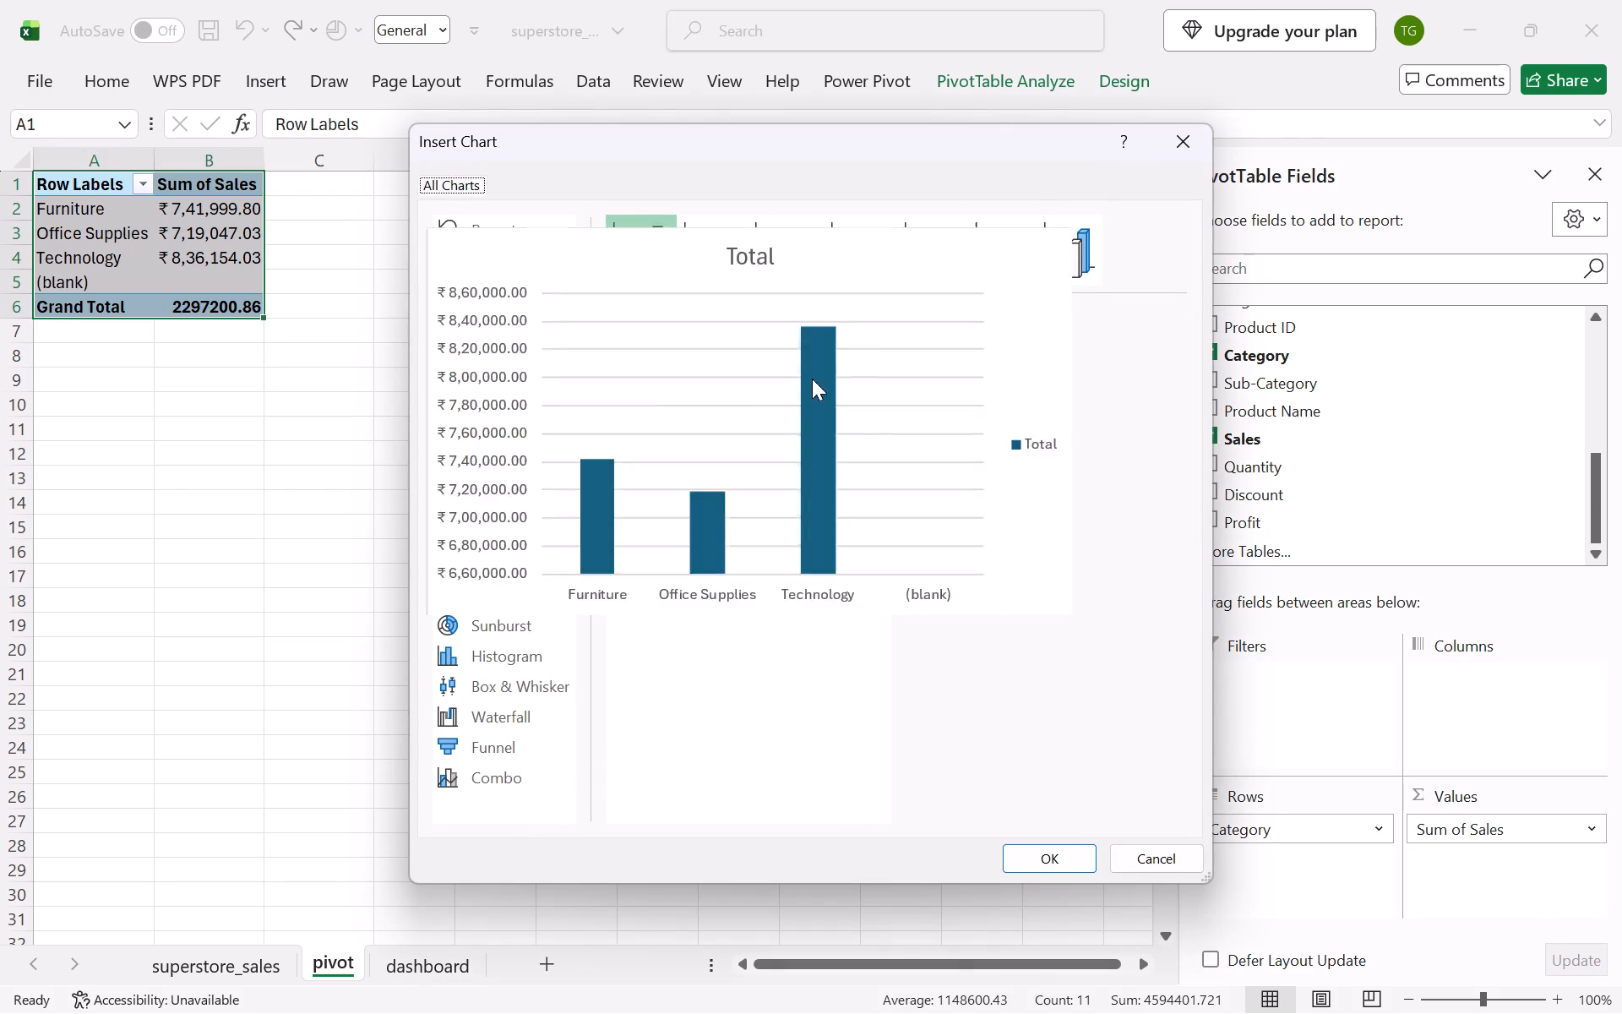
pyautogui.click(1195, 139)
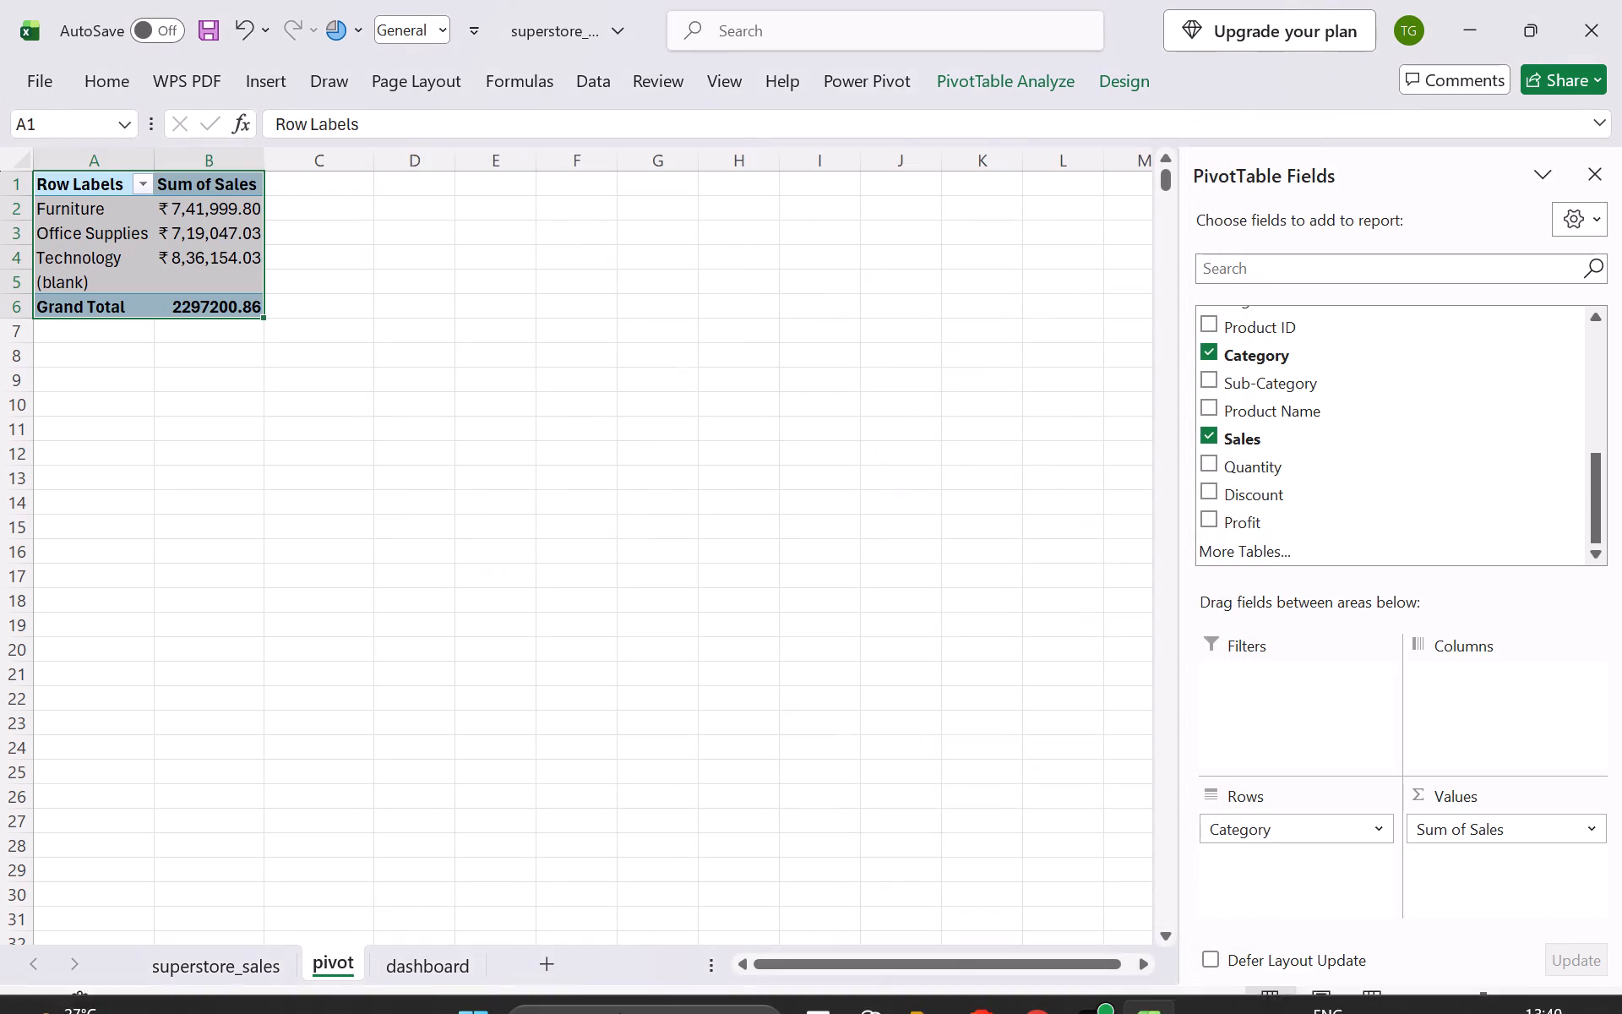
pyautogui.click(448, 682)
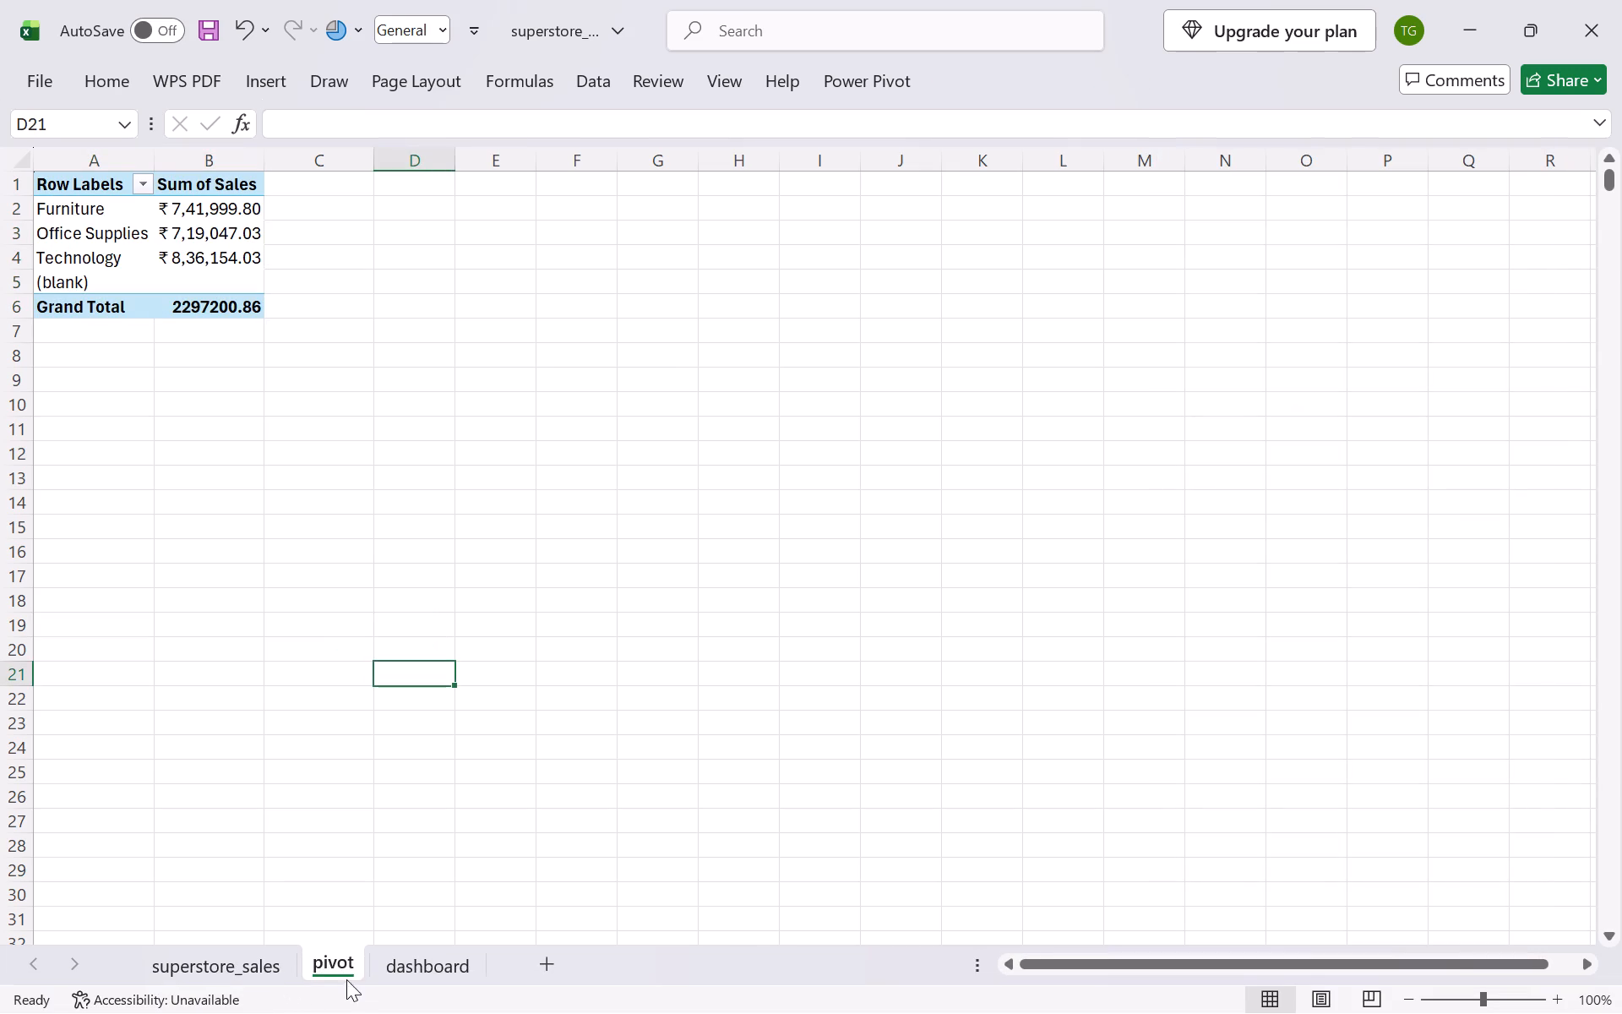
# Search the superstore_sales sheet for blank spaces with Find and Replace, starting from the first Category entry.
pyautogui.click(249, 961)
pyautogui.hscroll(1, 788, 577)
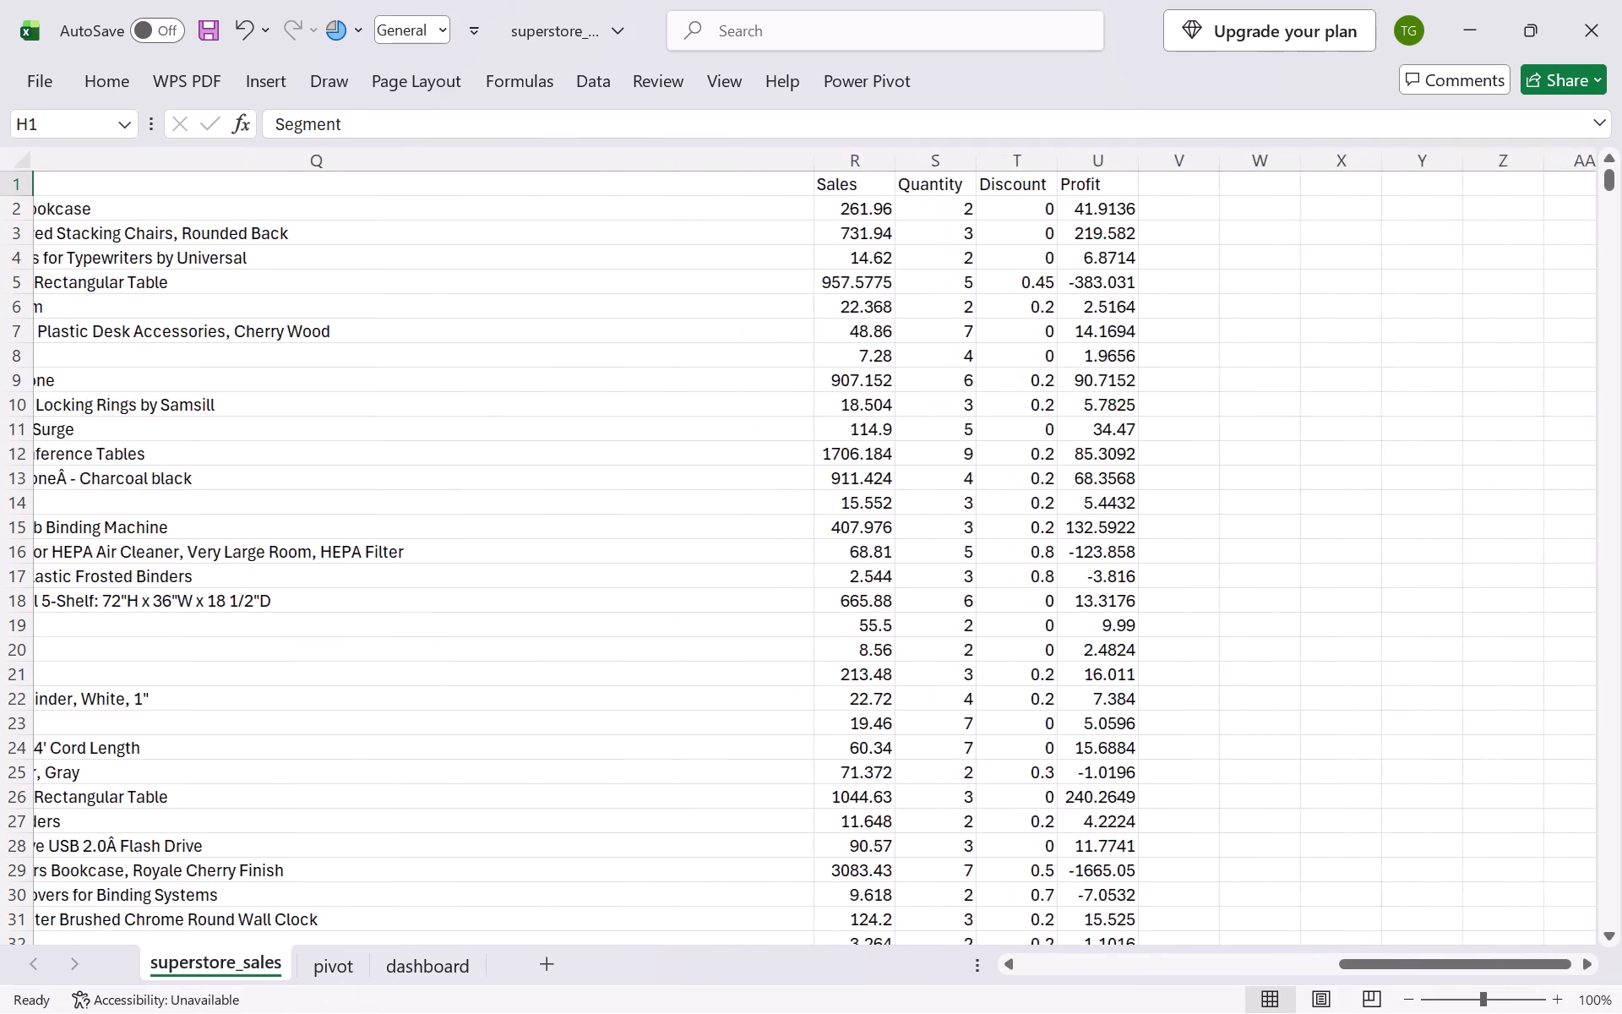
pyautogui.hscroll(8, 788, 577)
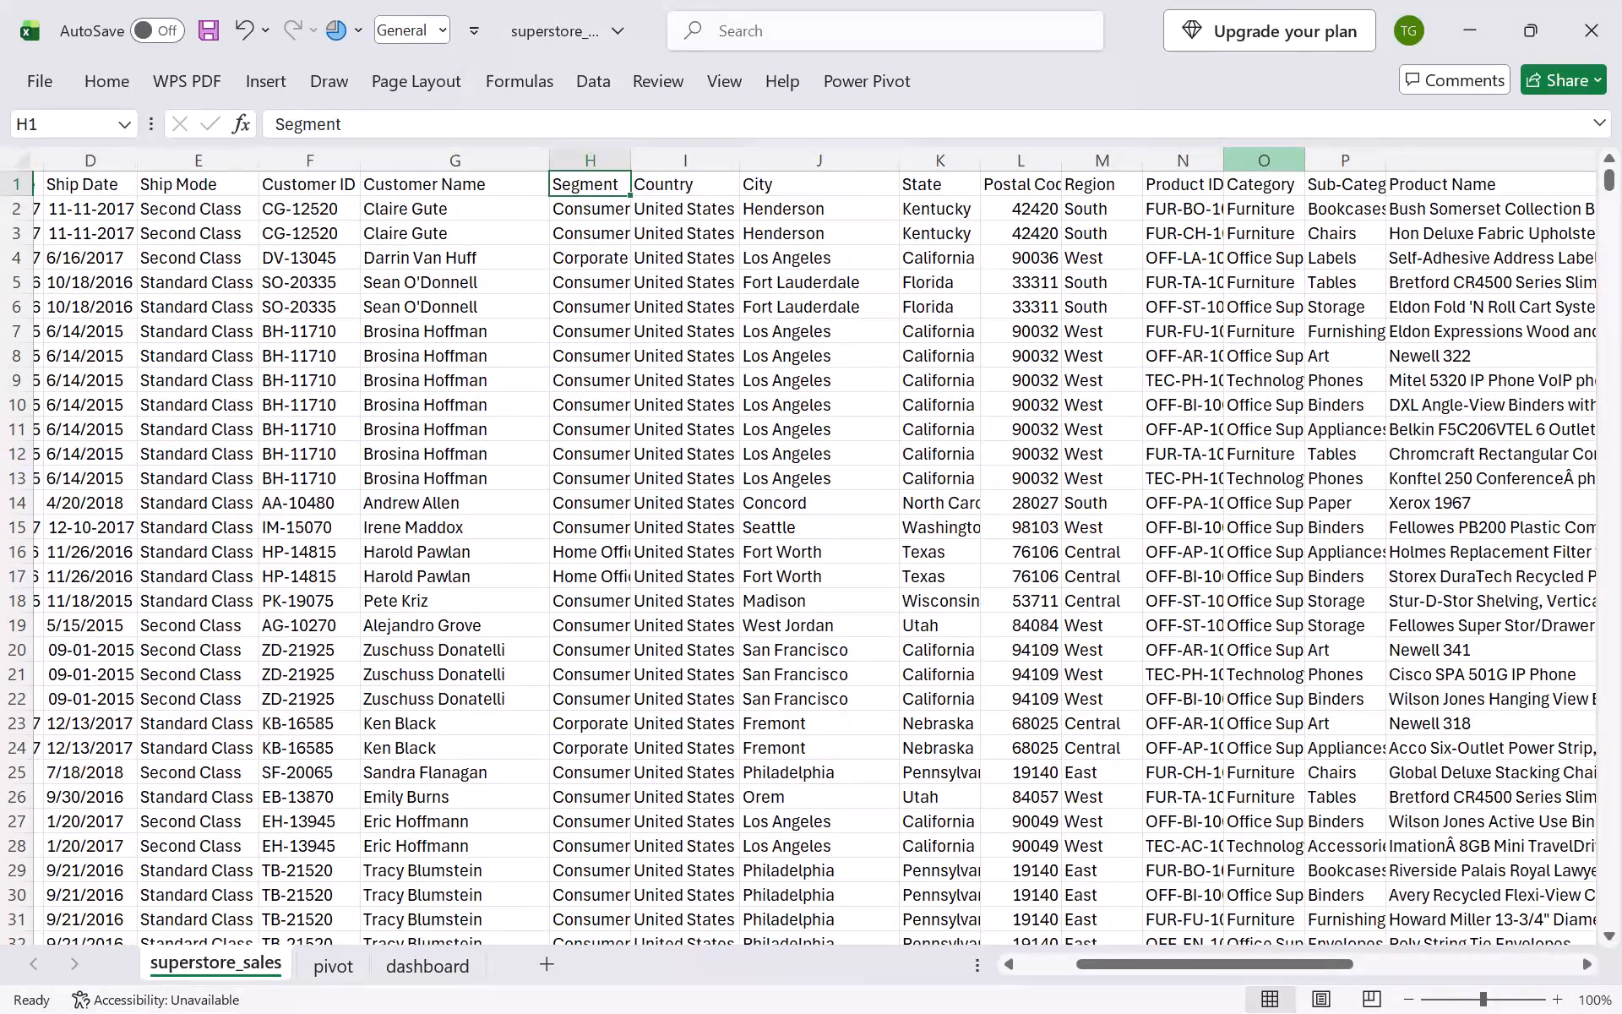
pyautogui.click(1249, 159)
pyautogui.click(1253, 208)
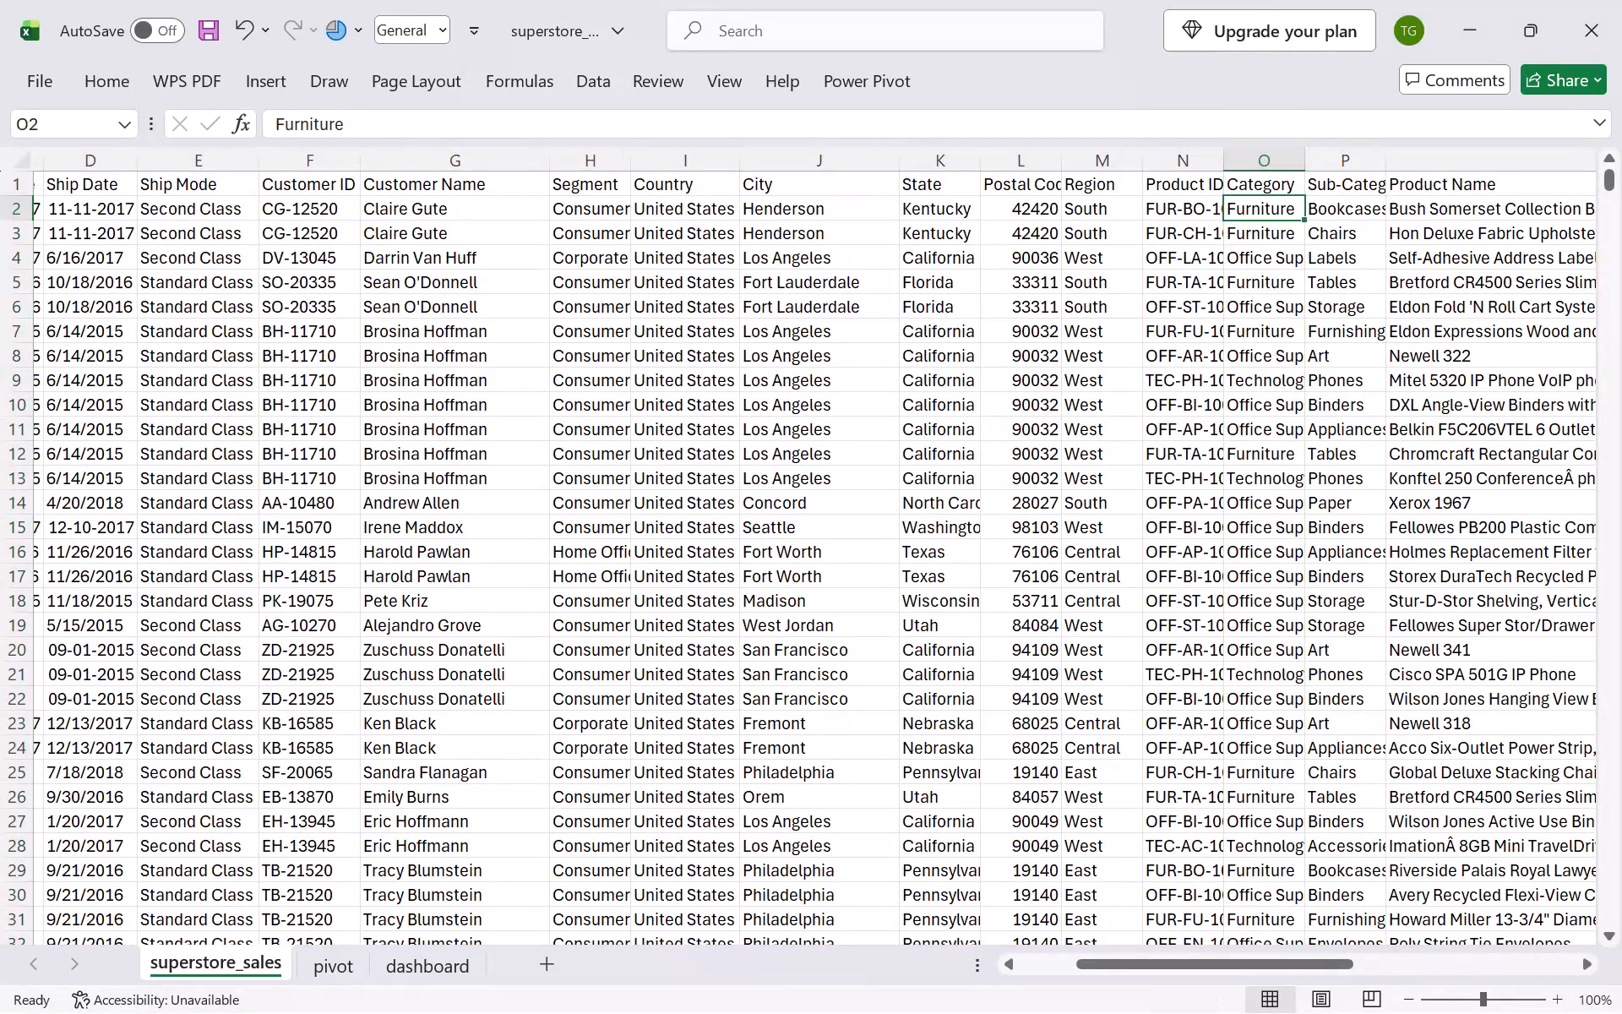
pyautogui.hotkey('ctrl', 'h')
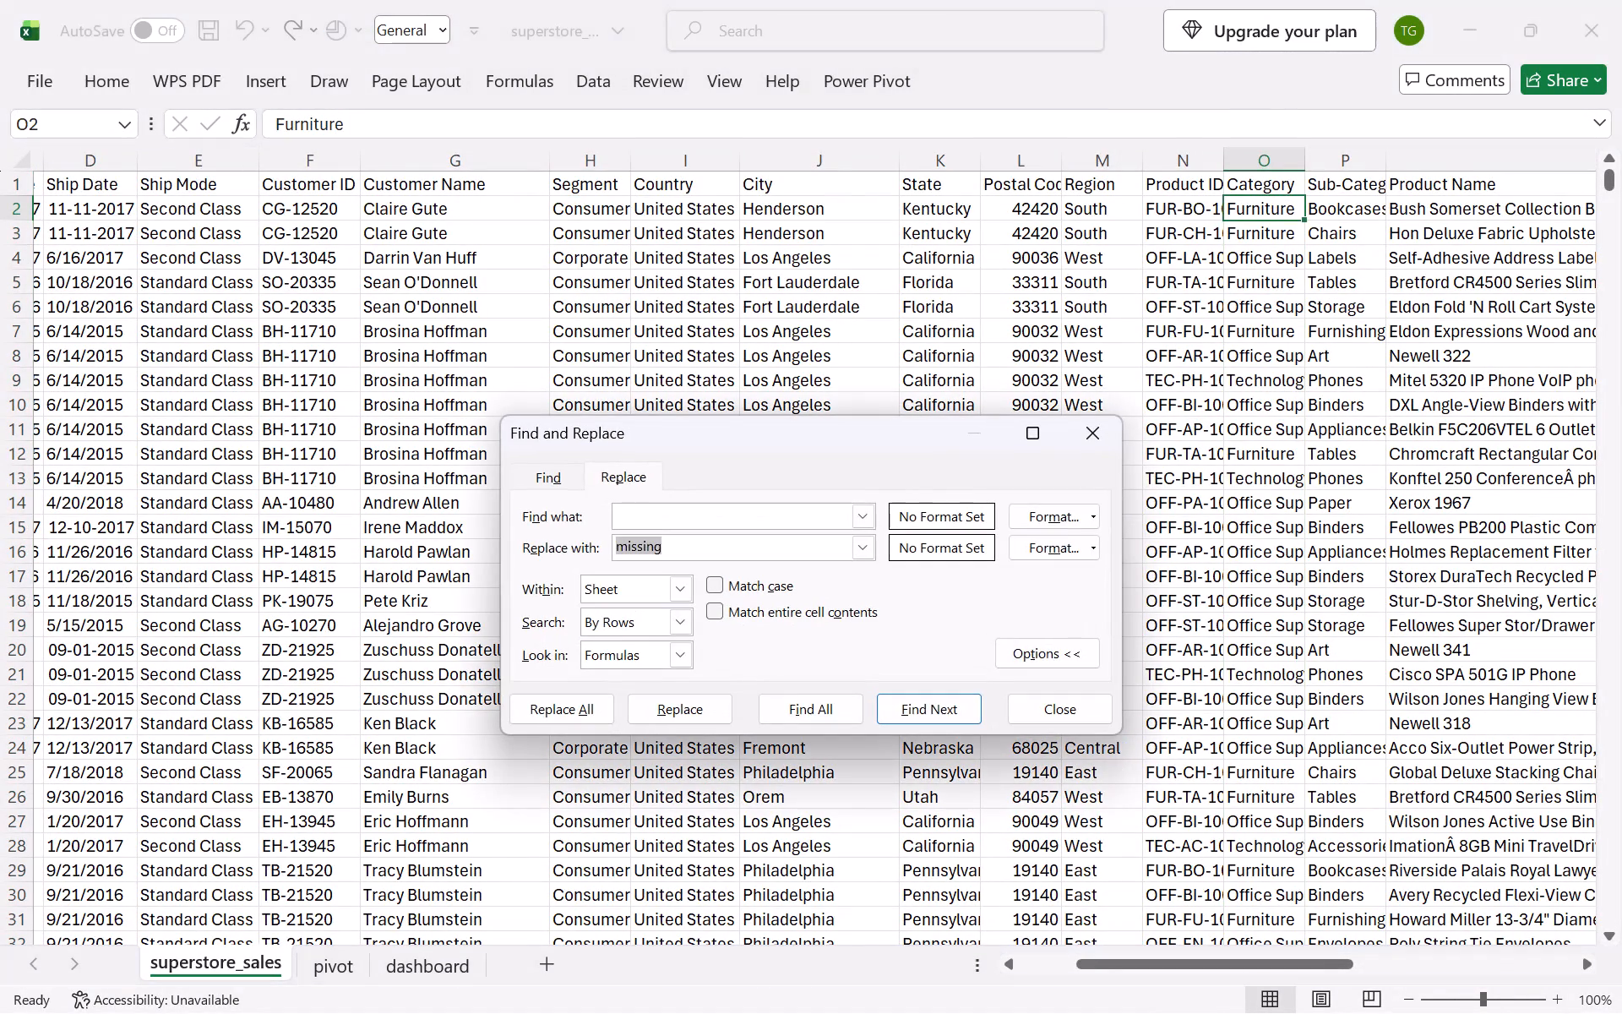
pyautogui.click(669, 525)
pyautogui.press('space')
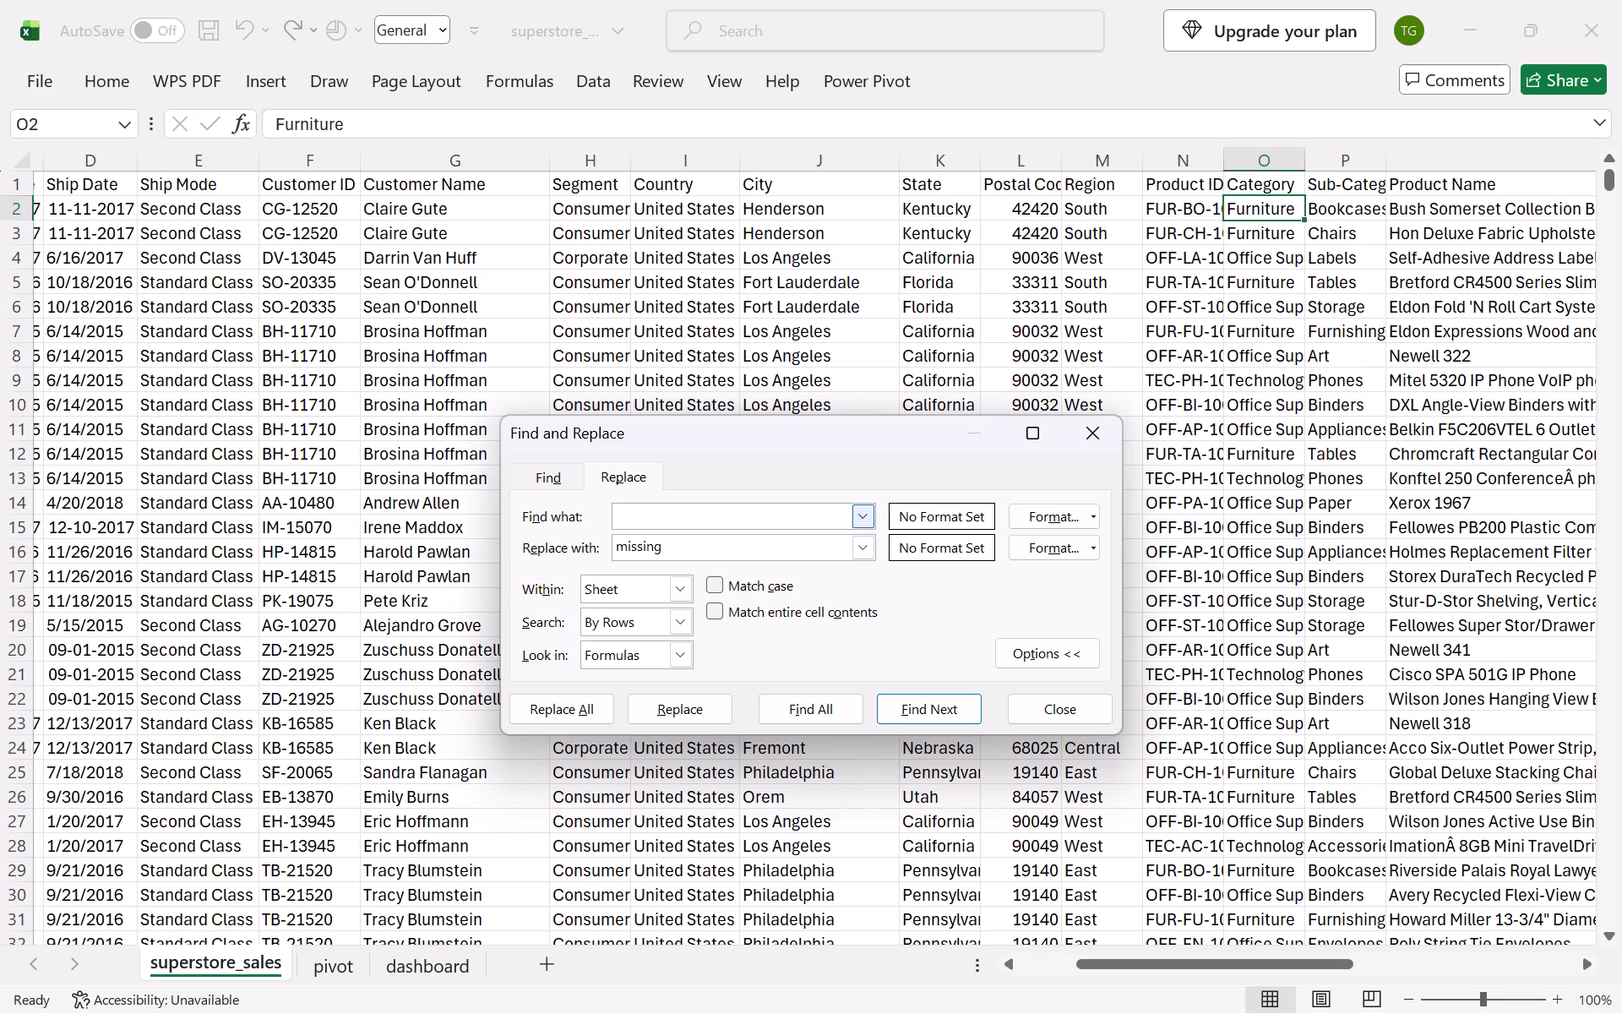
pyautogui.click(910, 696)
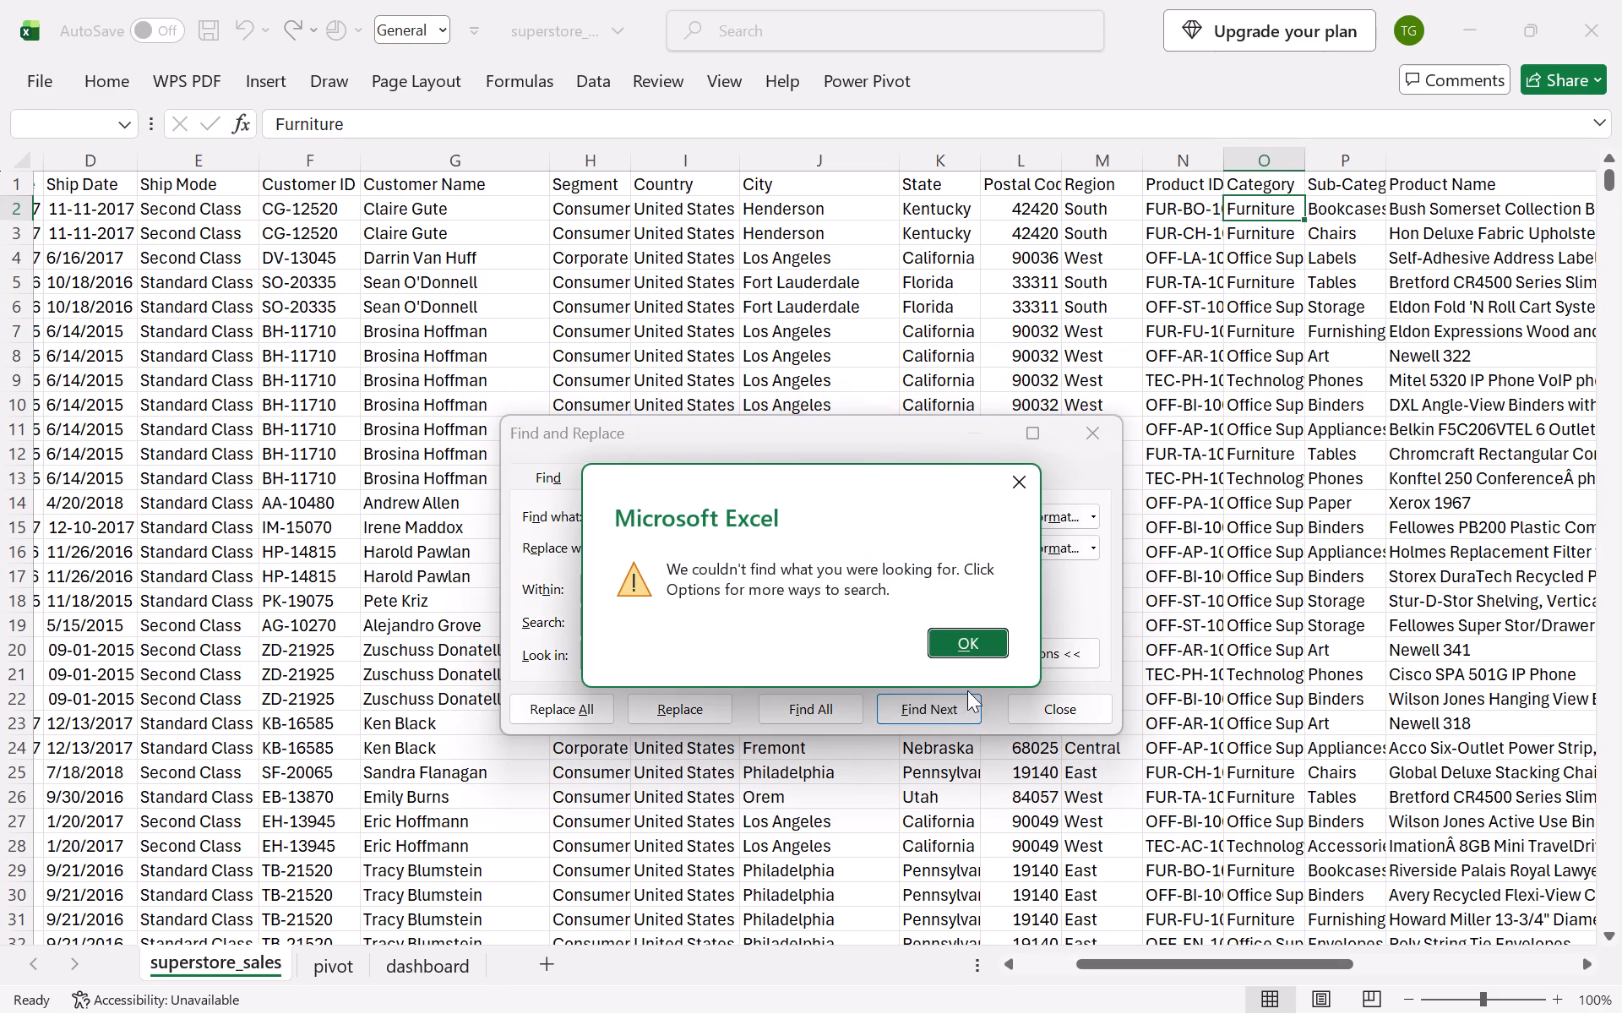
pyautogui.click(950, 641)
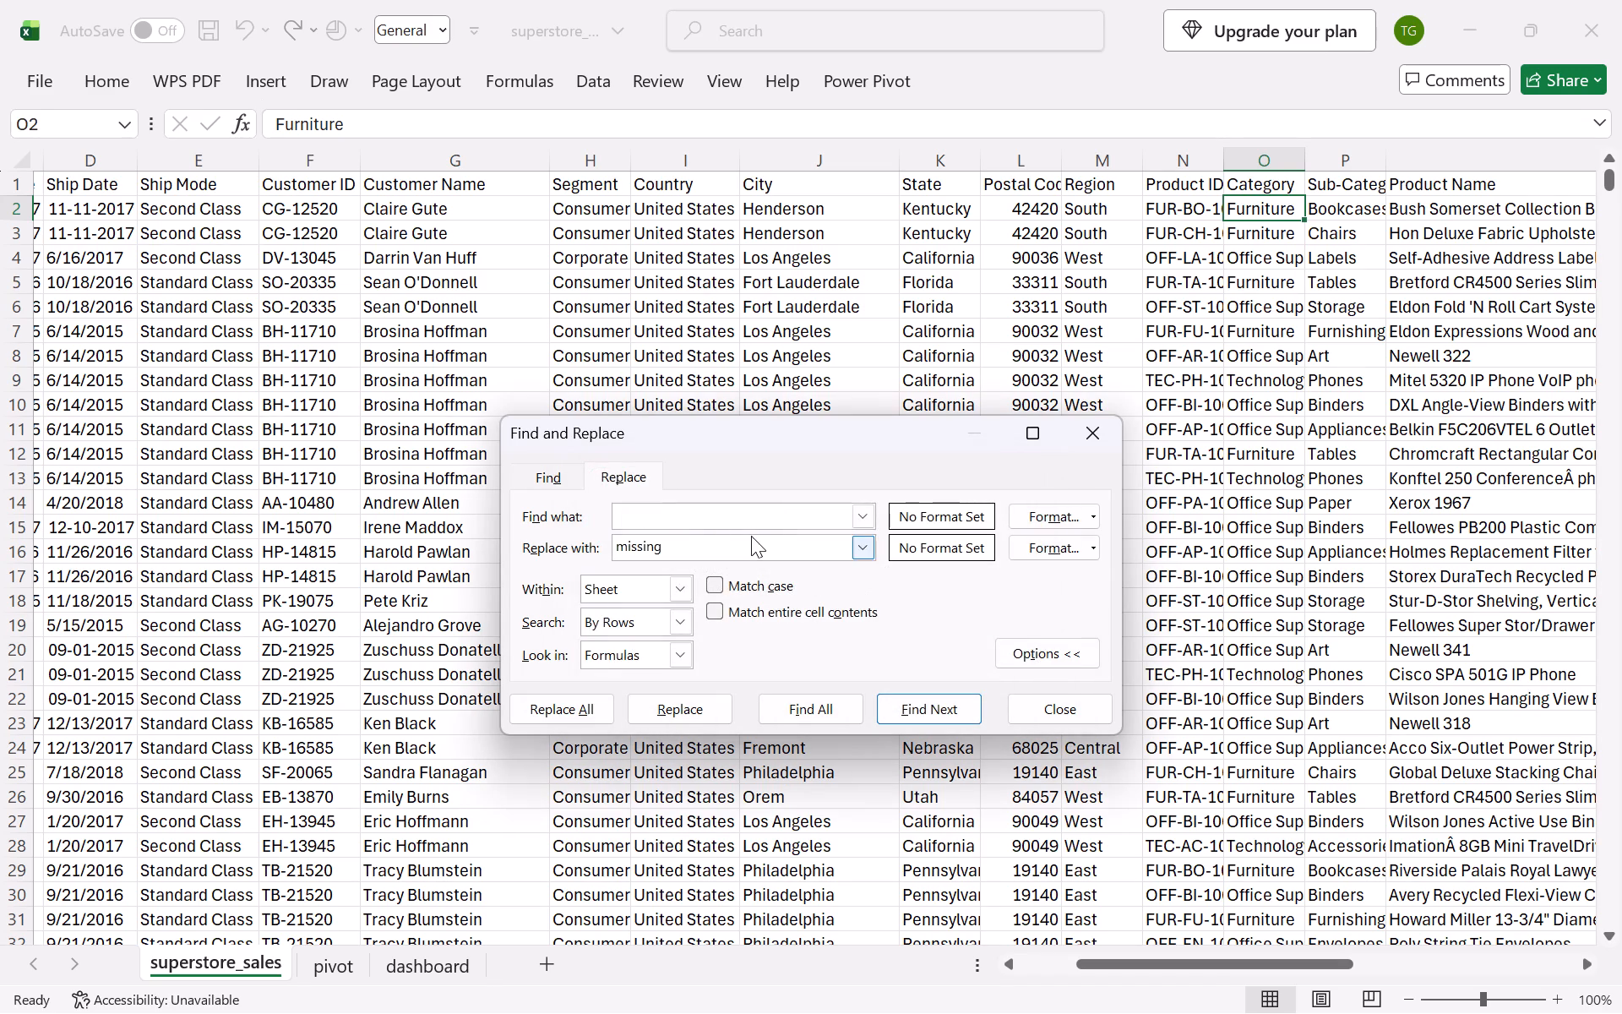
# Clear the search text and find all empty cells on the superstore_sales sheet, looking through the listed cells.
pyautogui.moveTo(710, 515); pyautogui.dragTo(570, 512)
pyautogui.press('BackSpace')
pyautogui.click(925, 712)
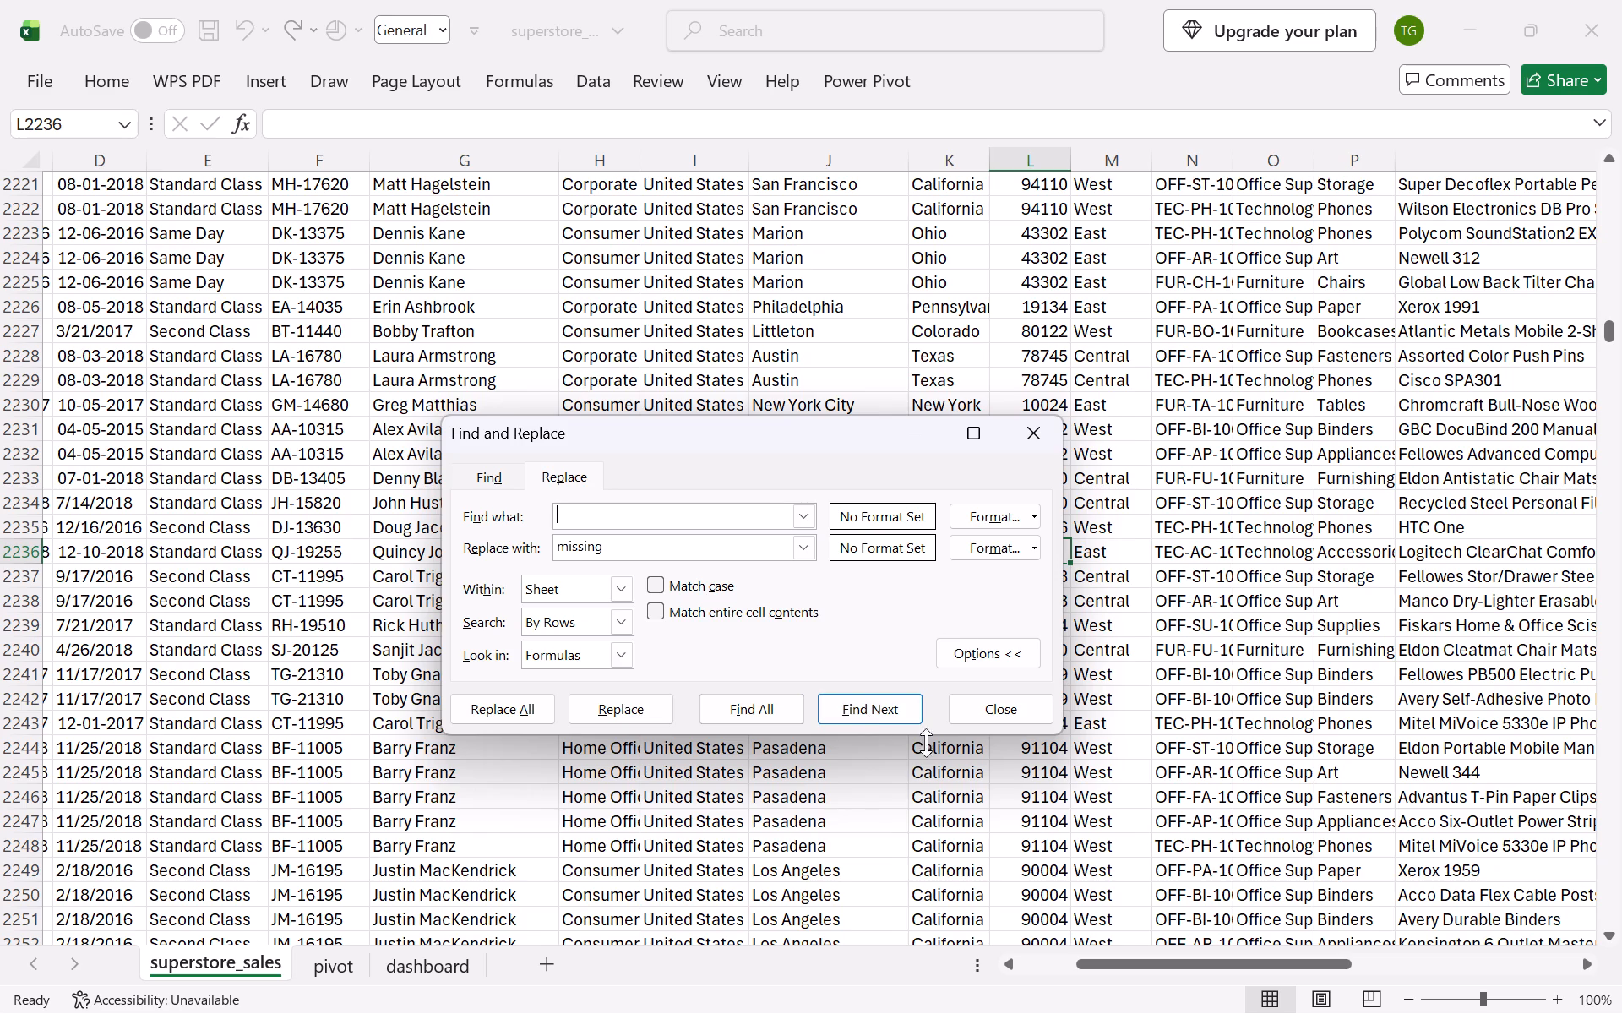
pyautogui.click(875, 717)
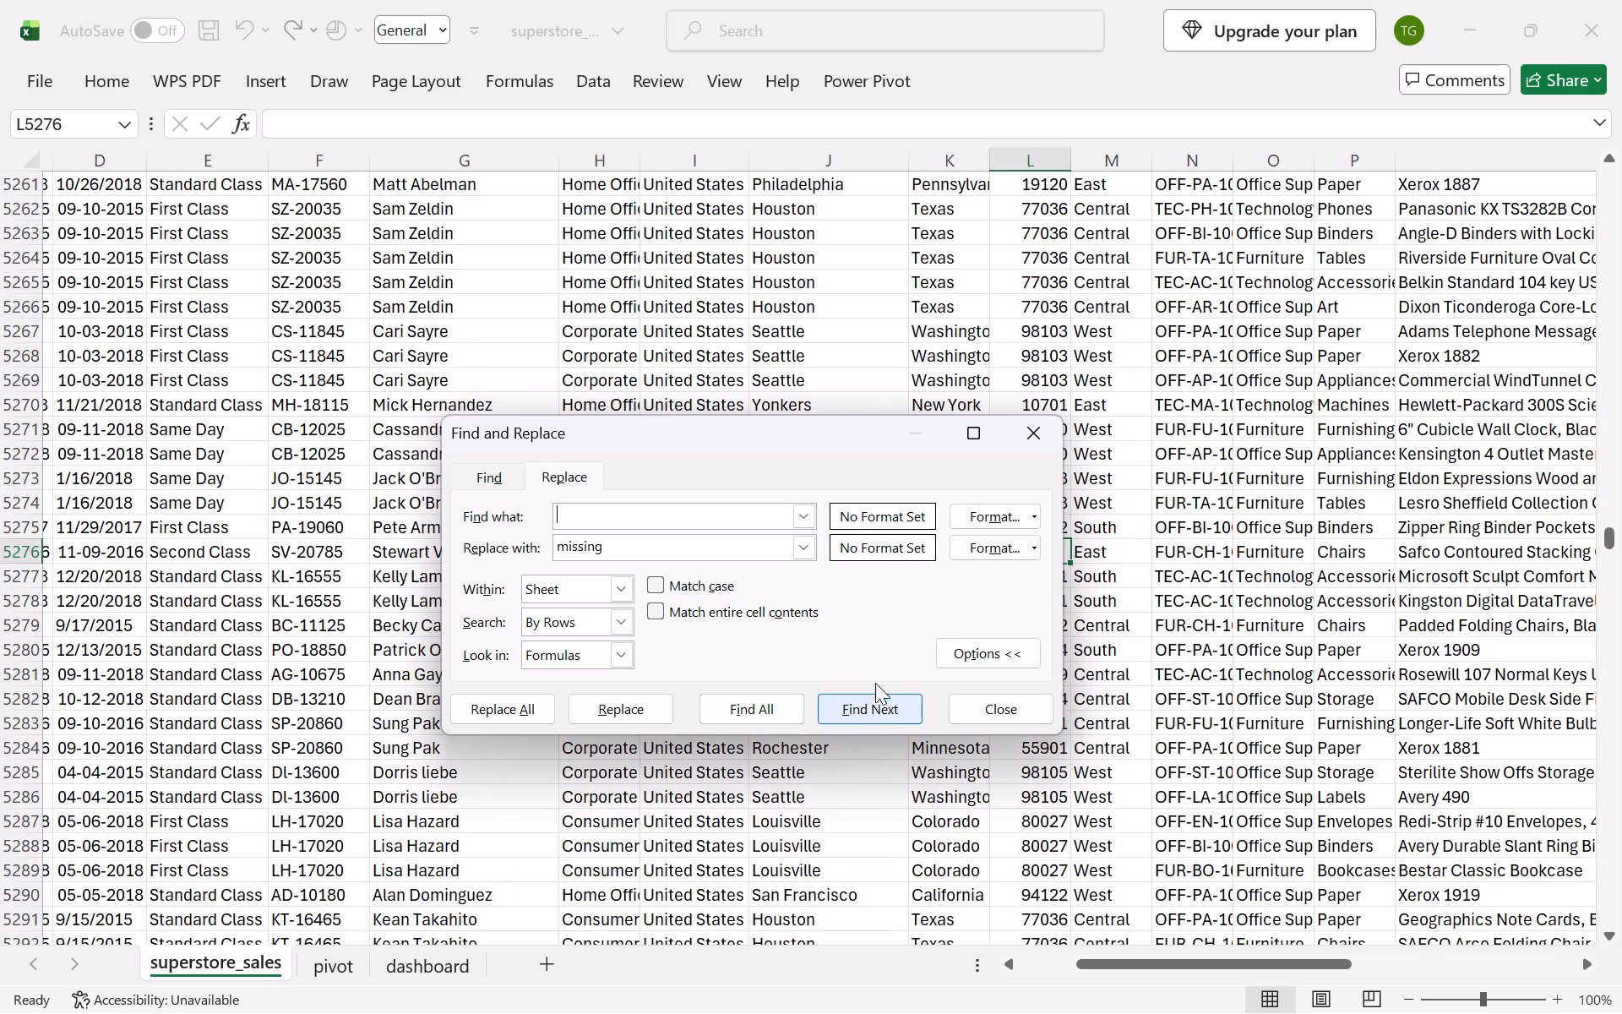
pyautogui.click(775, 699)
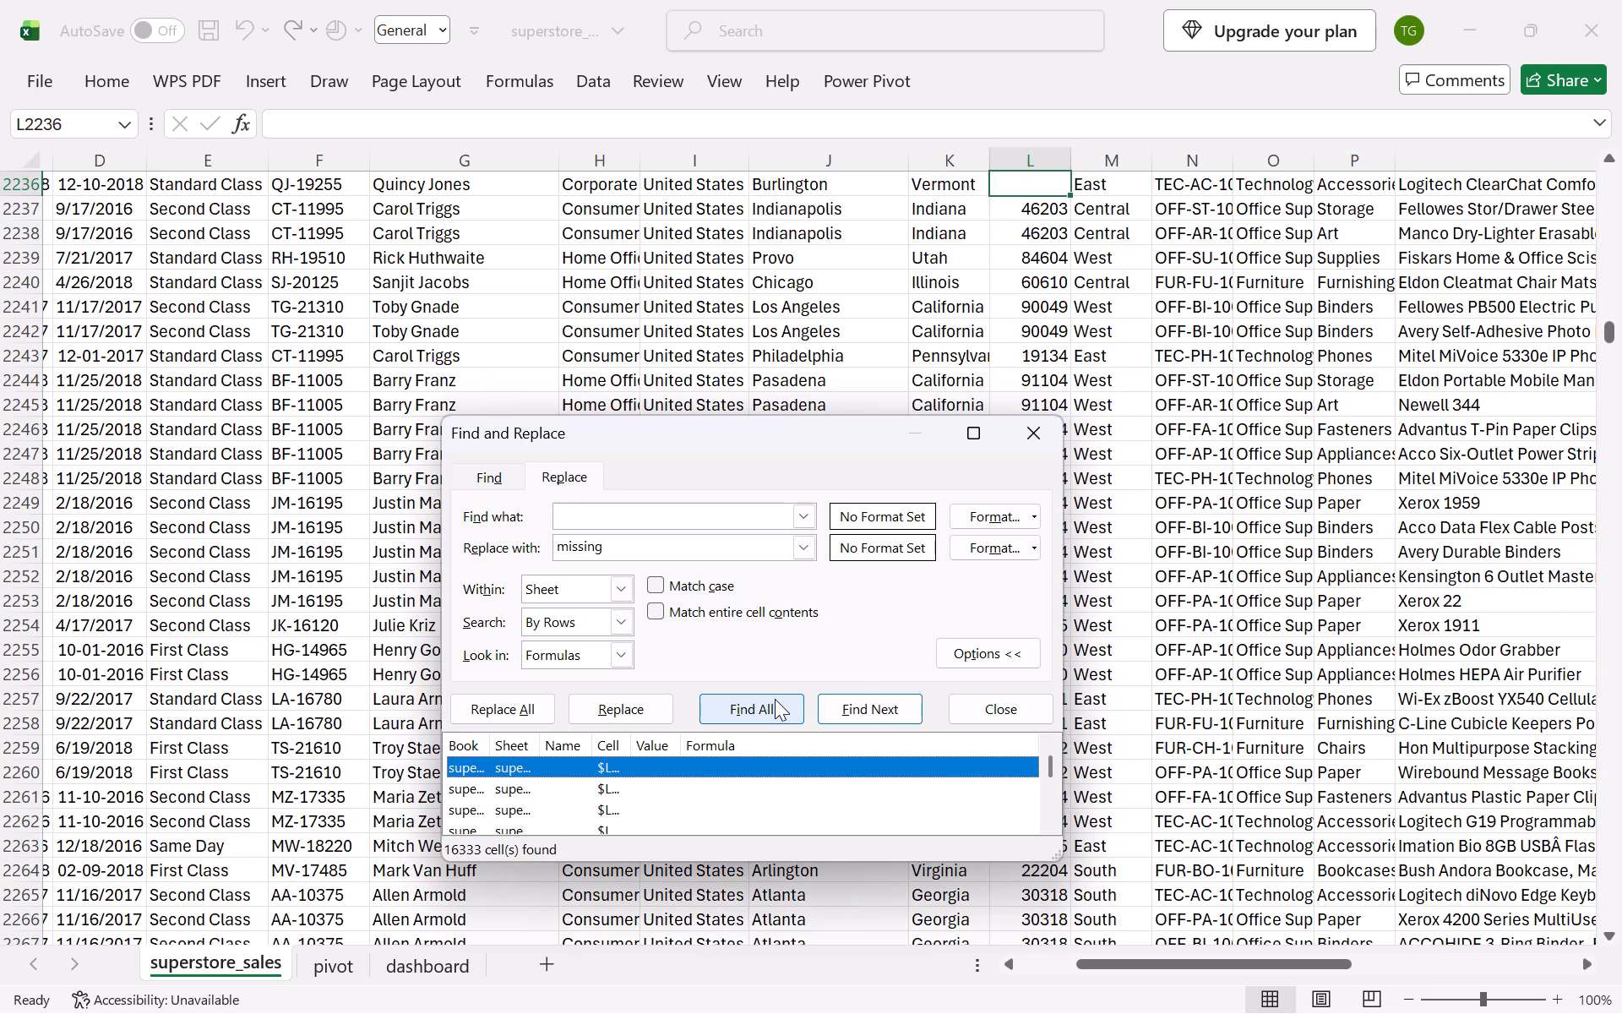
pyautogui.scroll(-8, 751, 802)
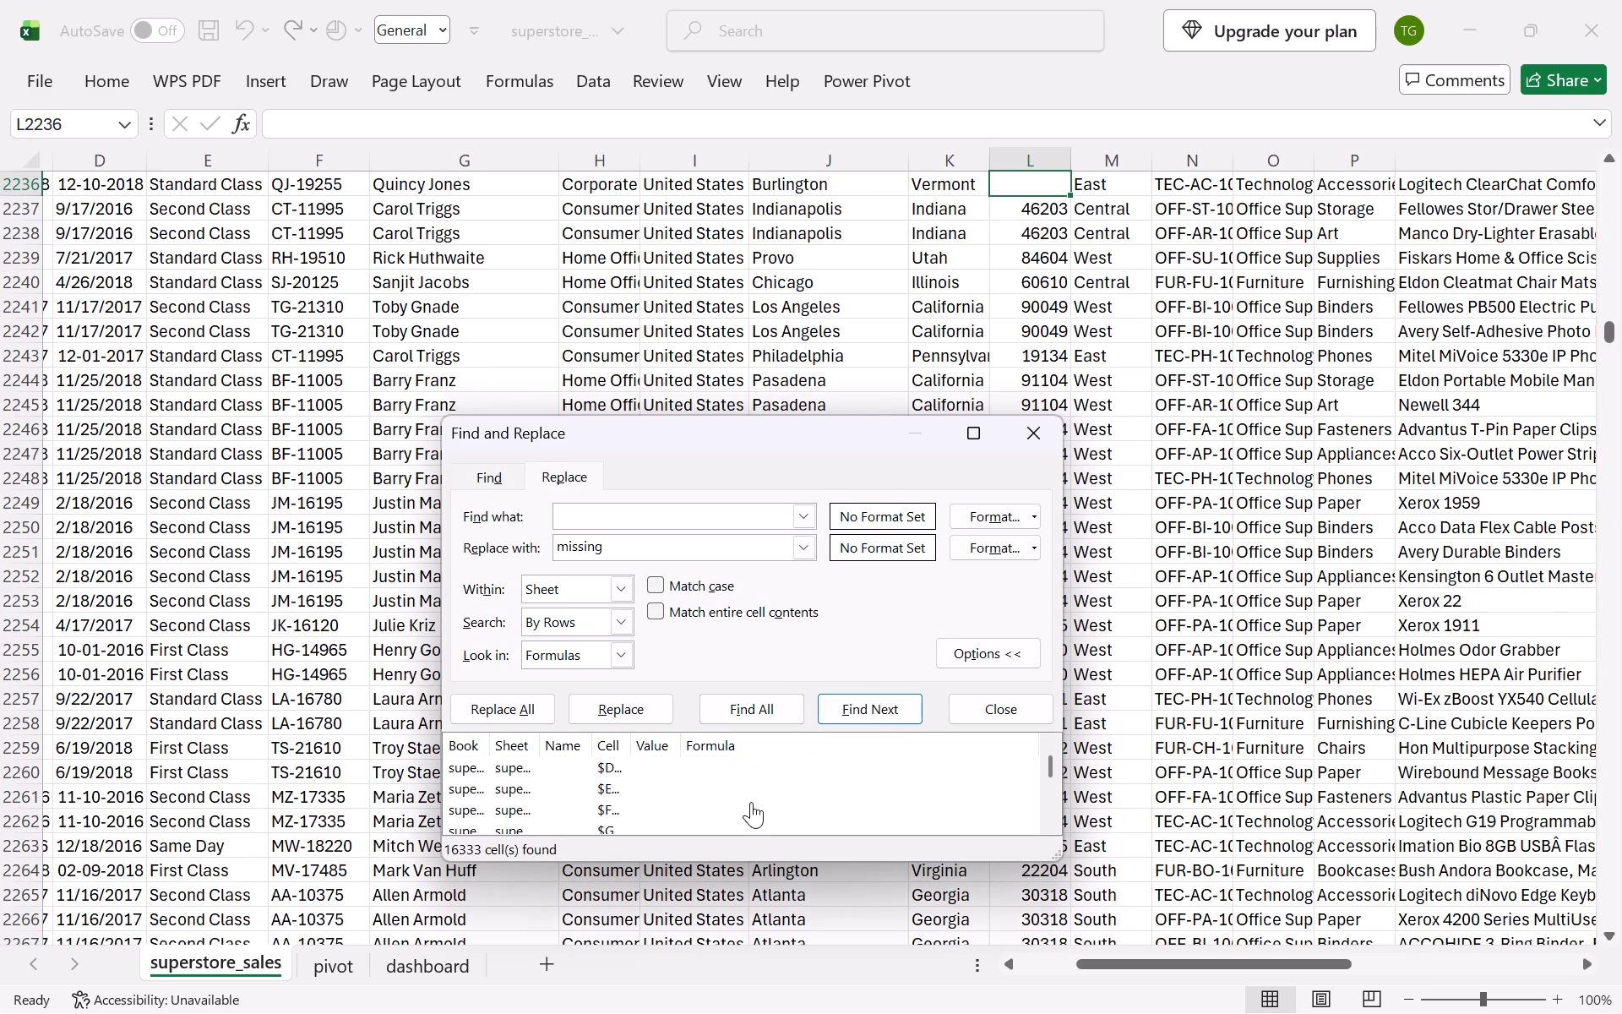
pyautogui.scroll(-3, 751, 802)
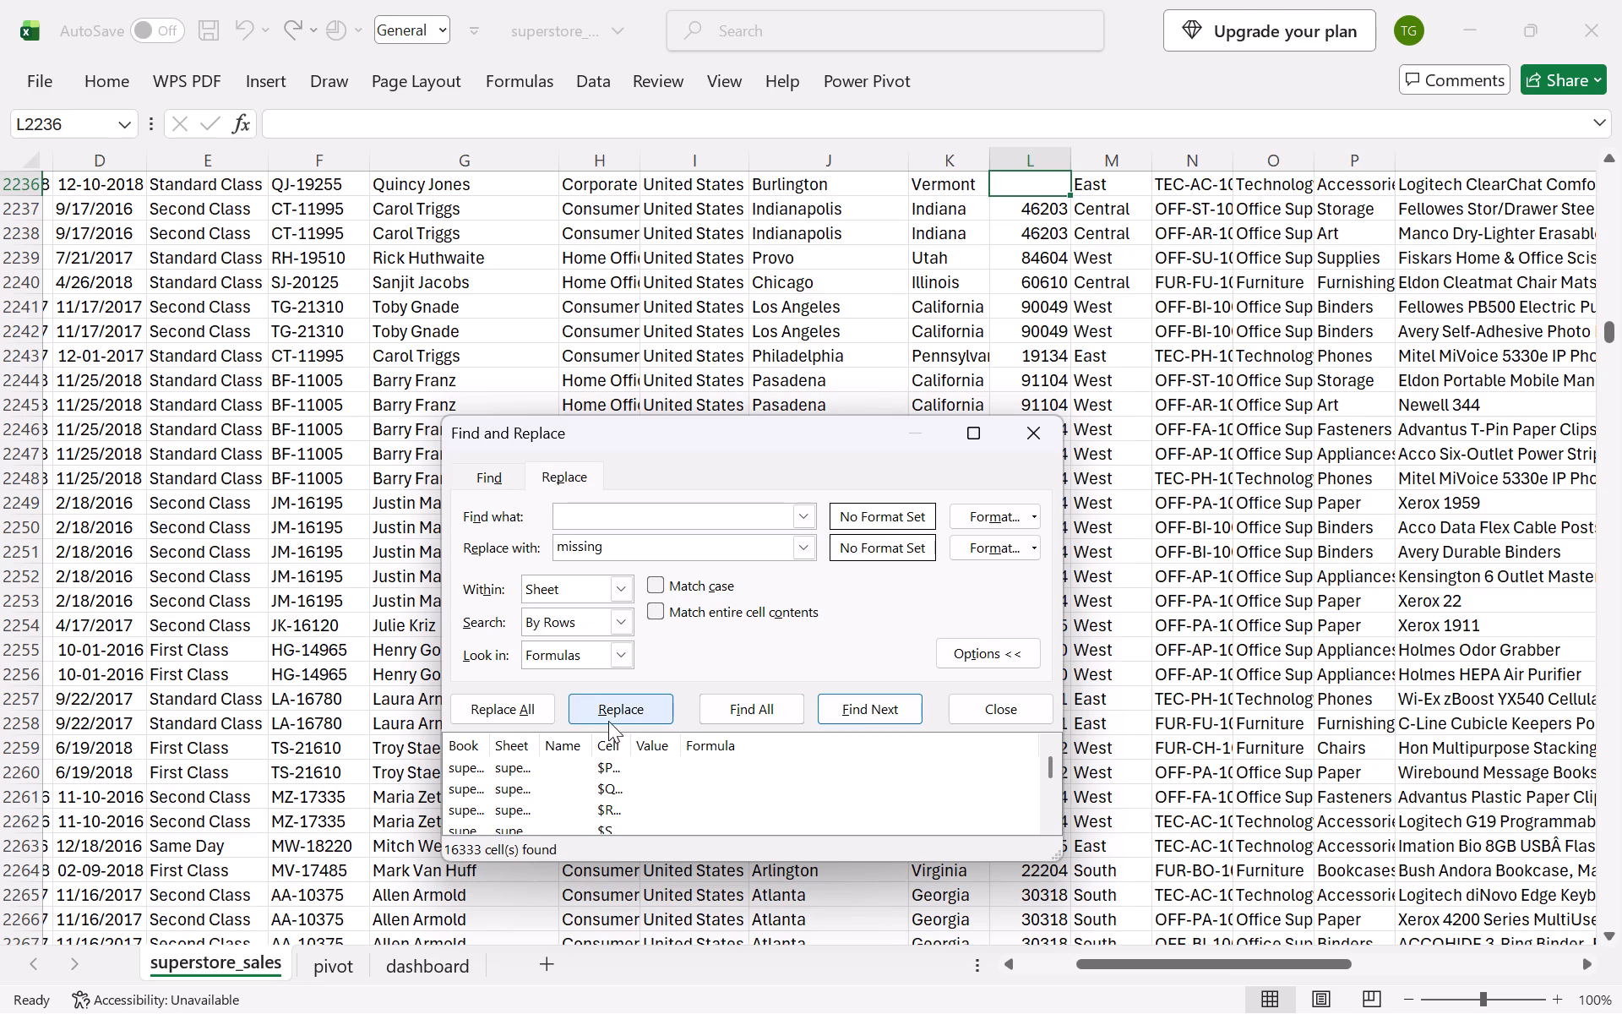
# Replace all empty cells on the superstore_sales sheet with the text missing.
pyautogui.click(596, 711)
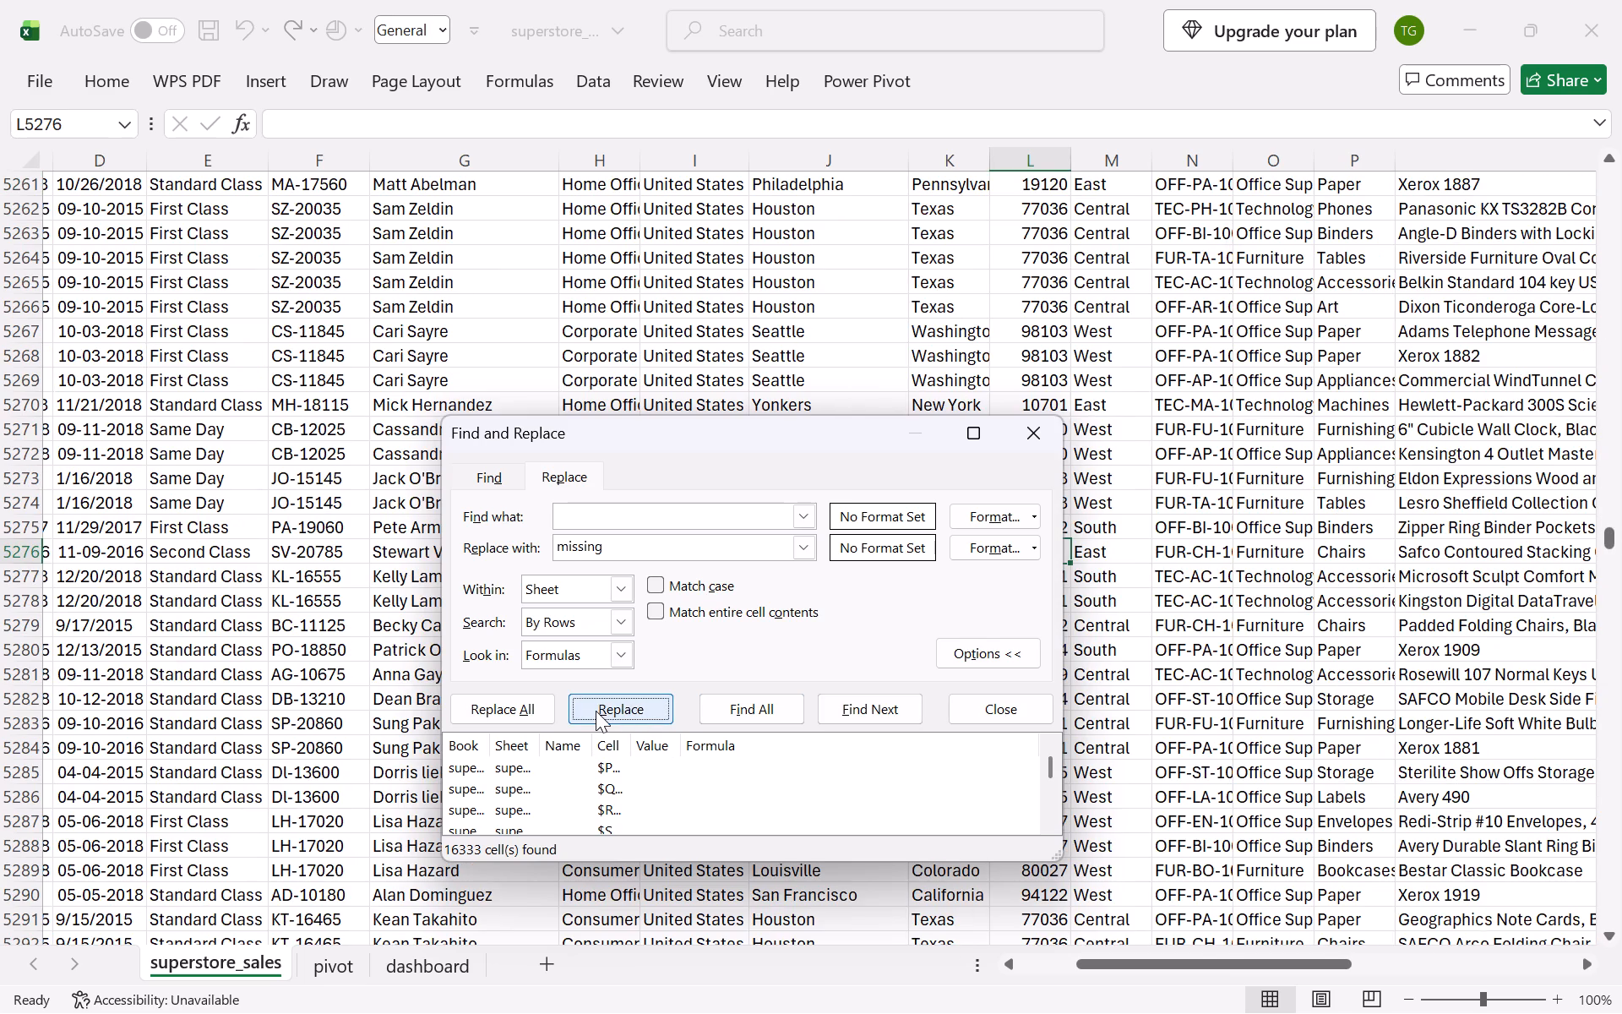
pyautogui.click(596, 711)
pyautogui.click(532, 708)
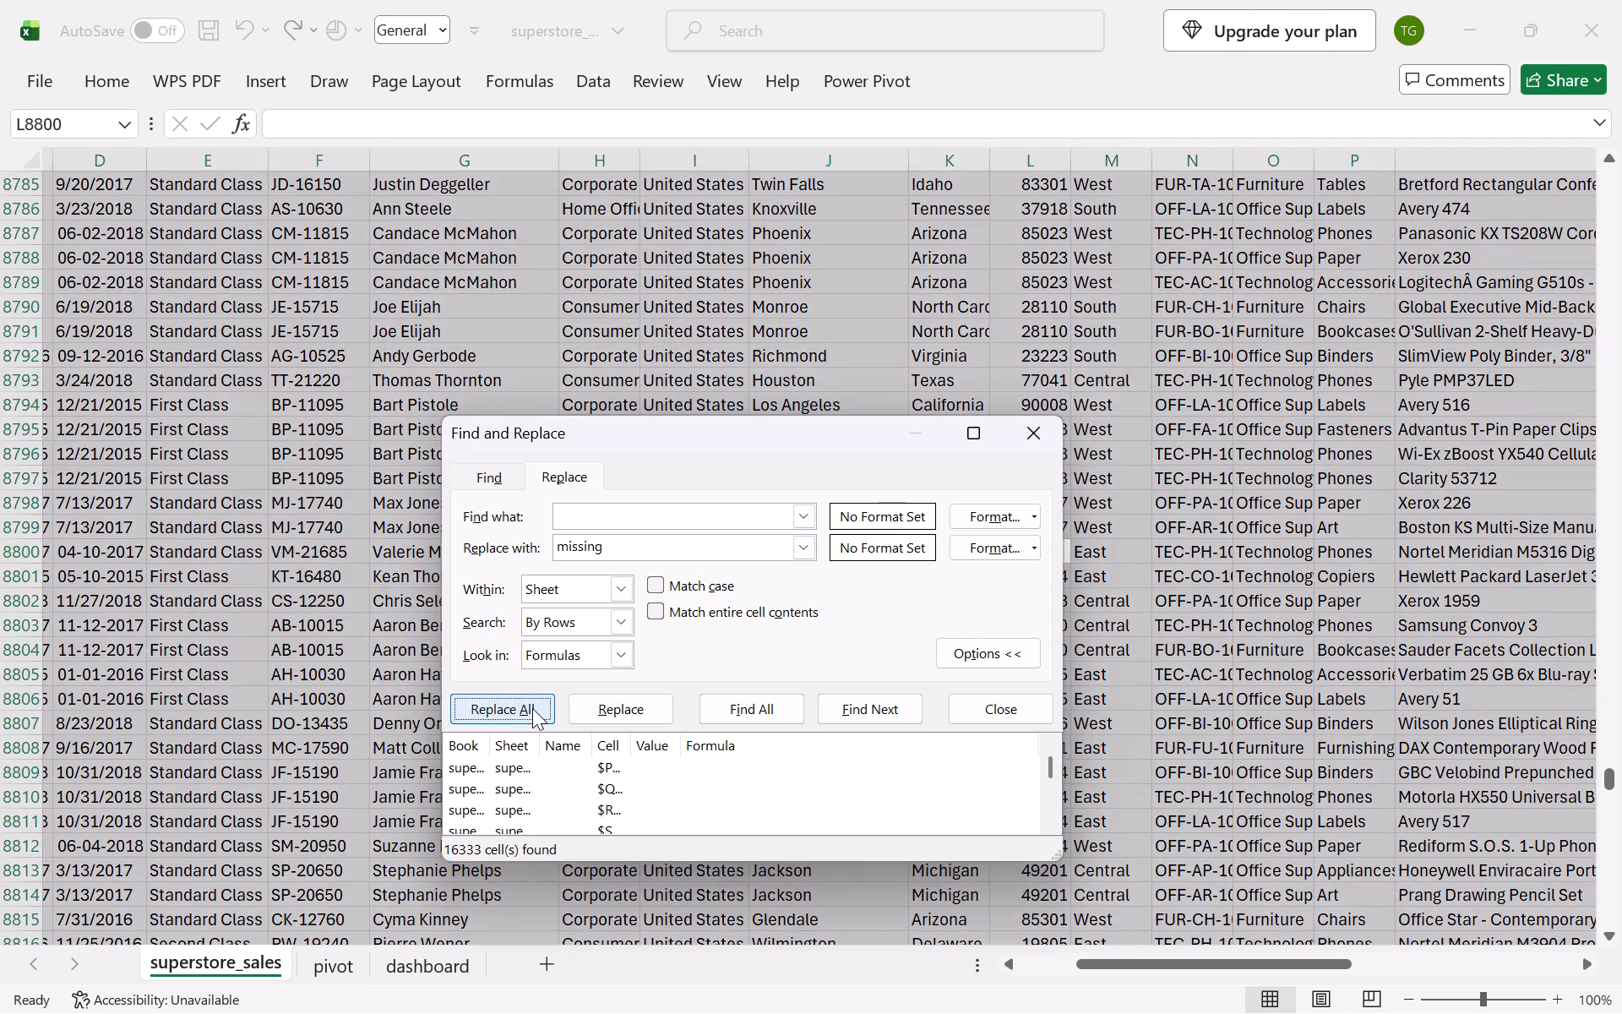
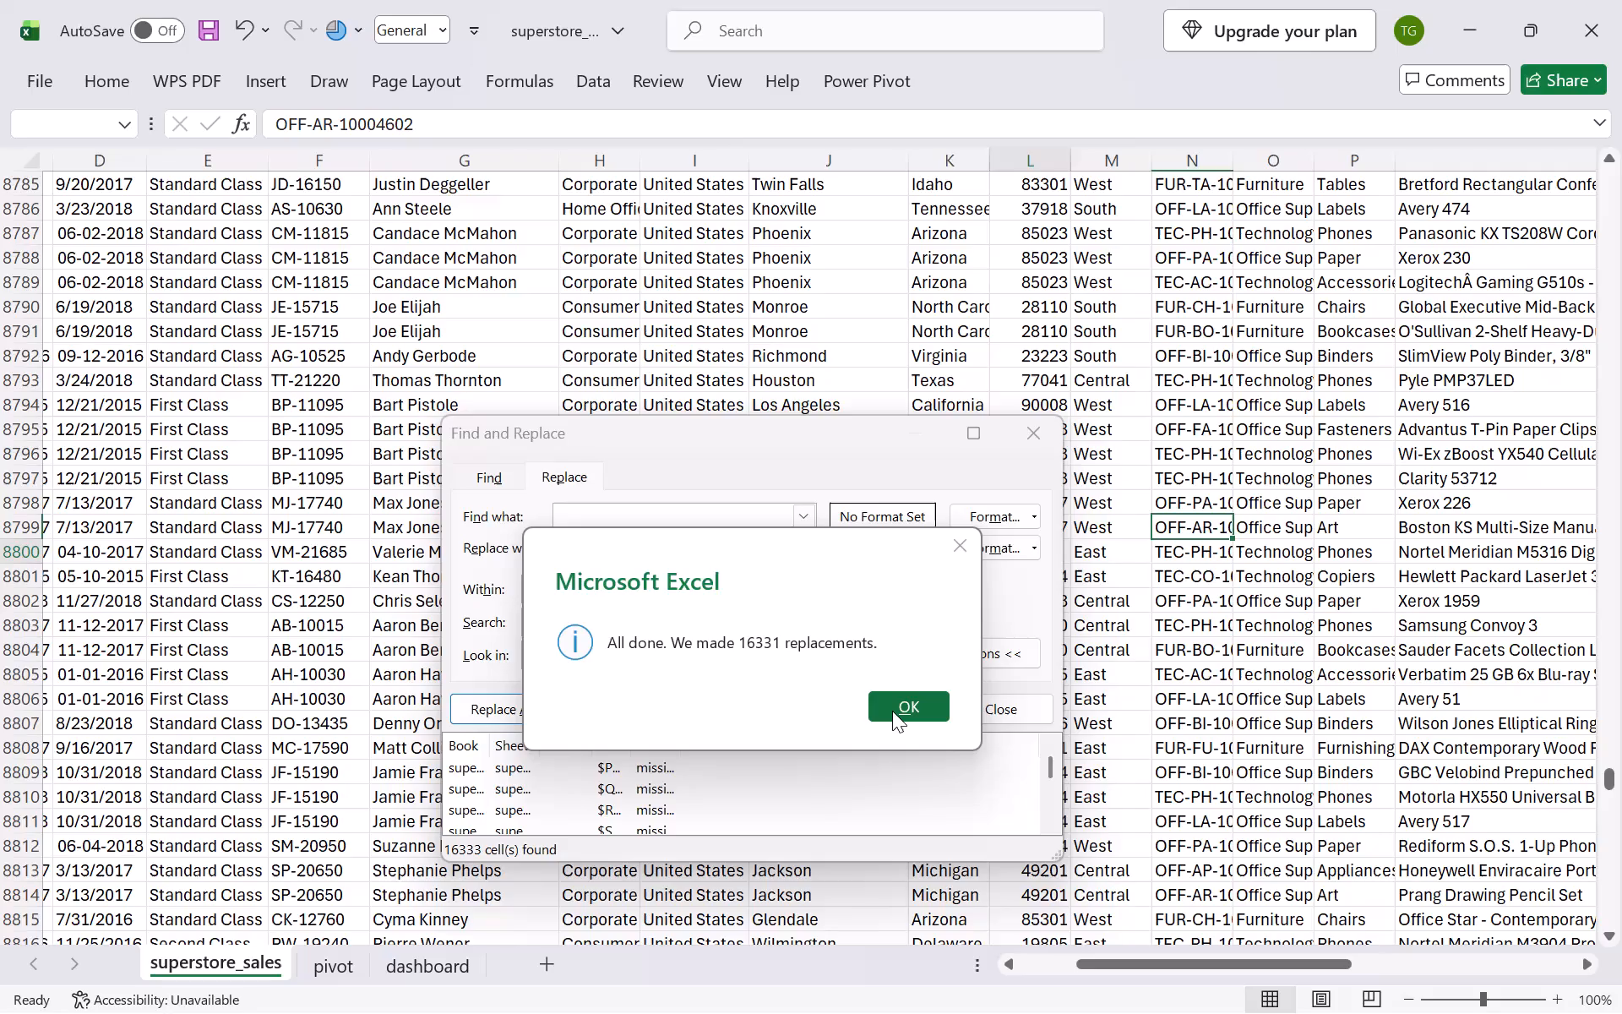
# Finish replacing the empty cells on the superstore_sales sheet with missing by dismissing the completion notice.
pyautogui.click(892, 711)
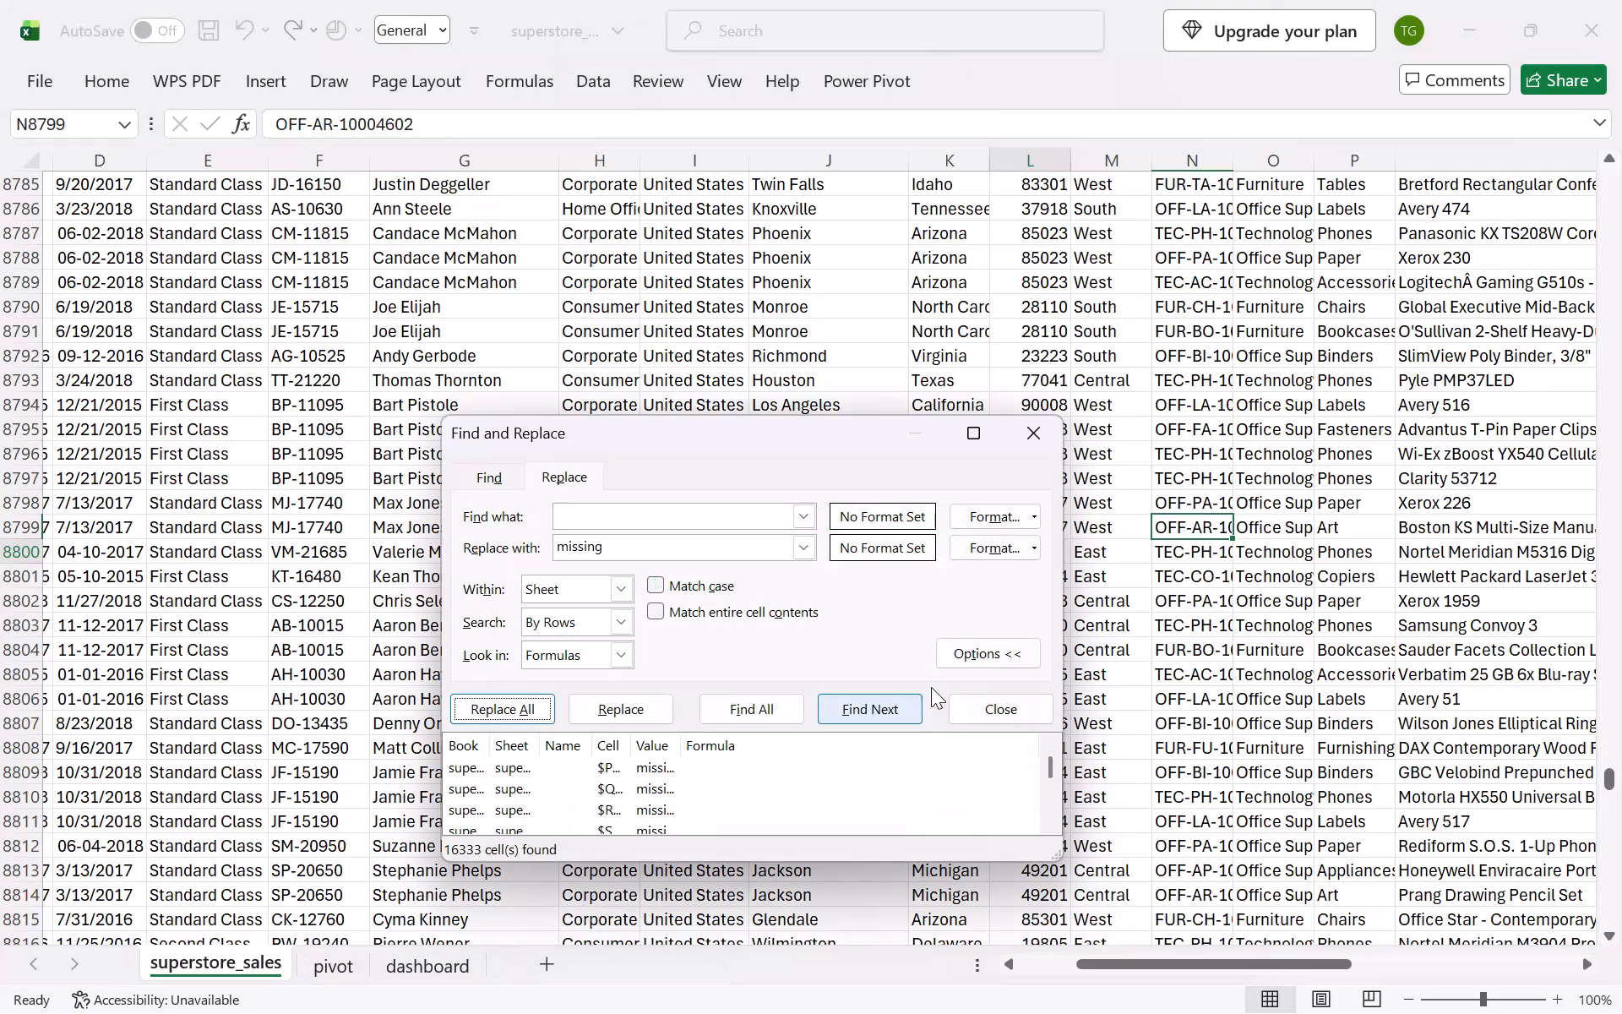
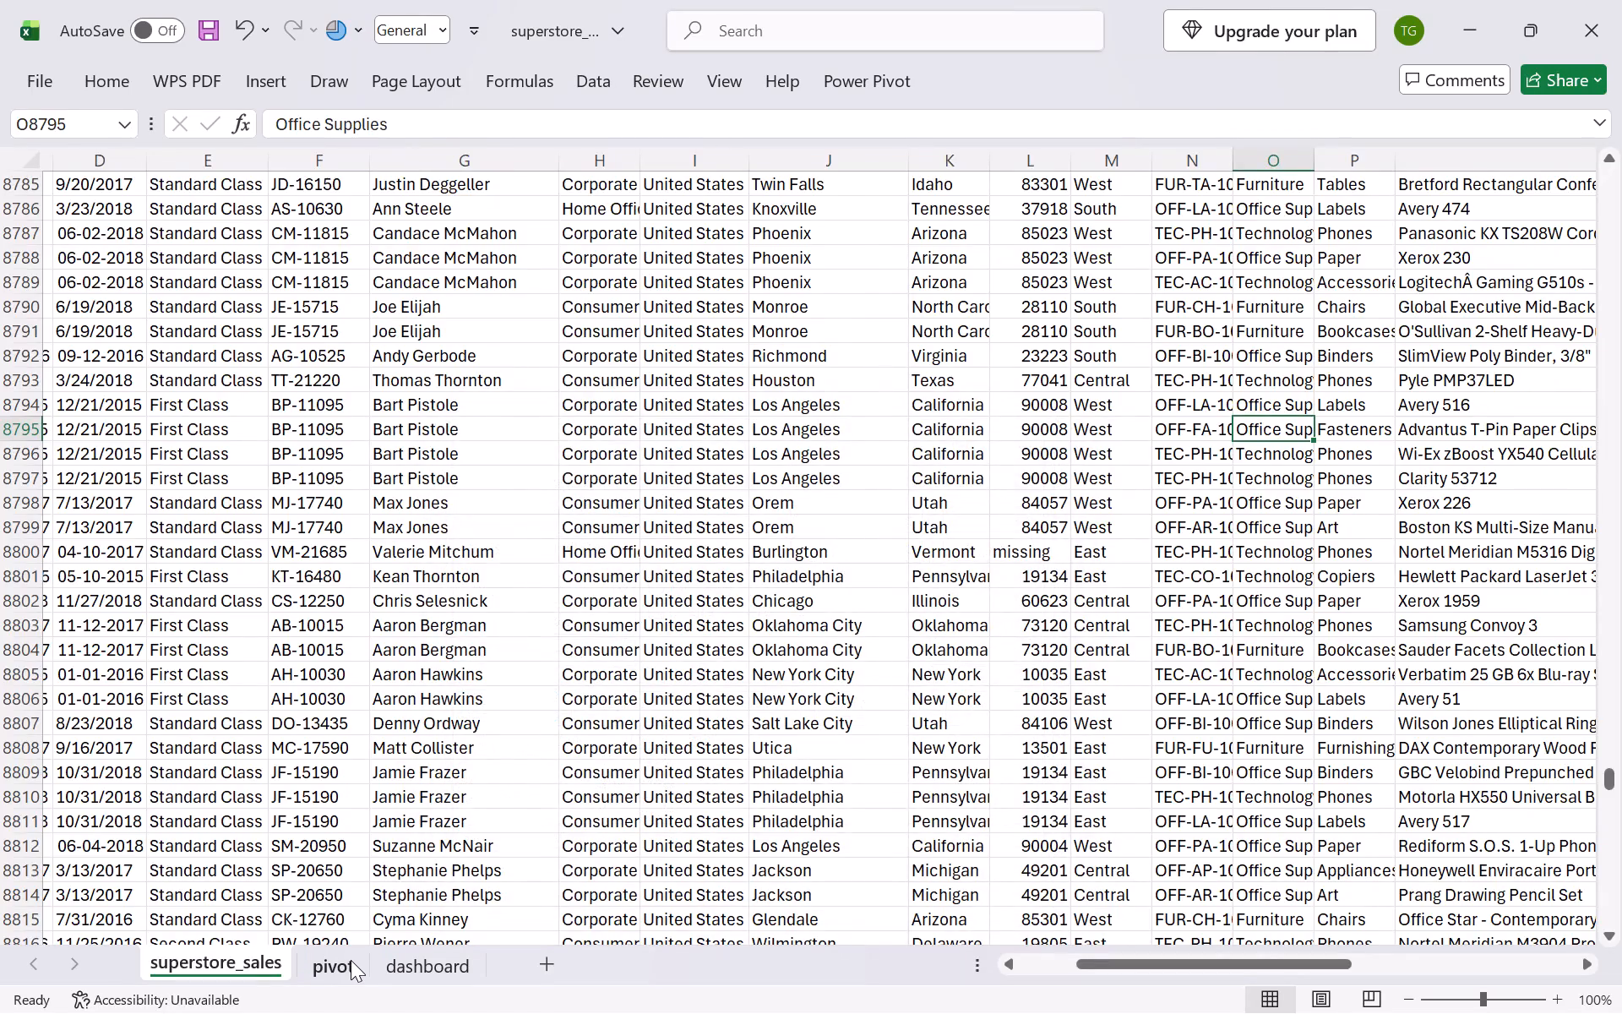
# Refresh the sales-by-category PivotTable on the pivot sheet.
pyautogui.moveTo(351, 960); pyautogui.dragTo(421, 960)
pyautogui.rightClick(153, 267)
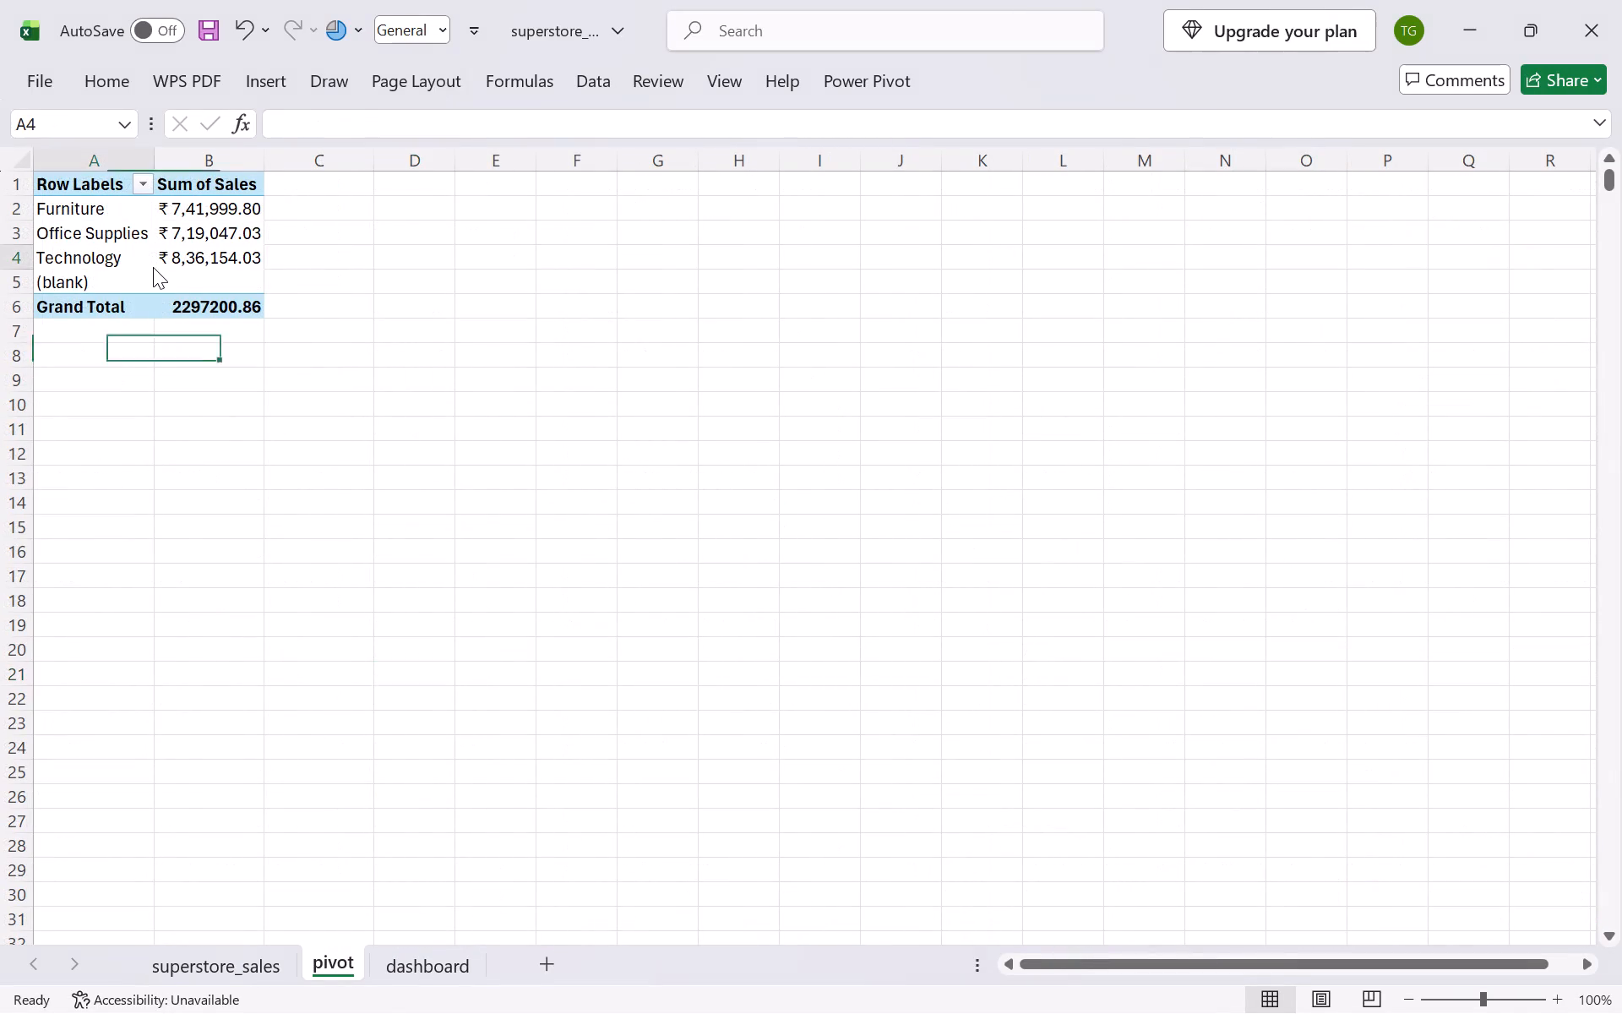
pyautogui.click(217, 414)
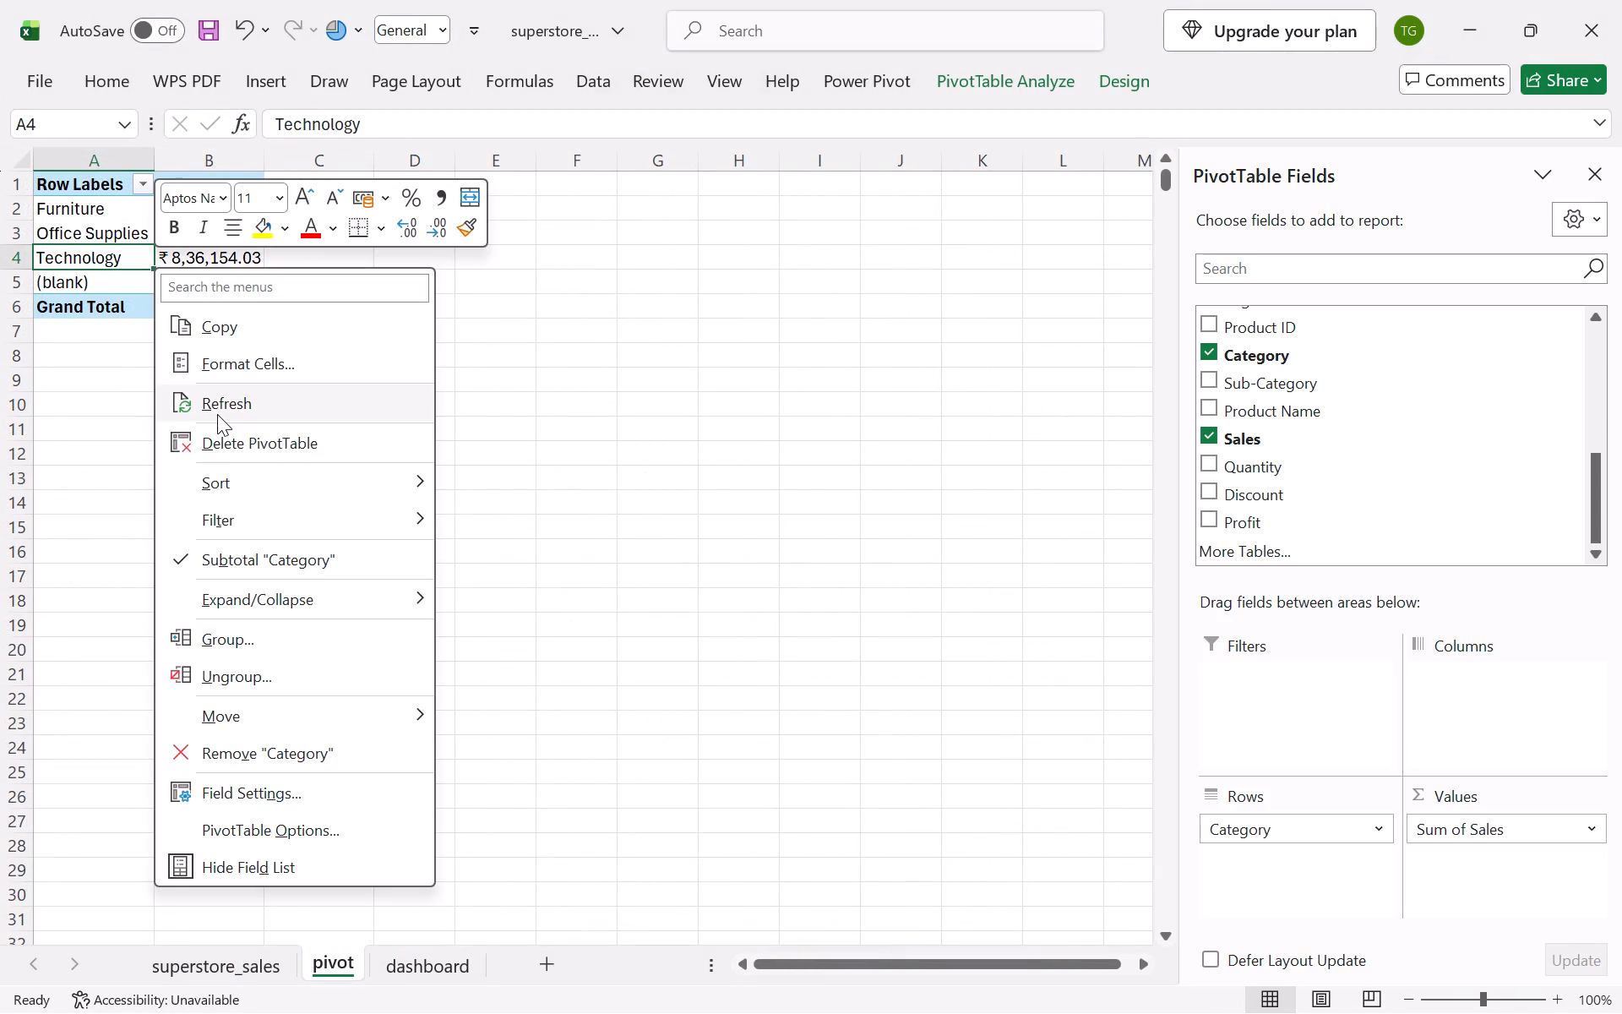
pyautogui.click(373, 330)
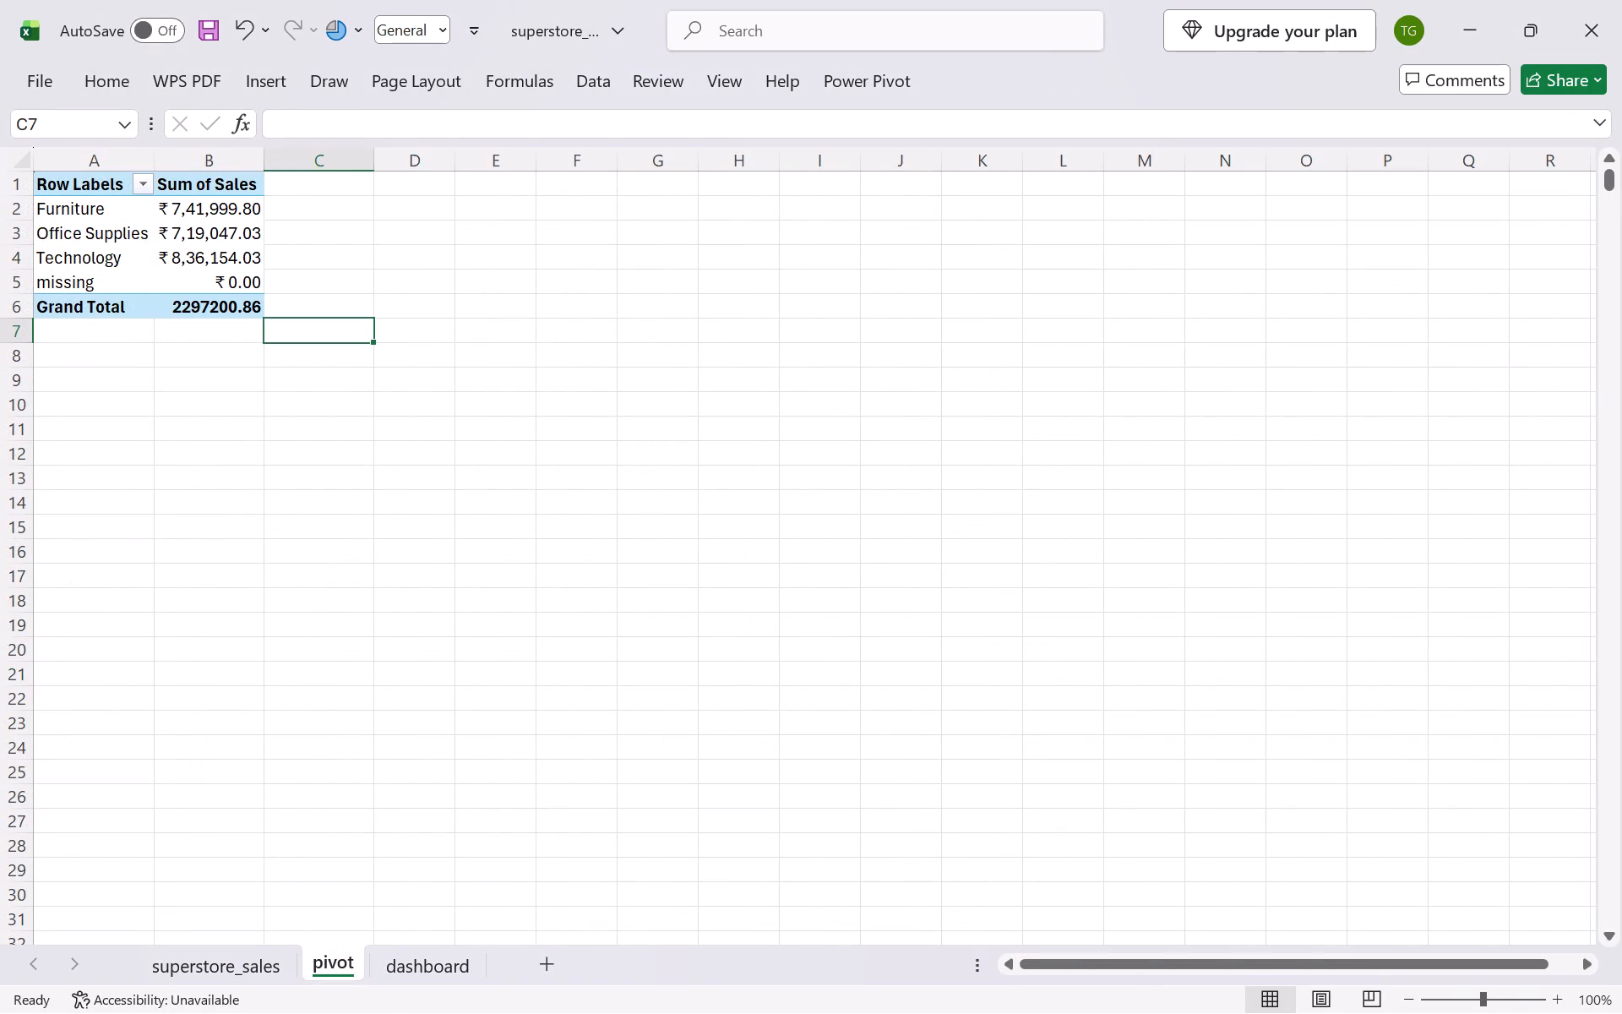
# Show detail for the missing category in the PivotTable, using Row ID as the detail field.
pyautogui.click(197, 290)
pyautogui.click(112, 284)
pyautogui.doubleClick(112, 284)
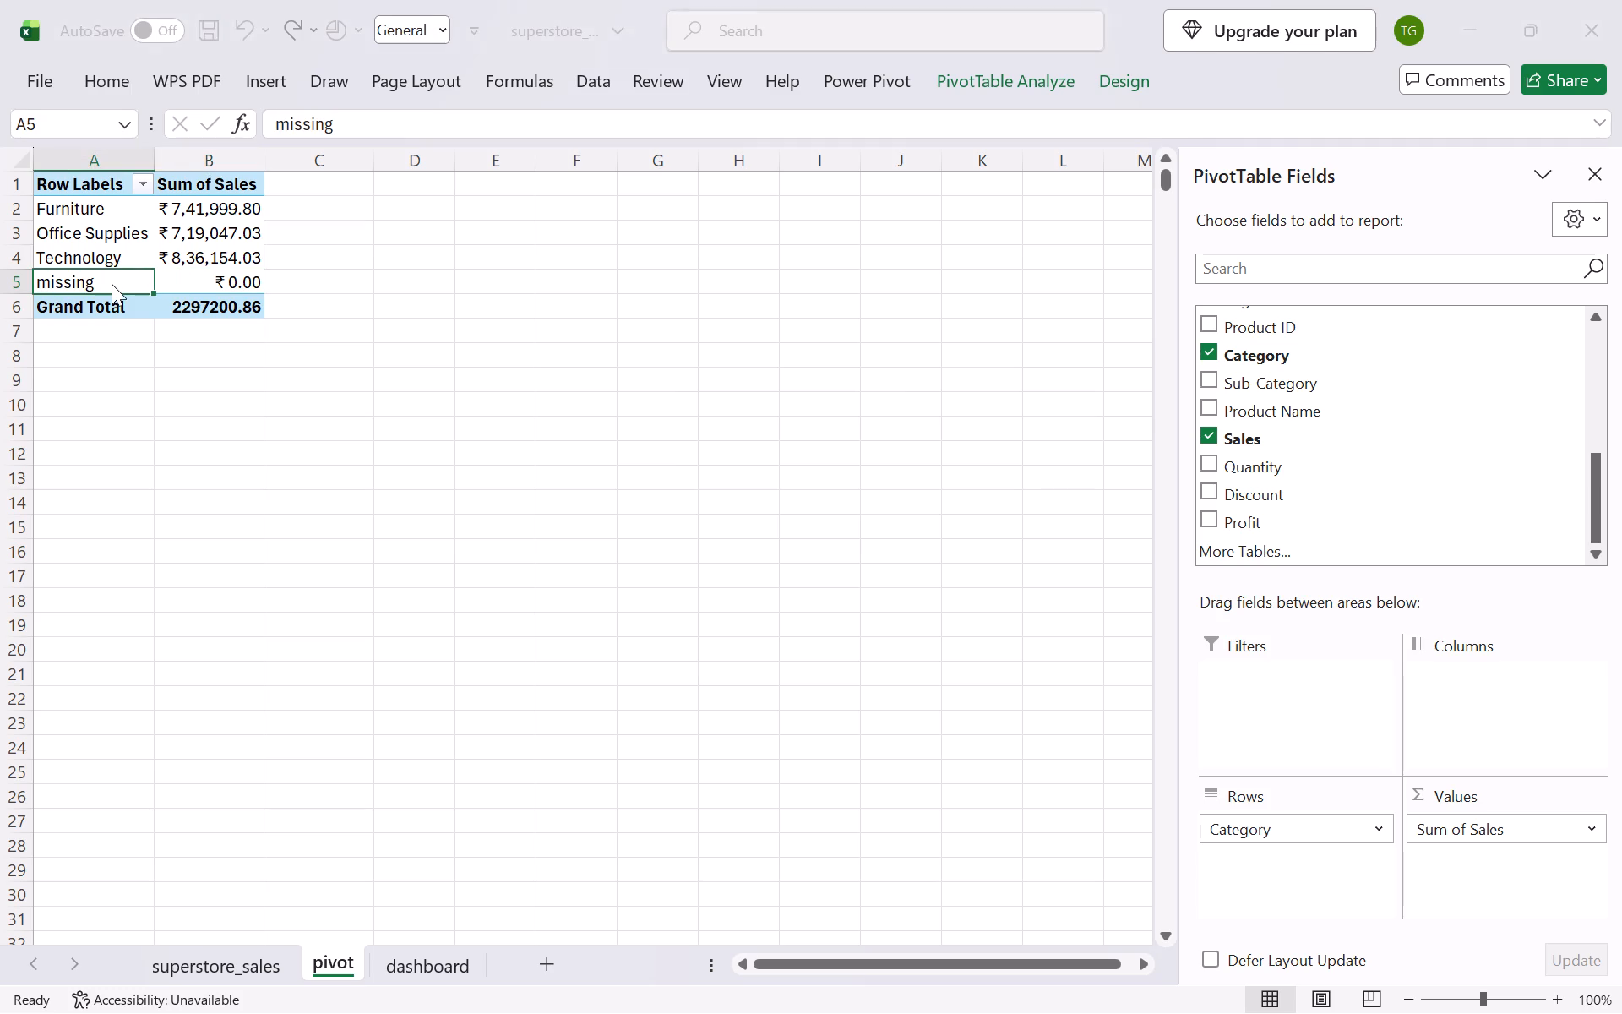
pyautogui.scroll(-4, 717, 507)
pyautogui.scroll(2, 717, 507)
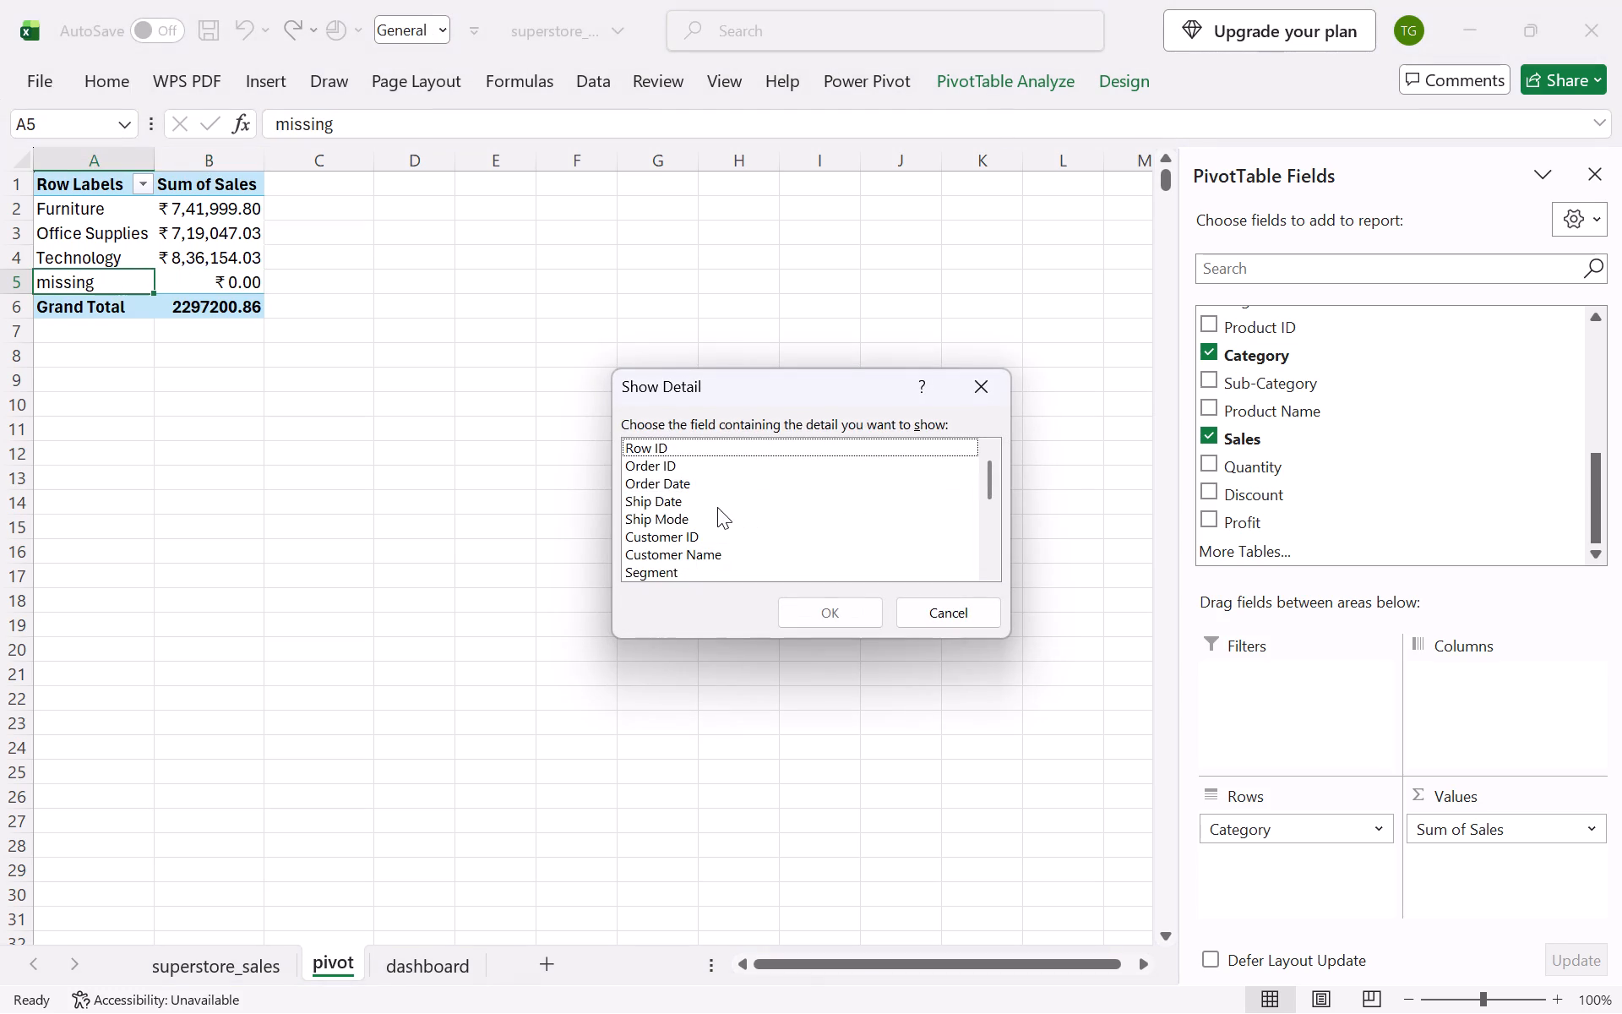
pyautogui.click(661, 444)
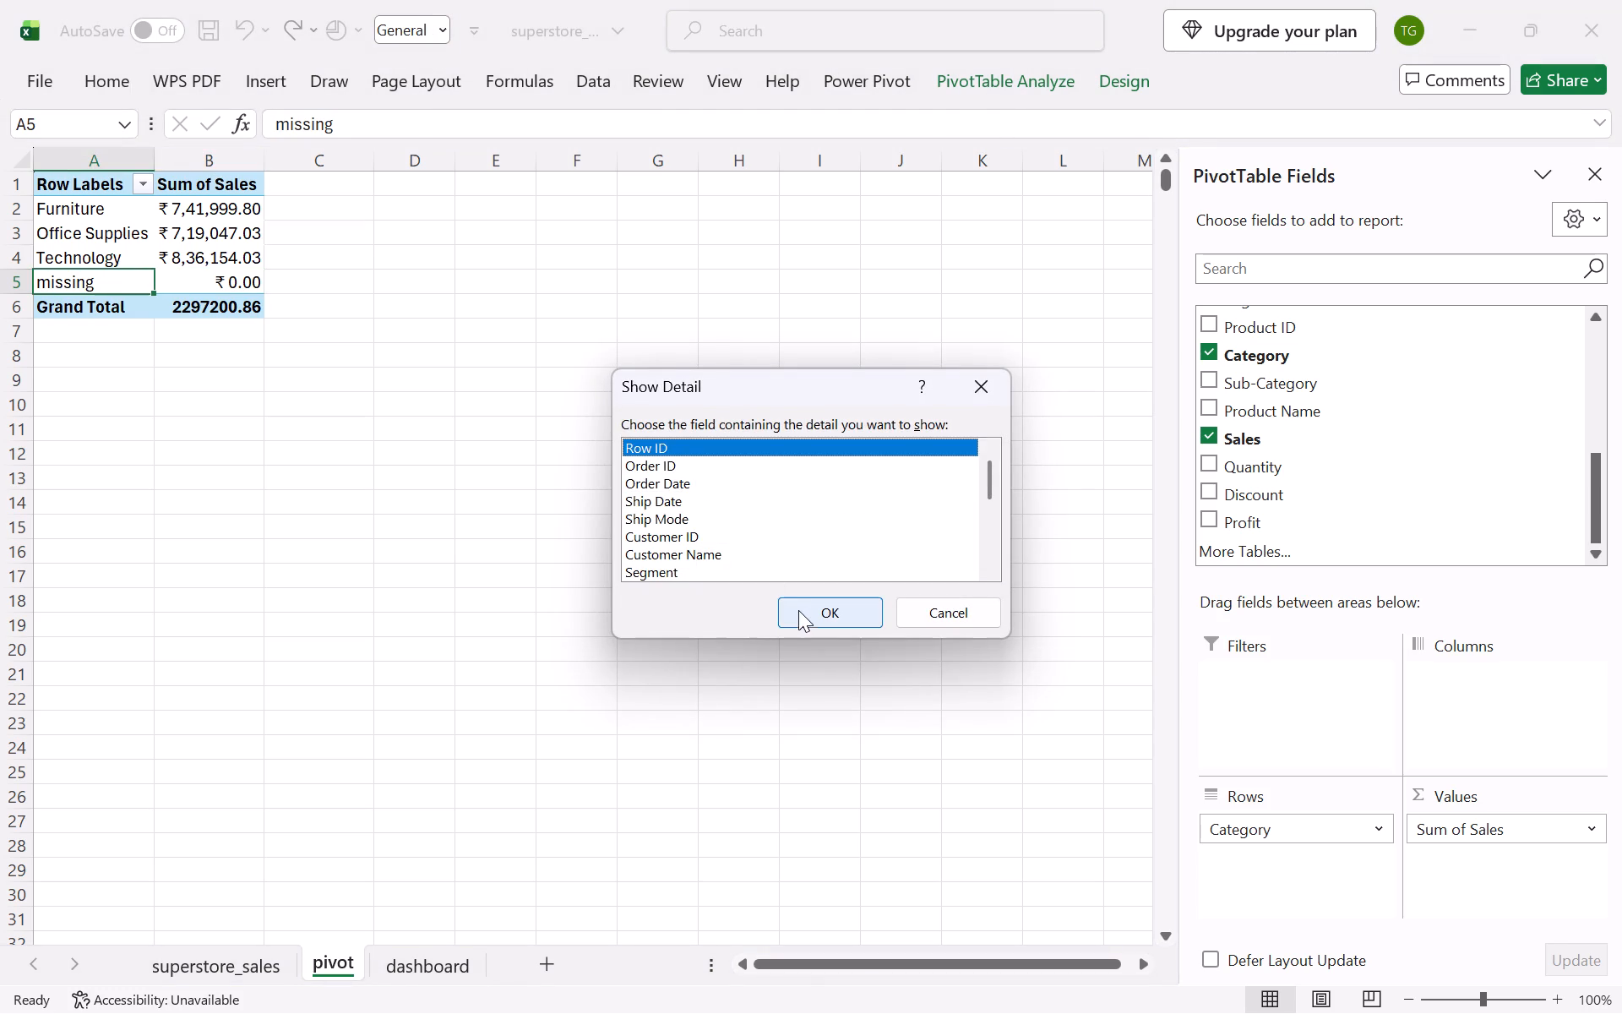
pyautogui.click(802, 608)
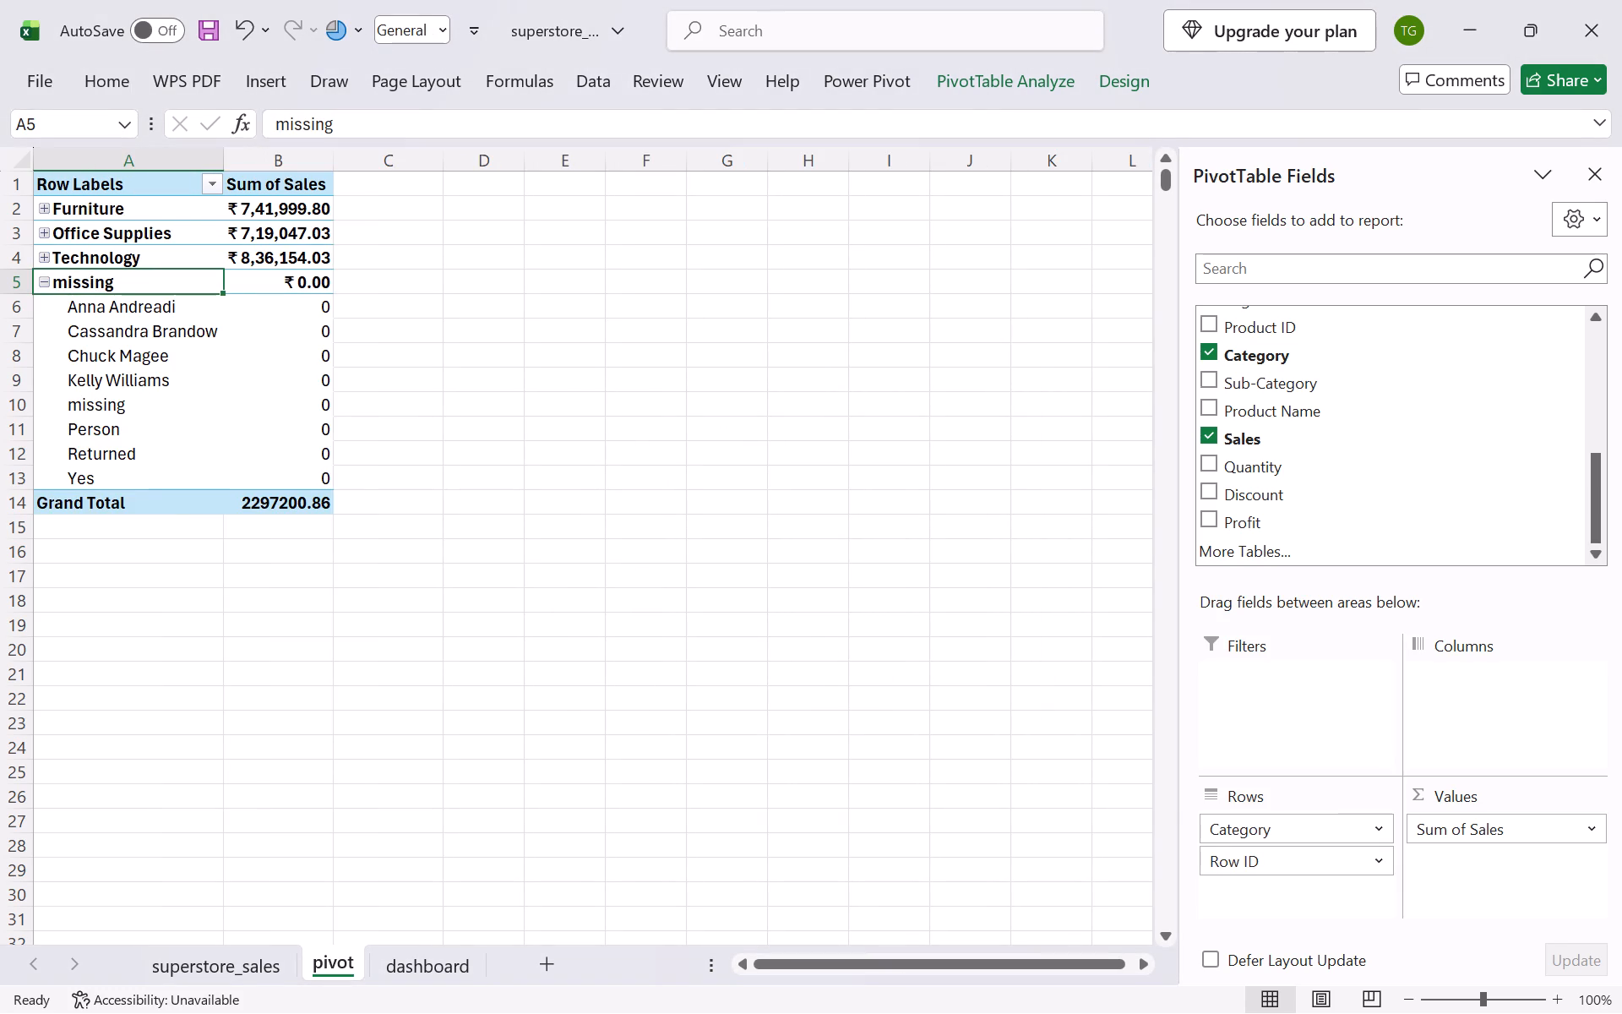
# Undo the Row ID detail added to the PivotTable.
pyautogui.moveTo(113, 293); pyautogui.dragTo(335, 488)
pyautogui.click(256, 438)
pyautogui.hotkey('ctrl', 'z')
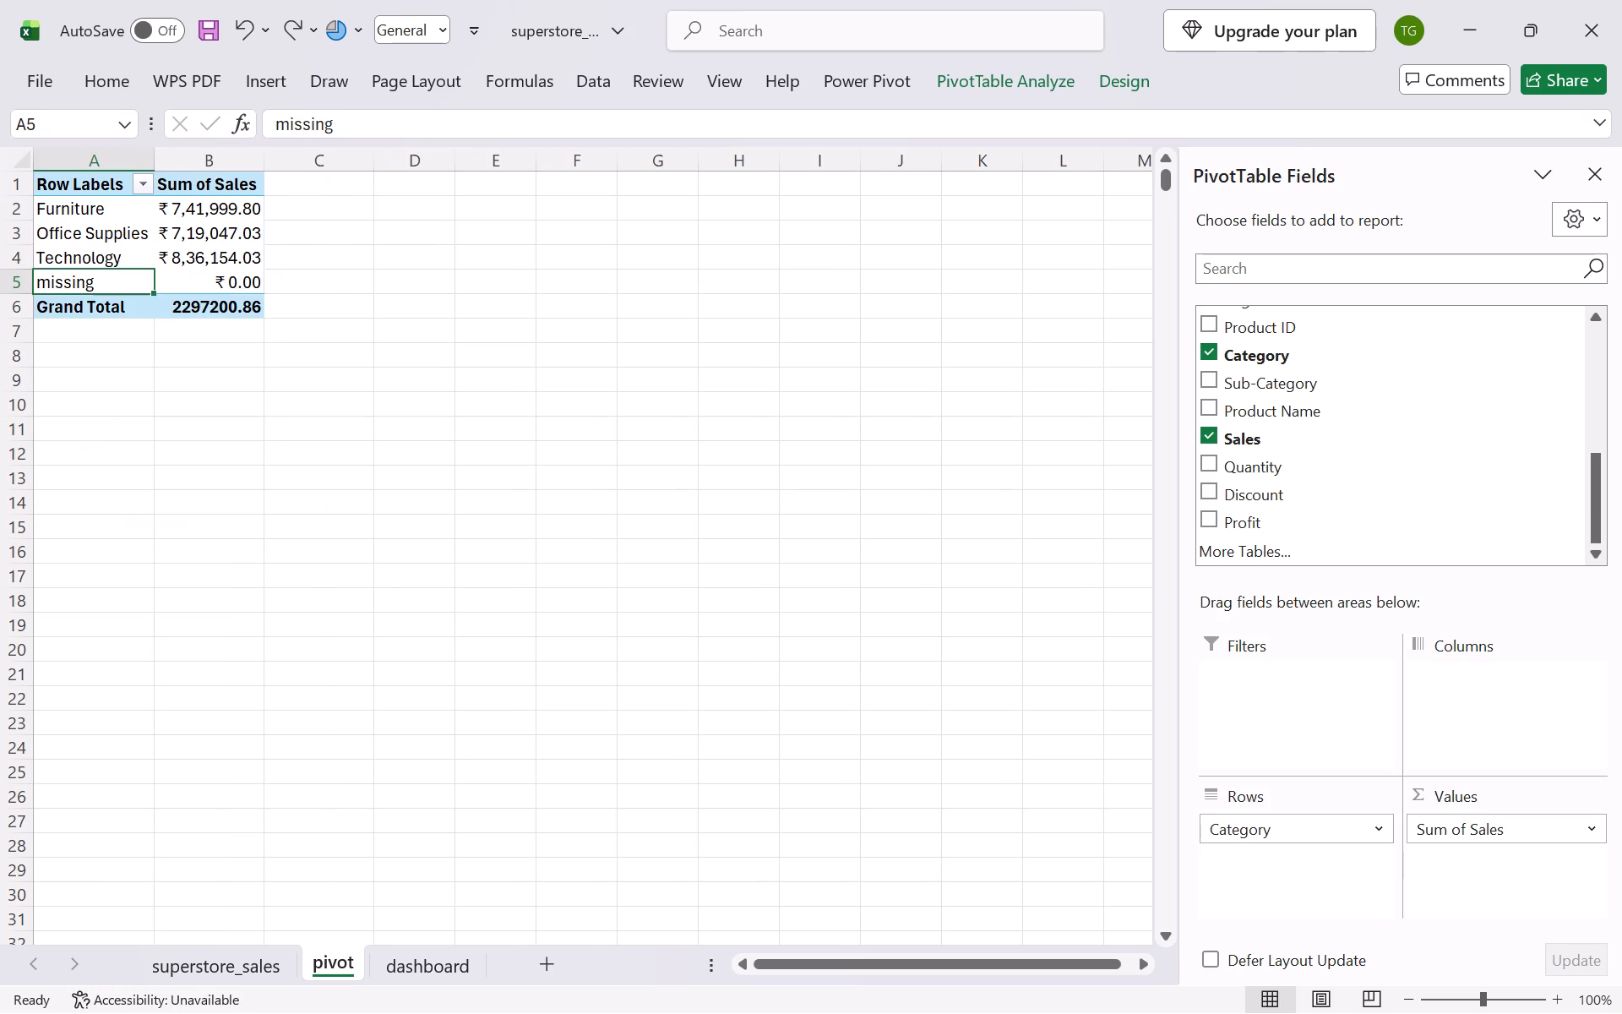
# Review the superstore_sales sheet from its first rows, examining the headers and values across all columns.
pyautogui.click(203, 962)
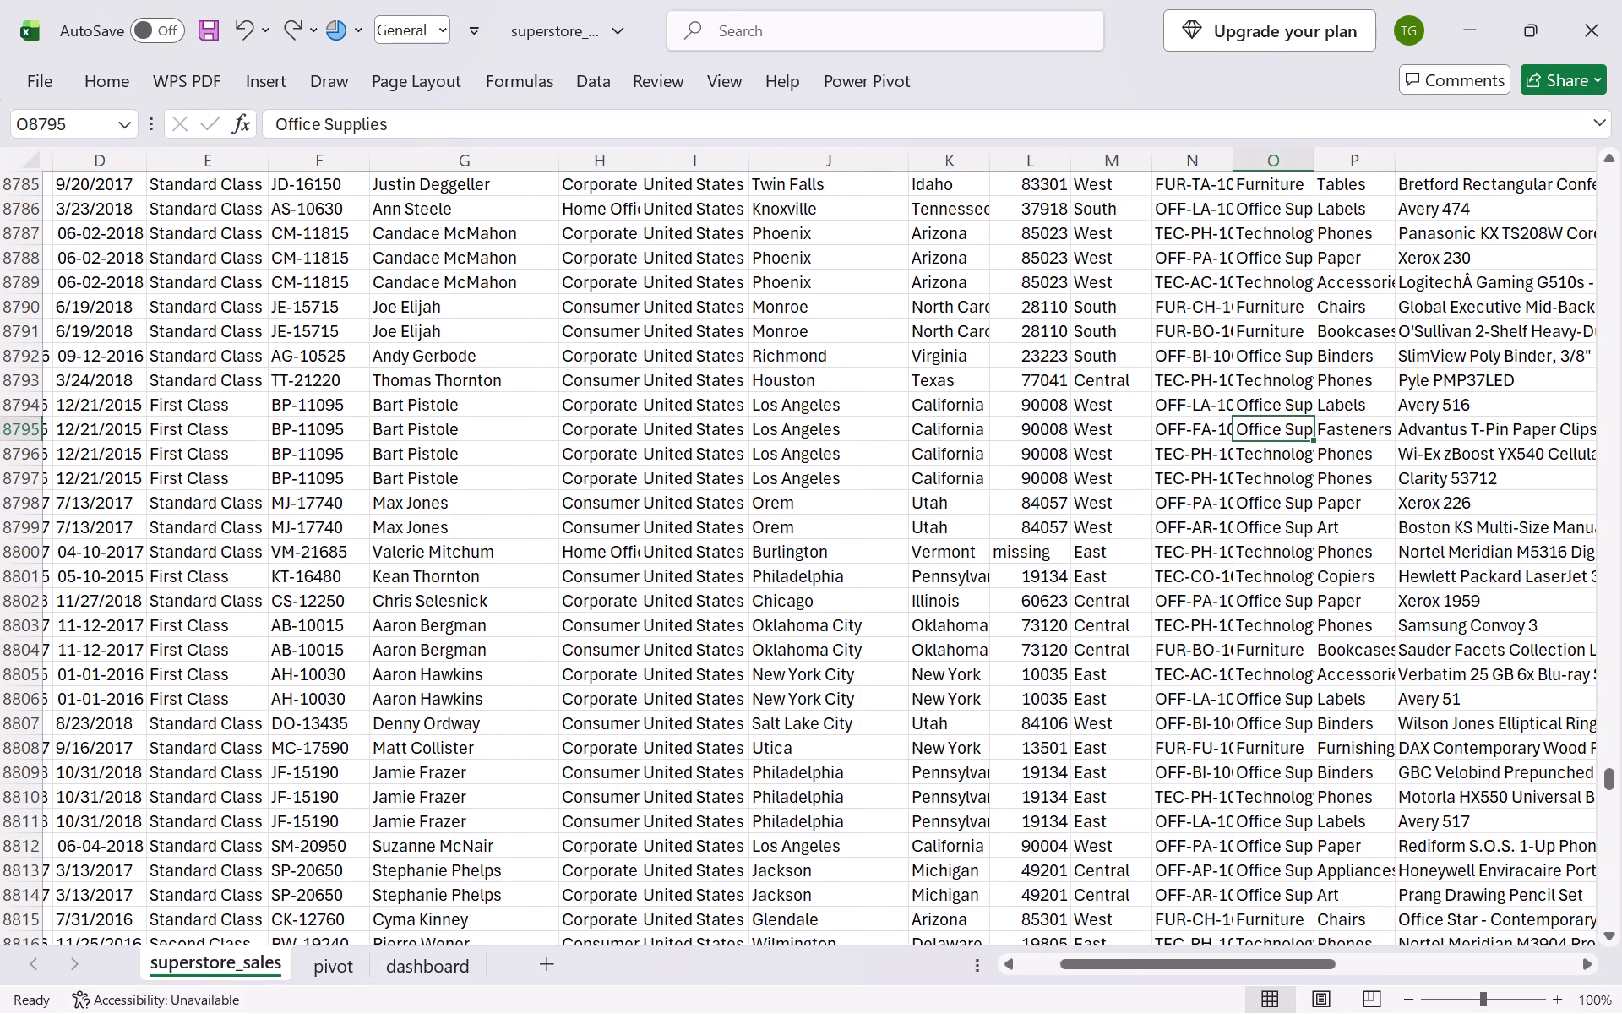
pyautogui.hscroll(4, 367, 625)
pyautogui.scroll(17, 367, 625)
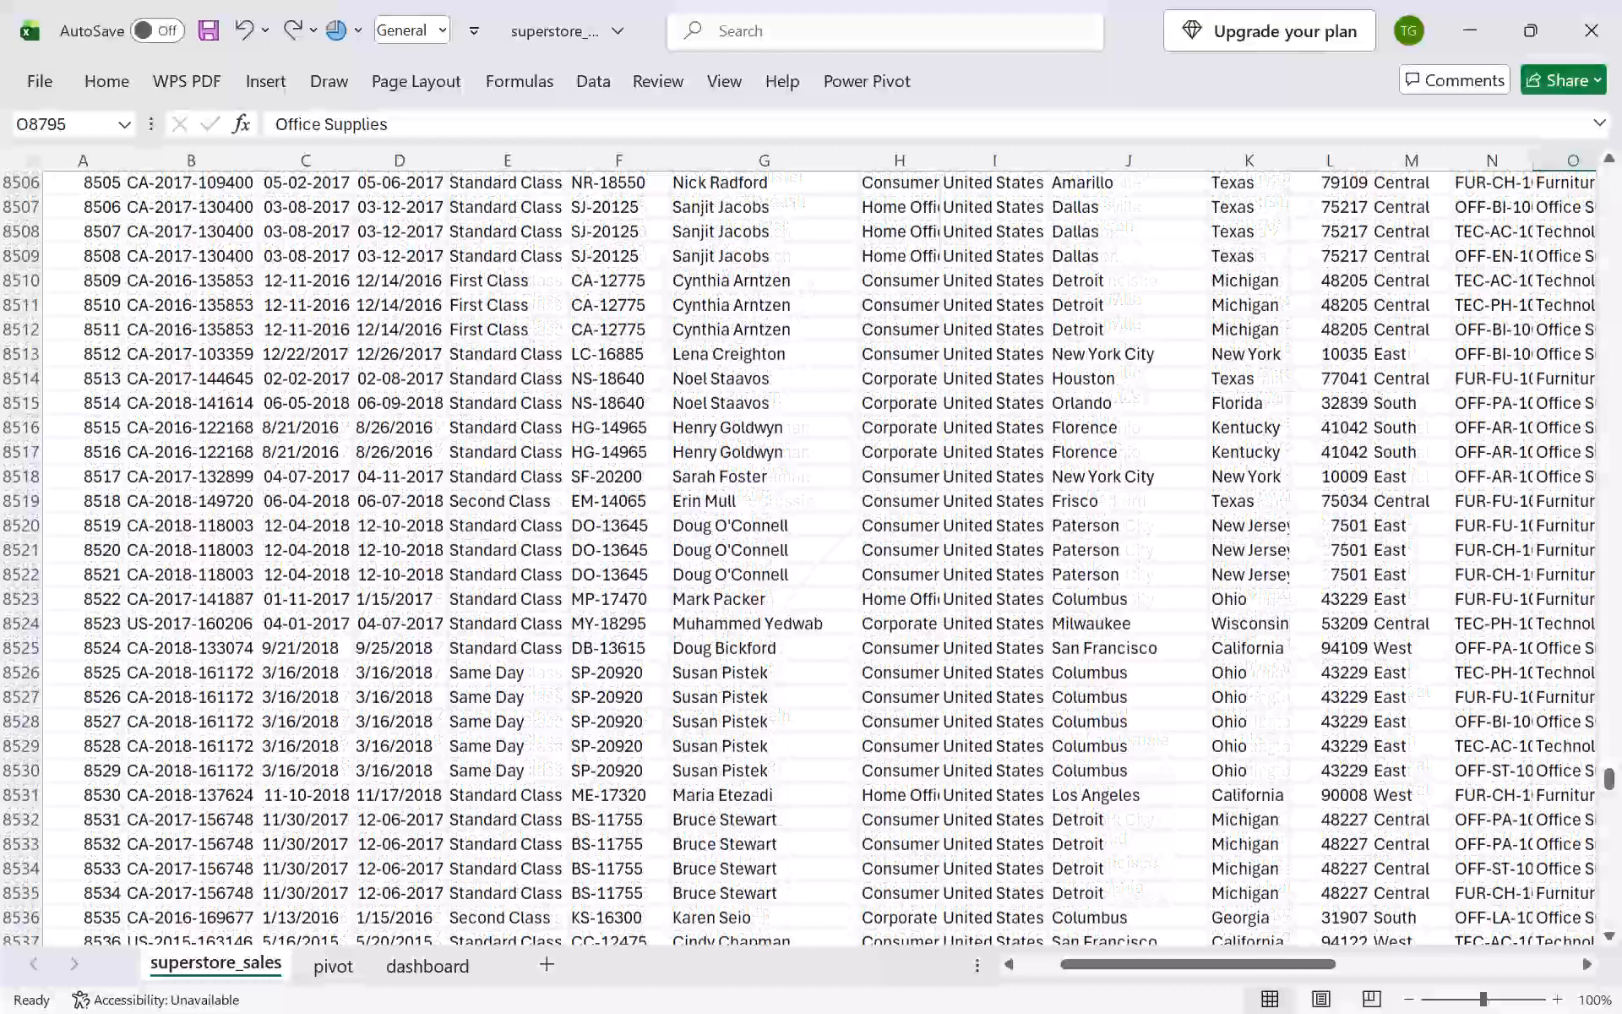
pyautogui.scroll(20, 367, 625)
pyautogui.scroll(10, 367, 625)
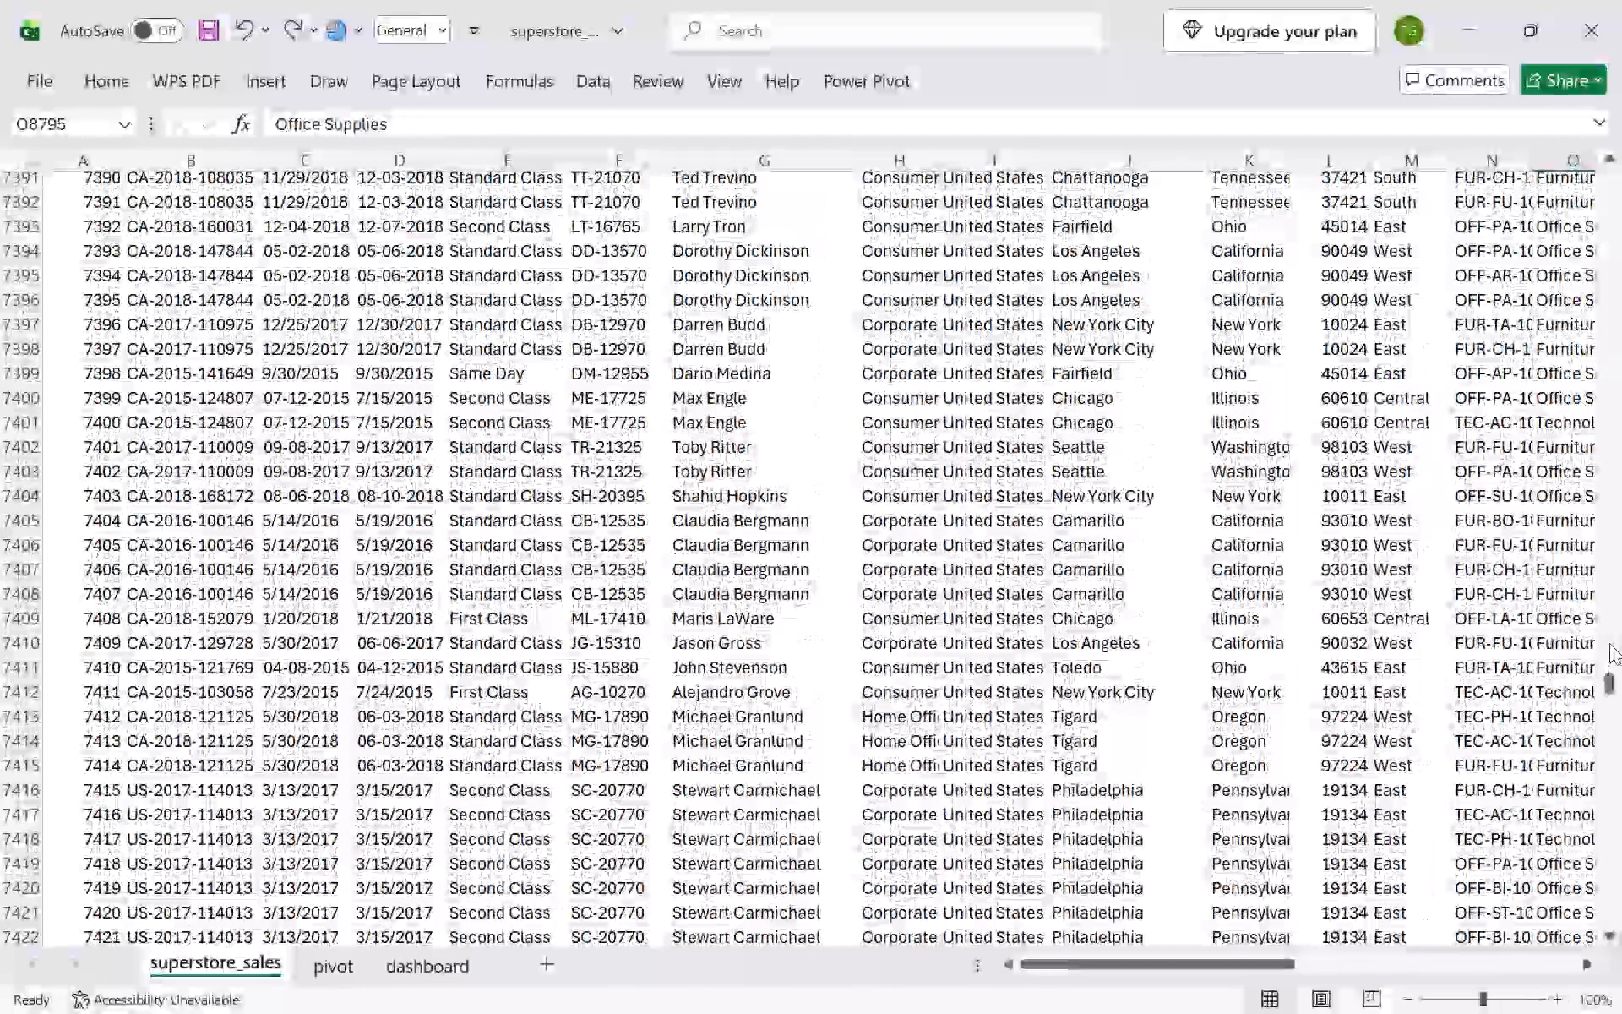
pyautogui.moveTo(1611, 701); pyautogui.dragTo(1618, 690)
pyautogui.moveTo(1612, 695); pyautogui.dragTo(1467, 3)
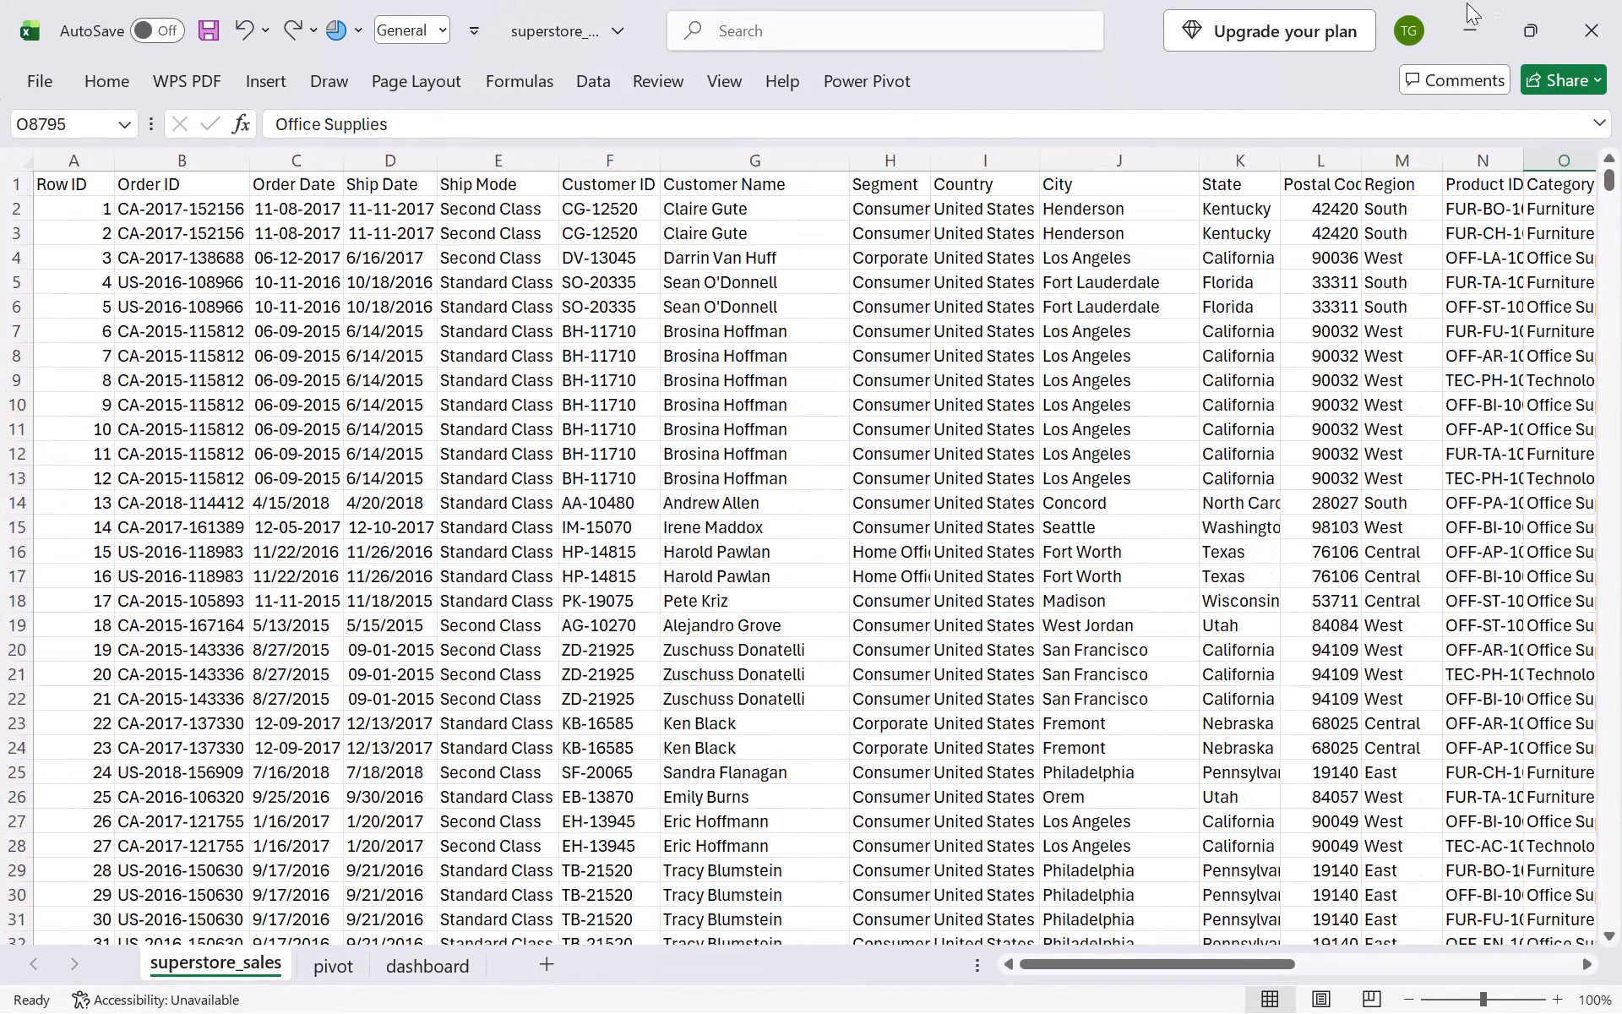
pyautogui.hscroll(-5, 1322, 406)
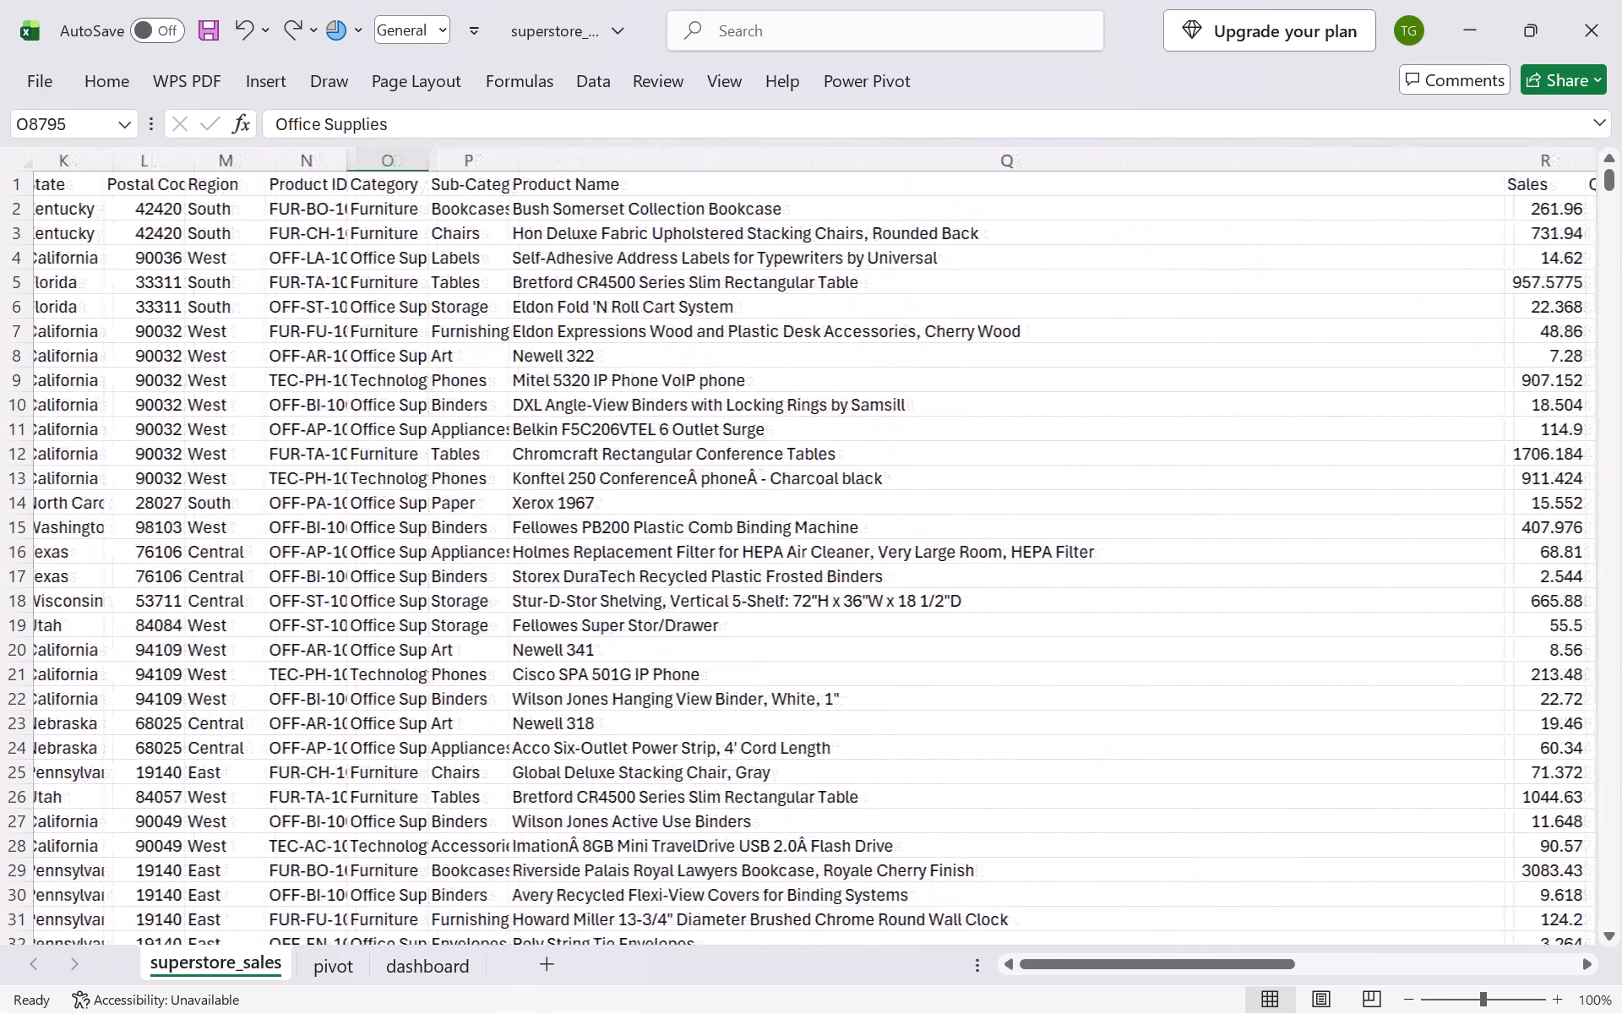
pyautogui.hscroll(4, 1322, 406)
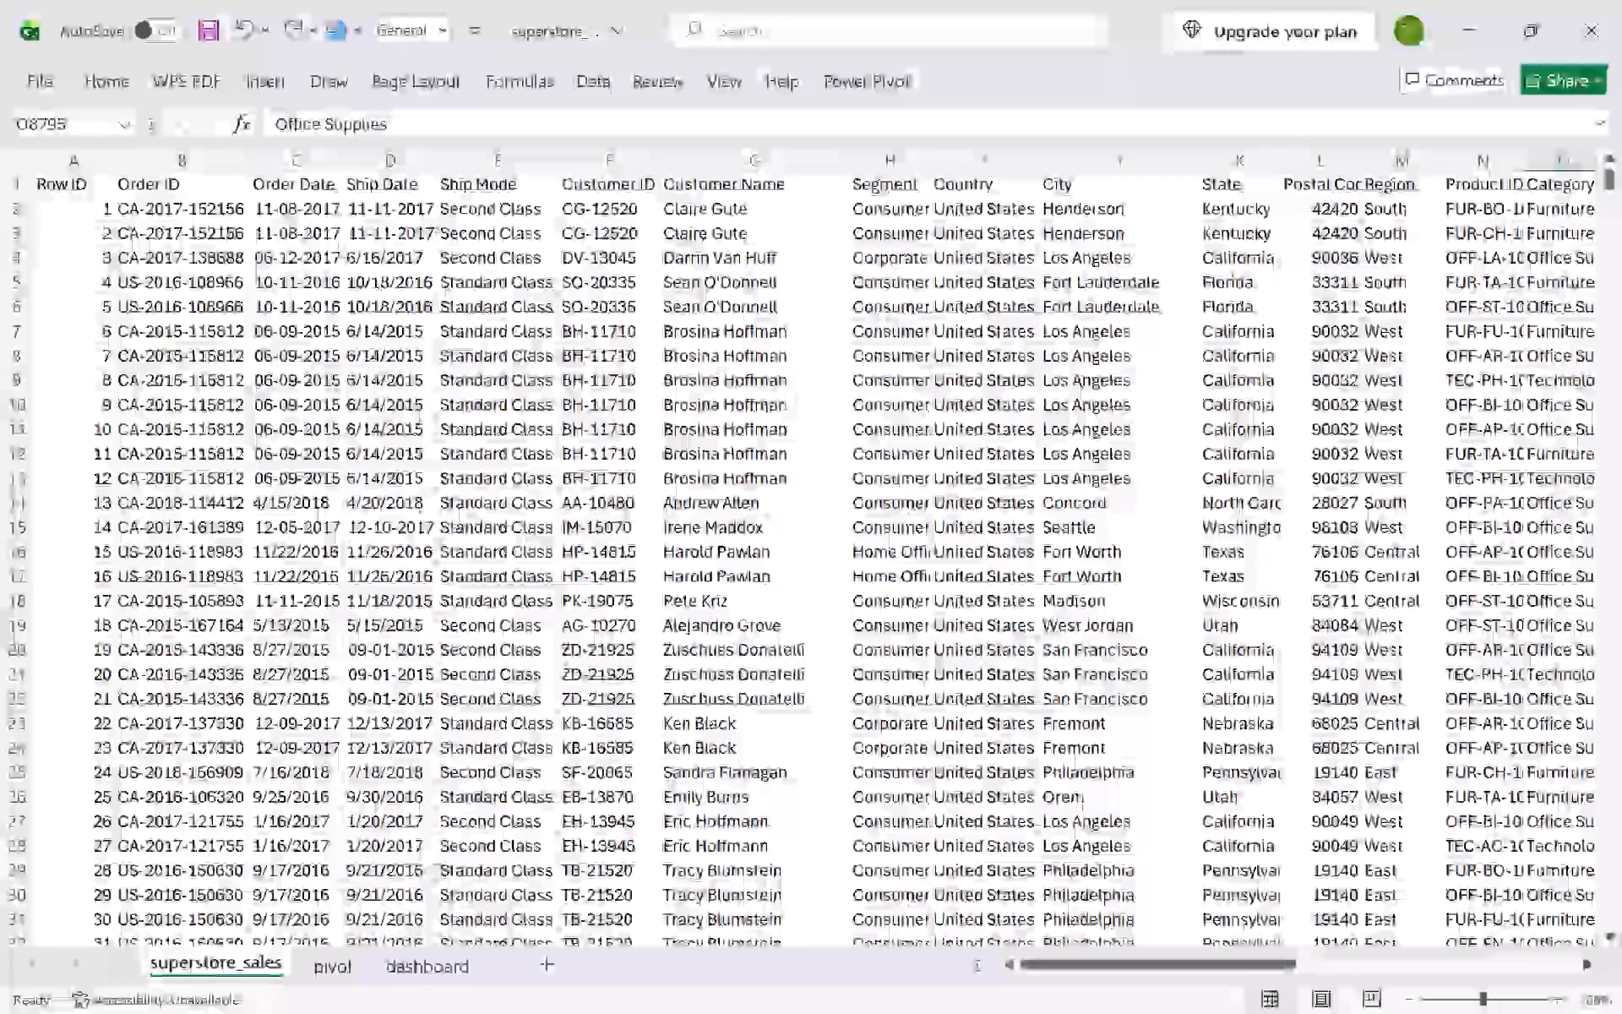
pyautogui.hscroll(-3, 736, 335)
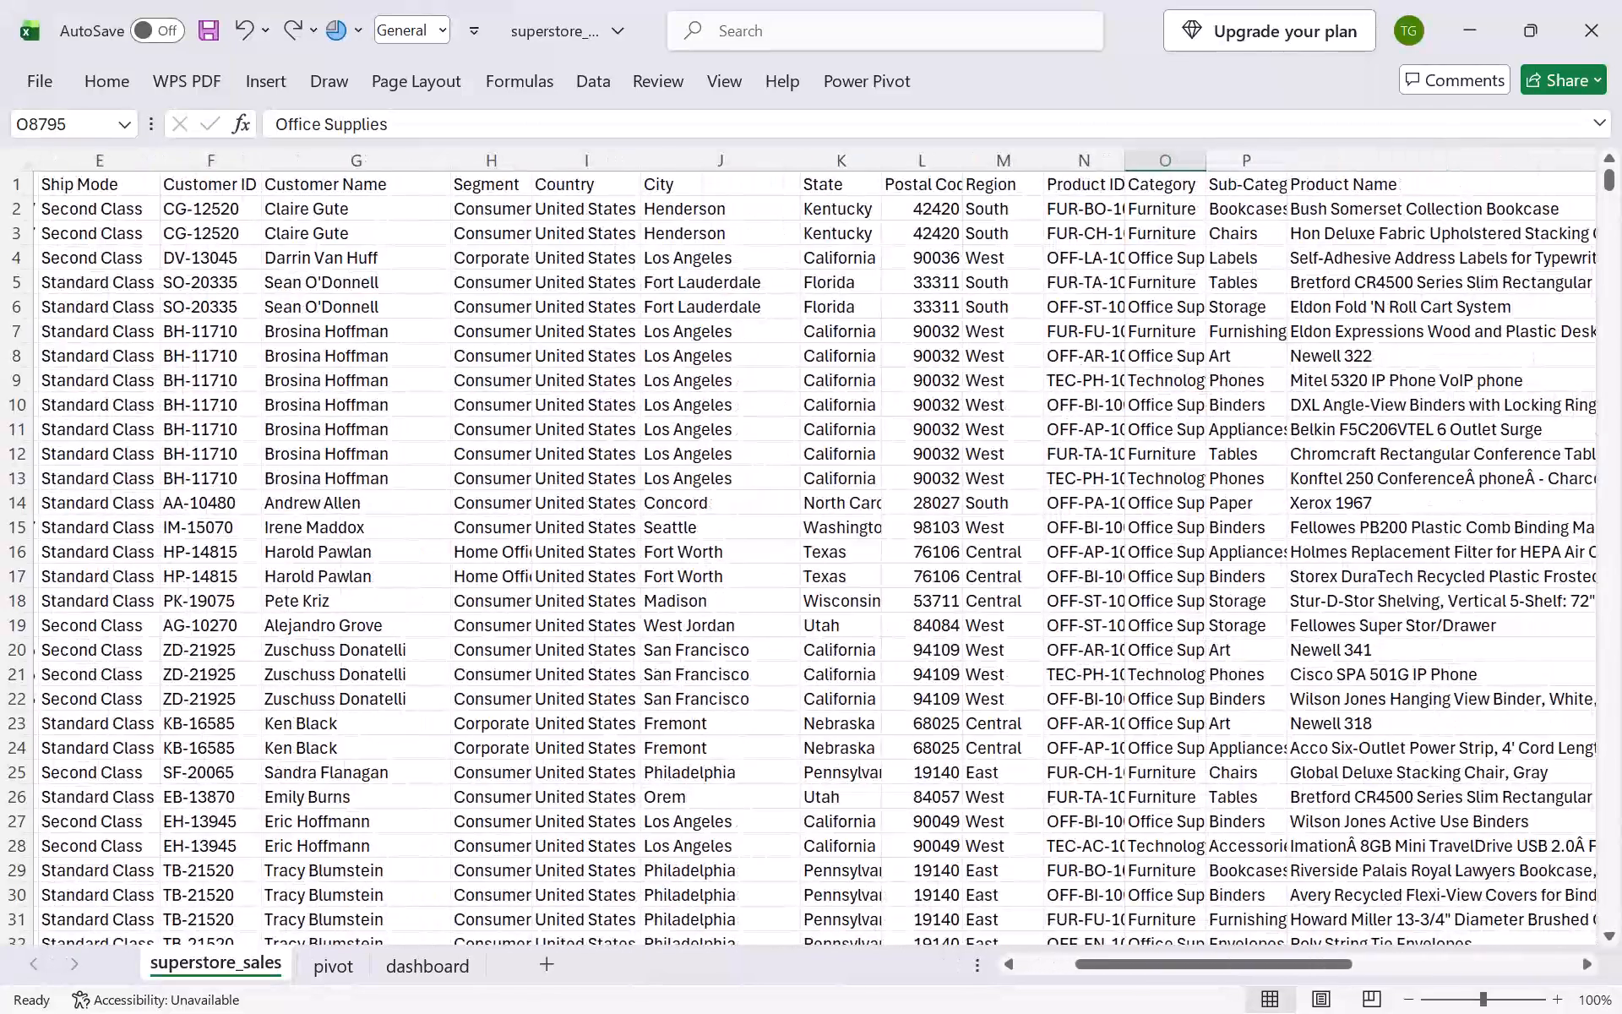
pyautogui.hscroll(-4, 736, 335)
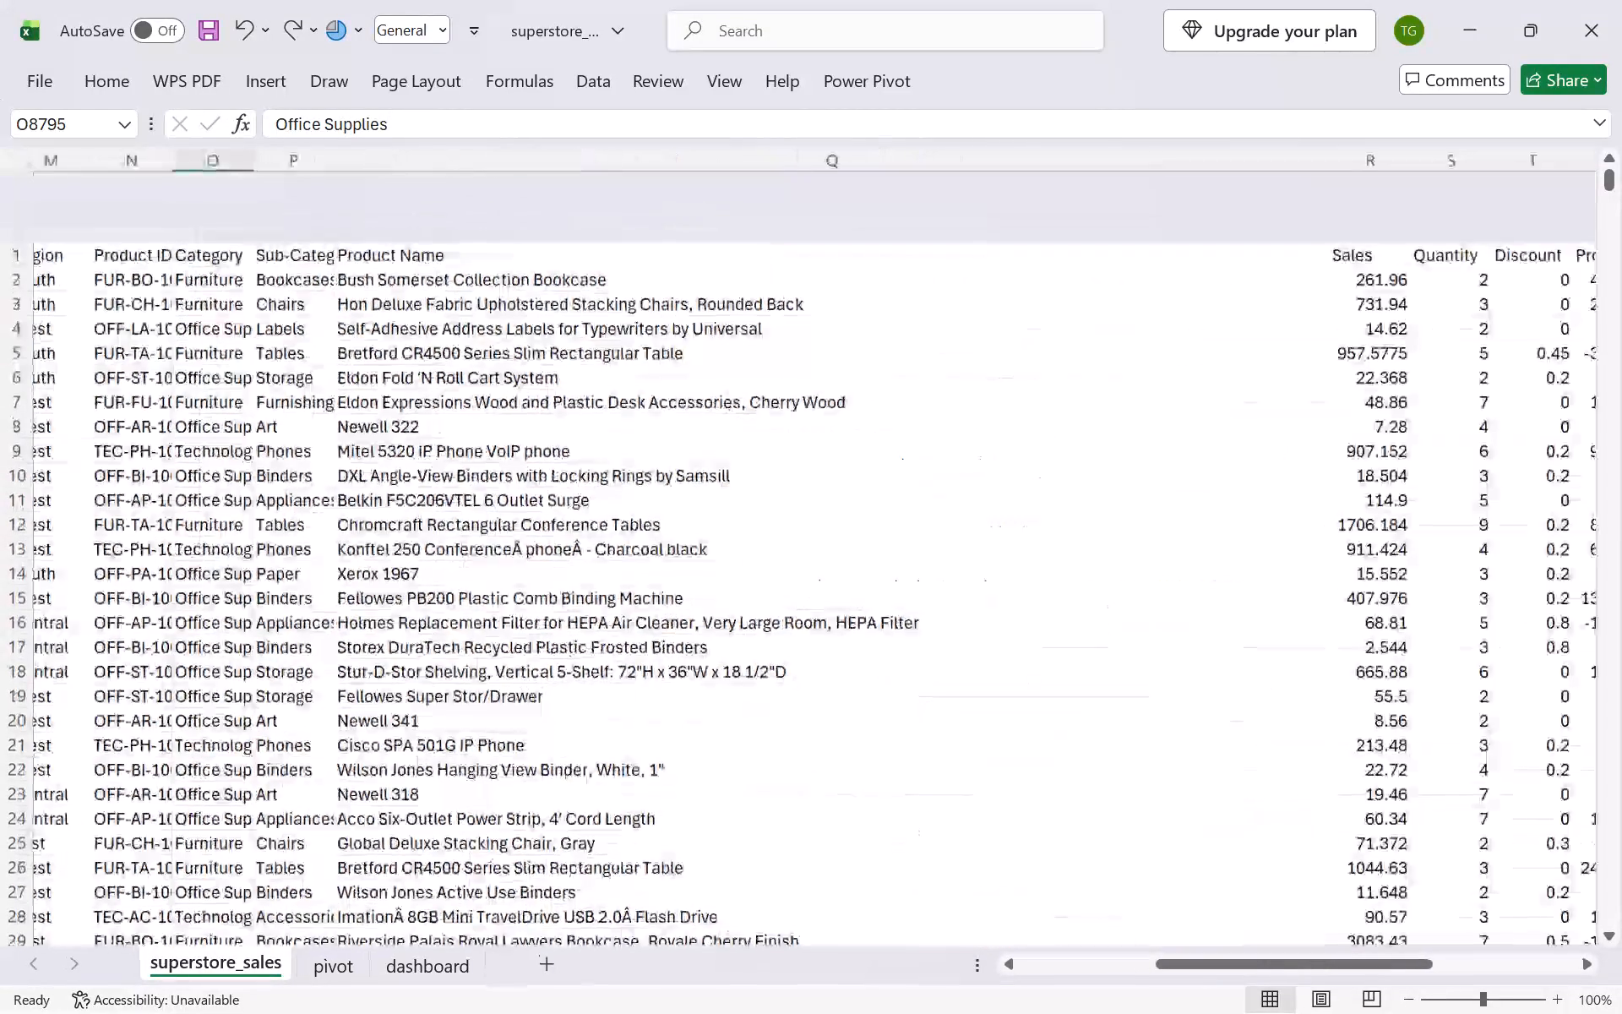